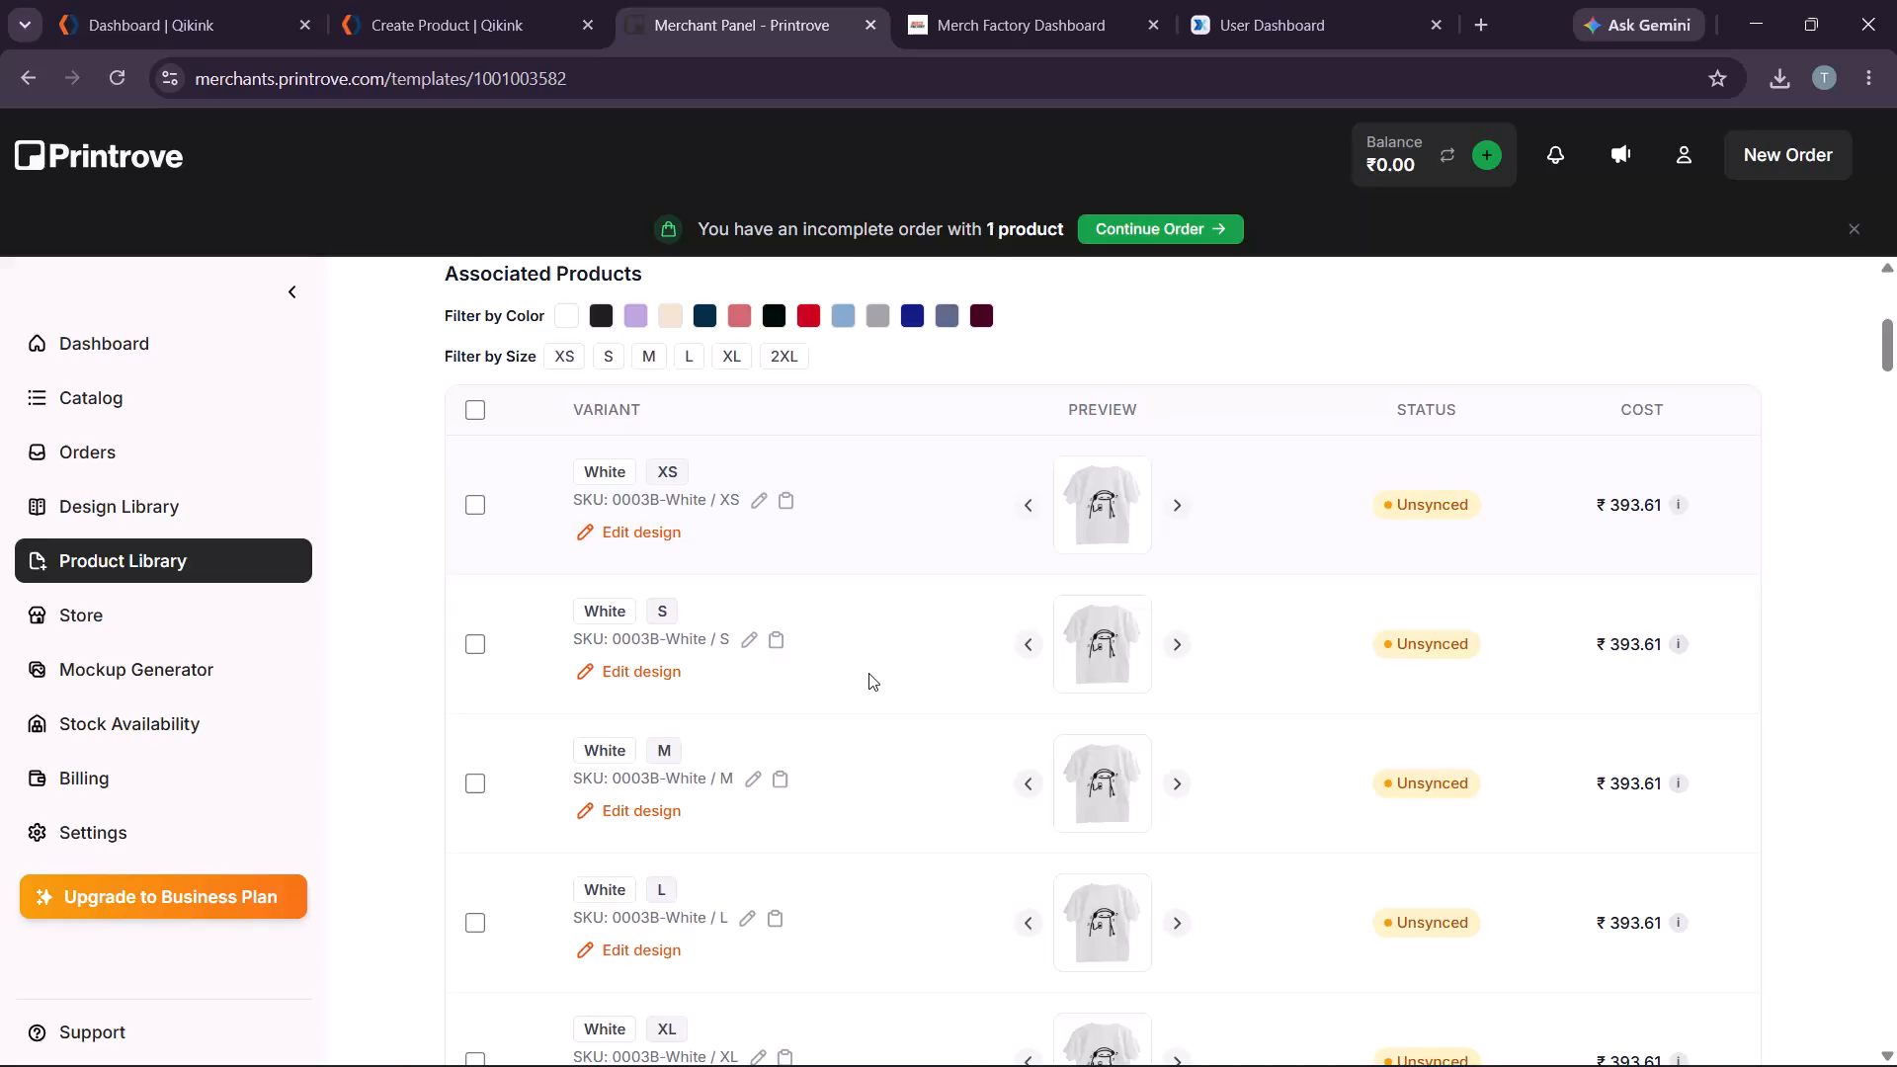
Examine the variants' design previews by filtering on the black, lavender and off-white colours.
scroll(868, 673, "up", 3)
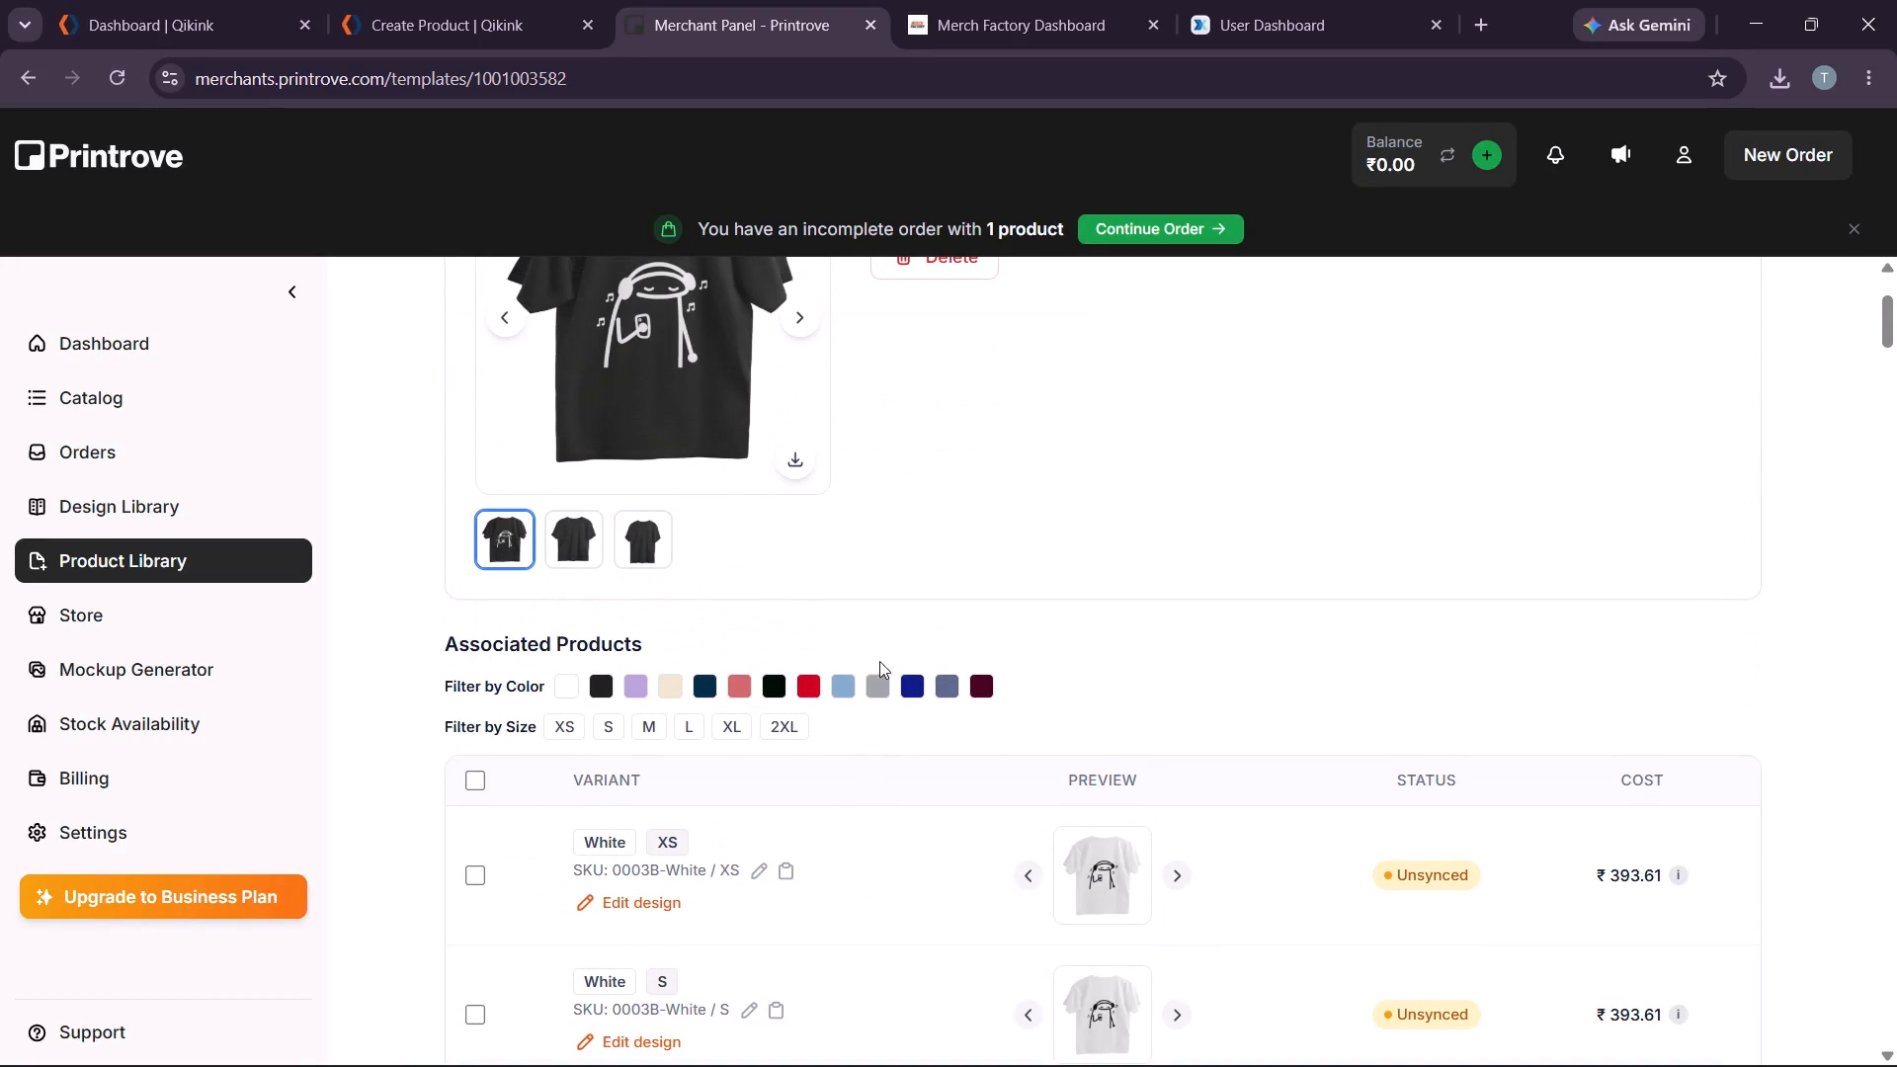
scroll(910, 619, "up", 4)
scroll(913, 648, "down", 2)
left_click(593, 680)
left_click(593, 680)
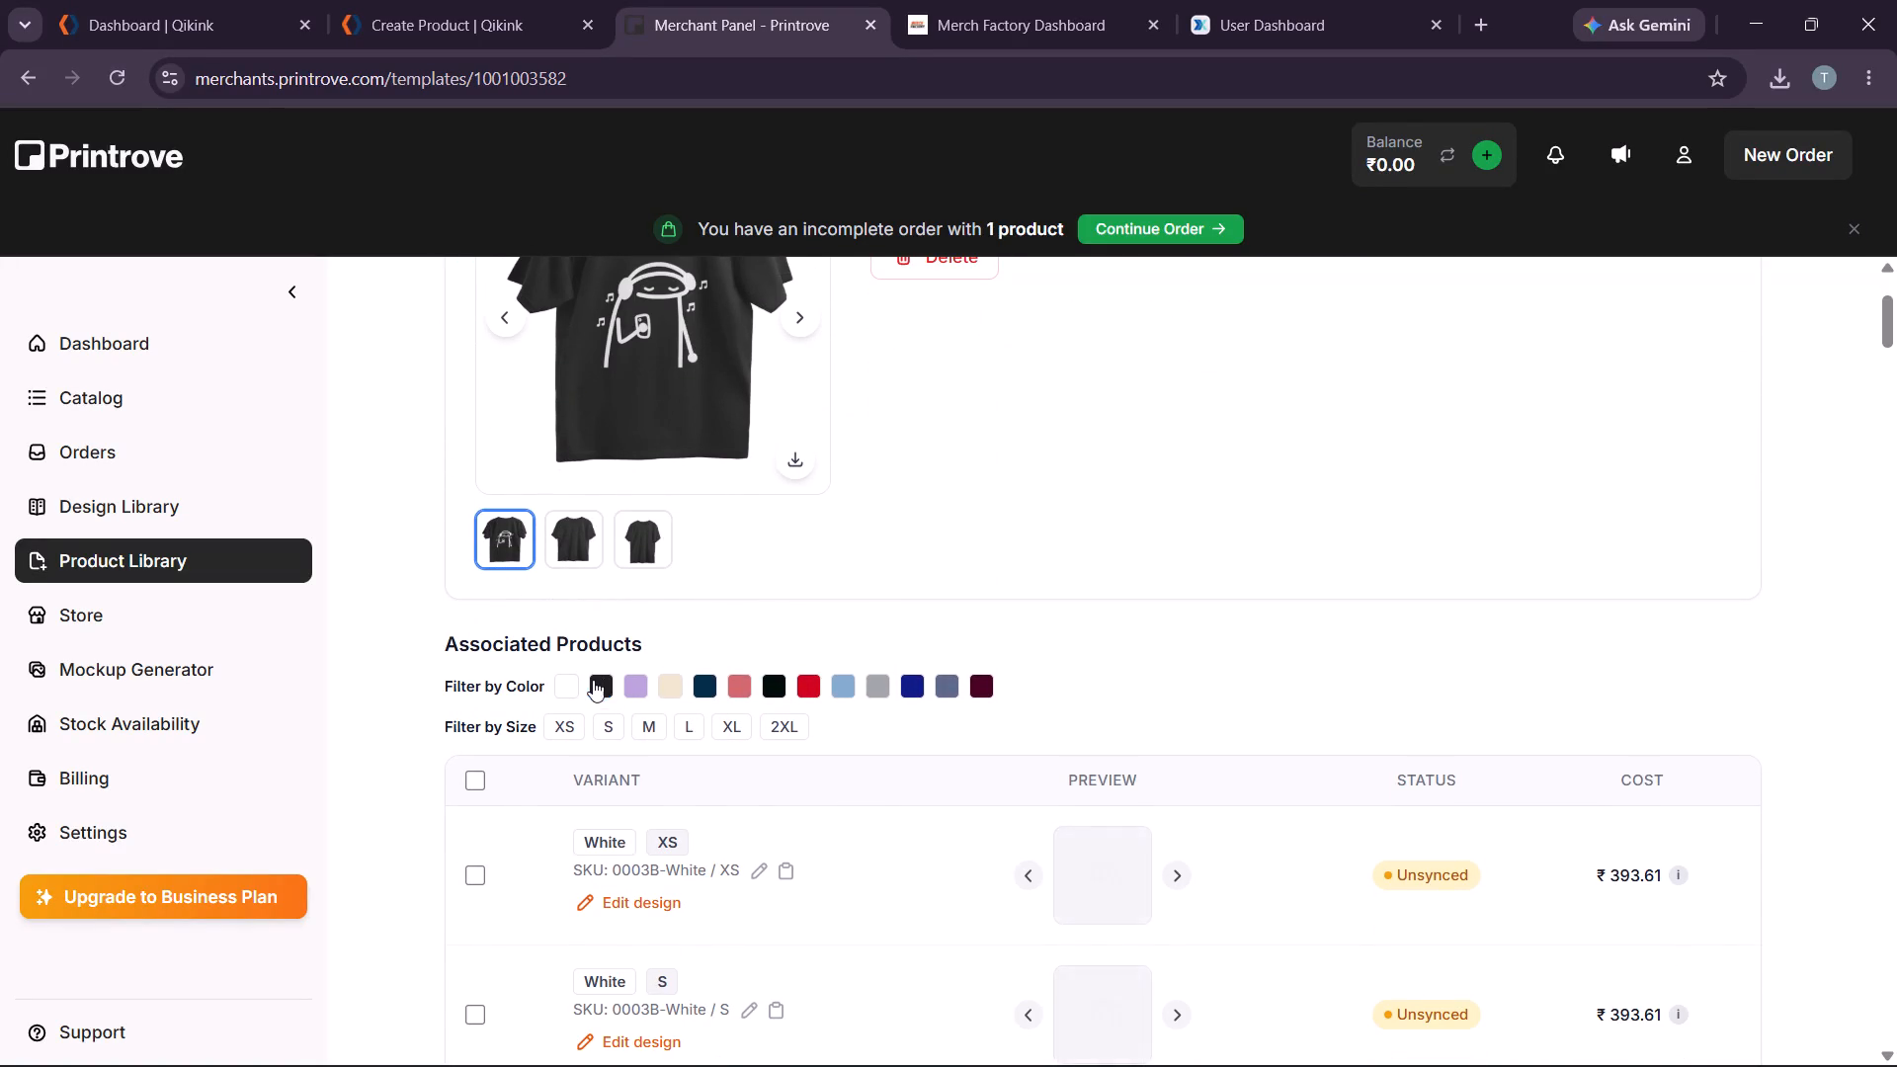
left_click(639, 680)
left_click(639, 680)
double_click(668, 679)
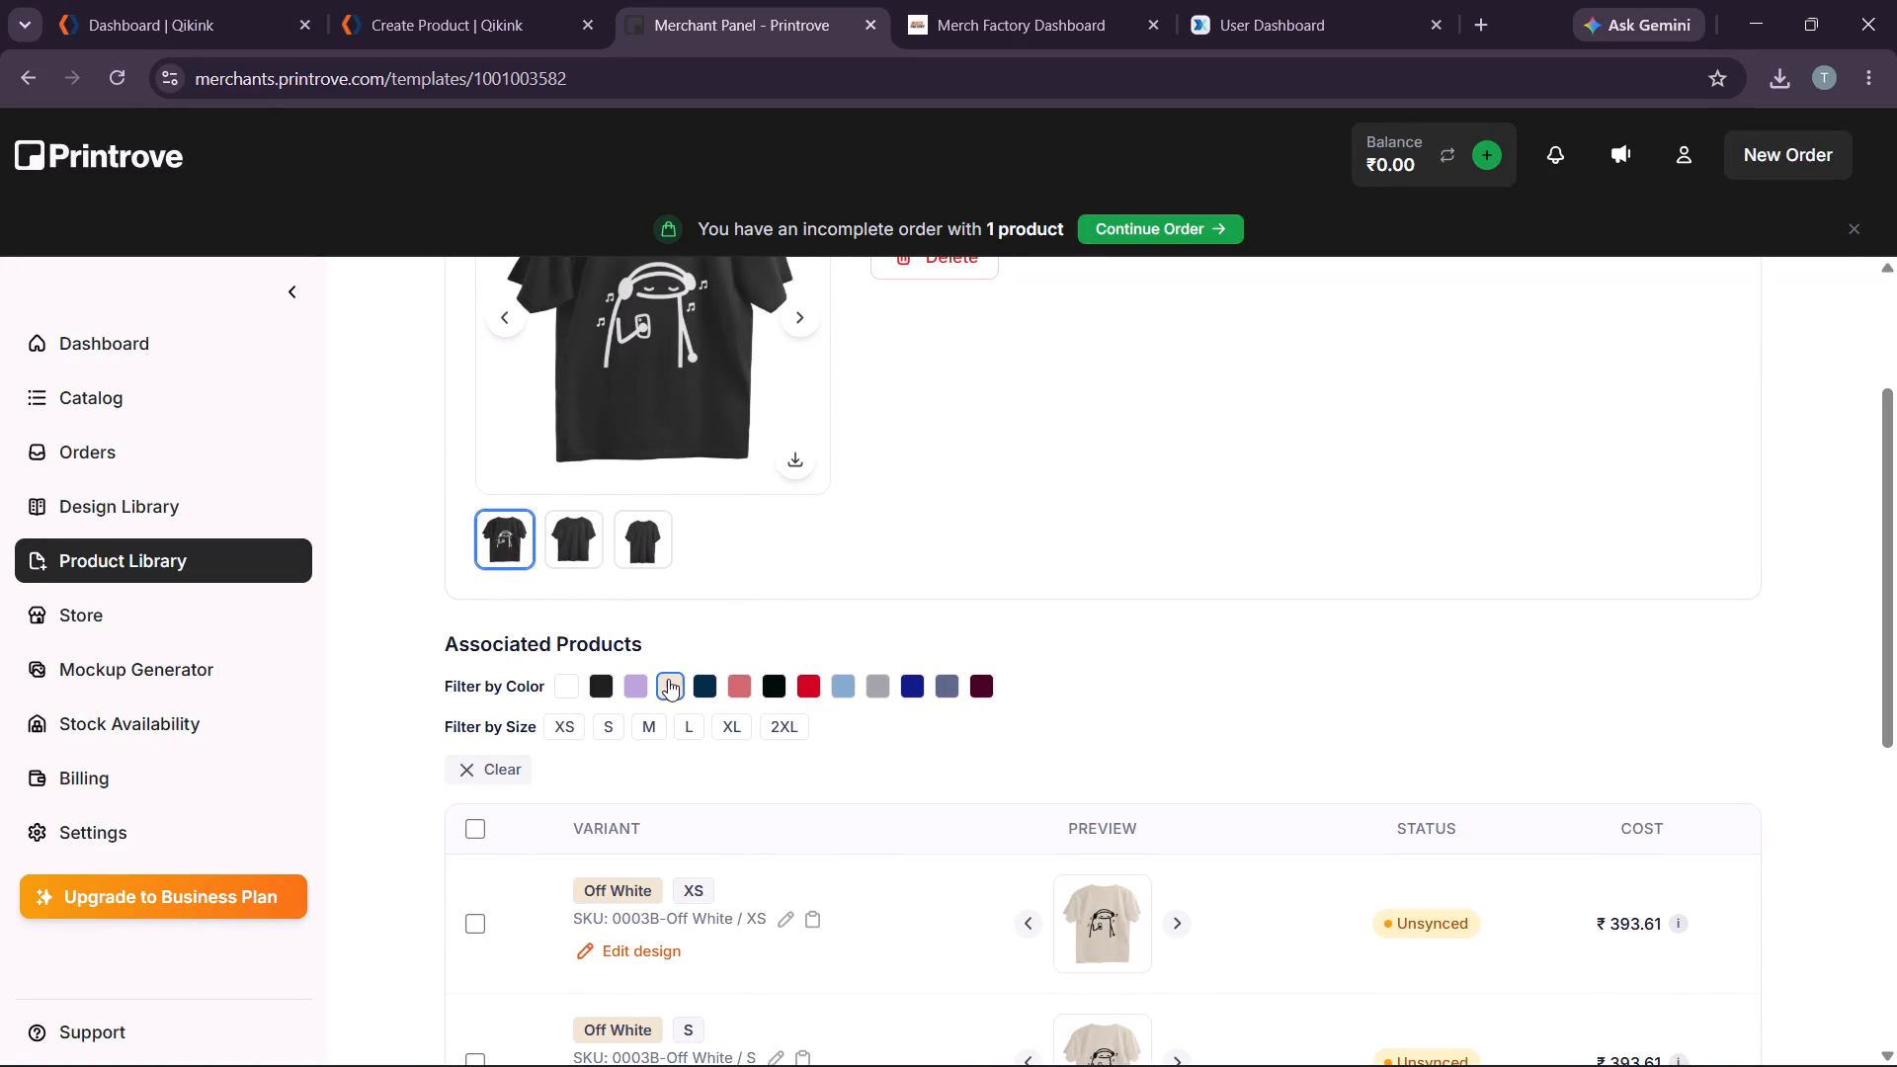
Filter the variants by Navy Blue, select all of them and open their print file for changing.
left_click(696, 686)
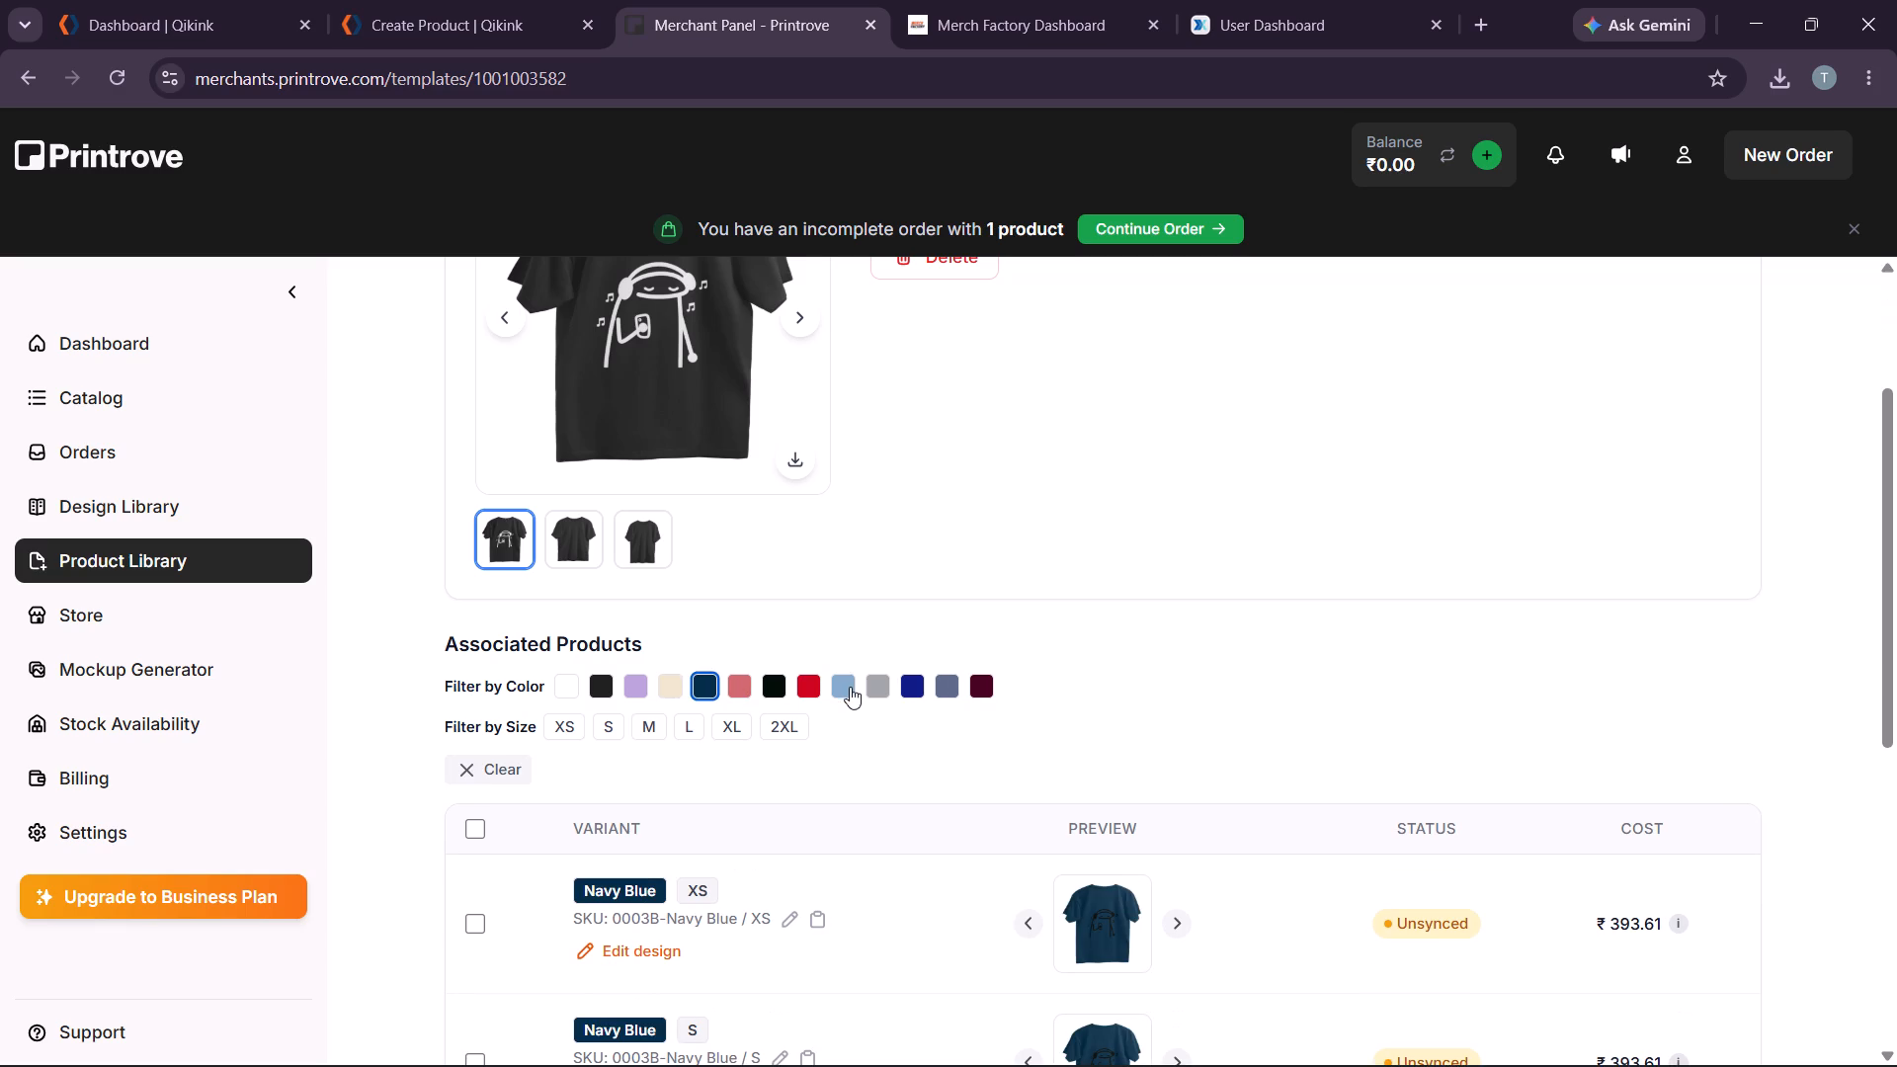
scroll(852, 693, "down", 1)
left_click(468, 704)
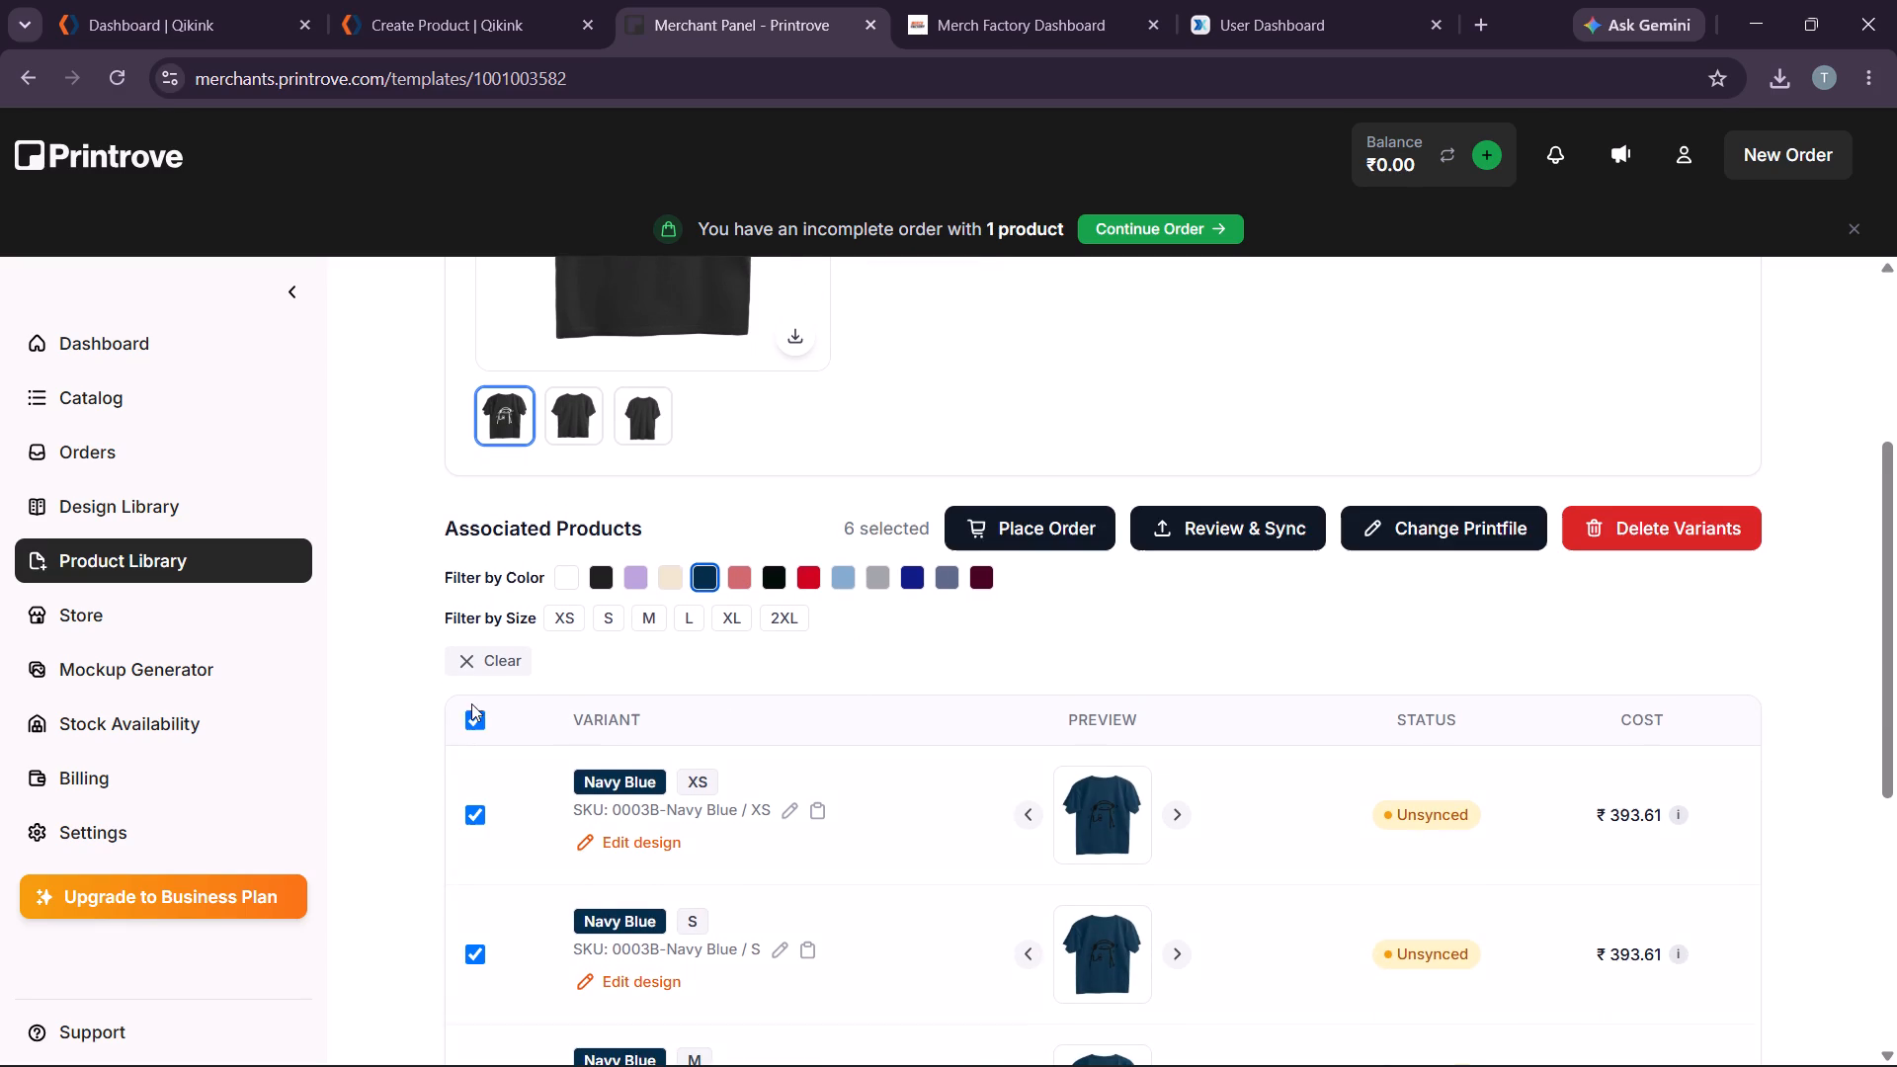
left_click(1405, 519)
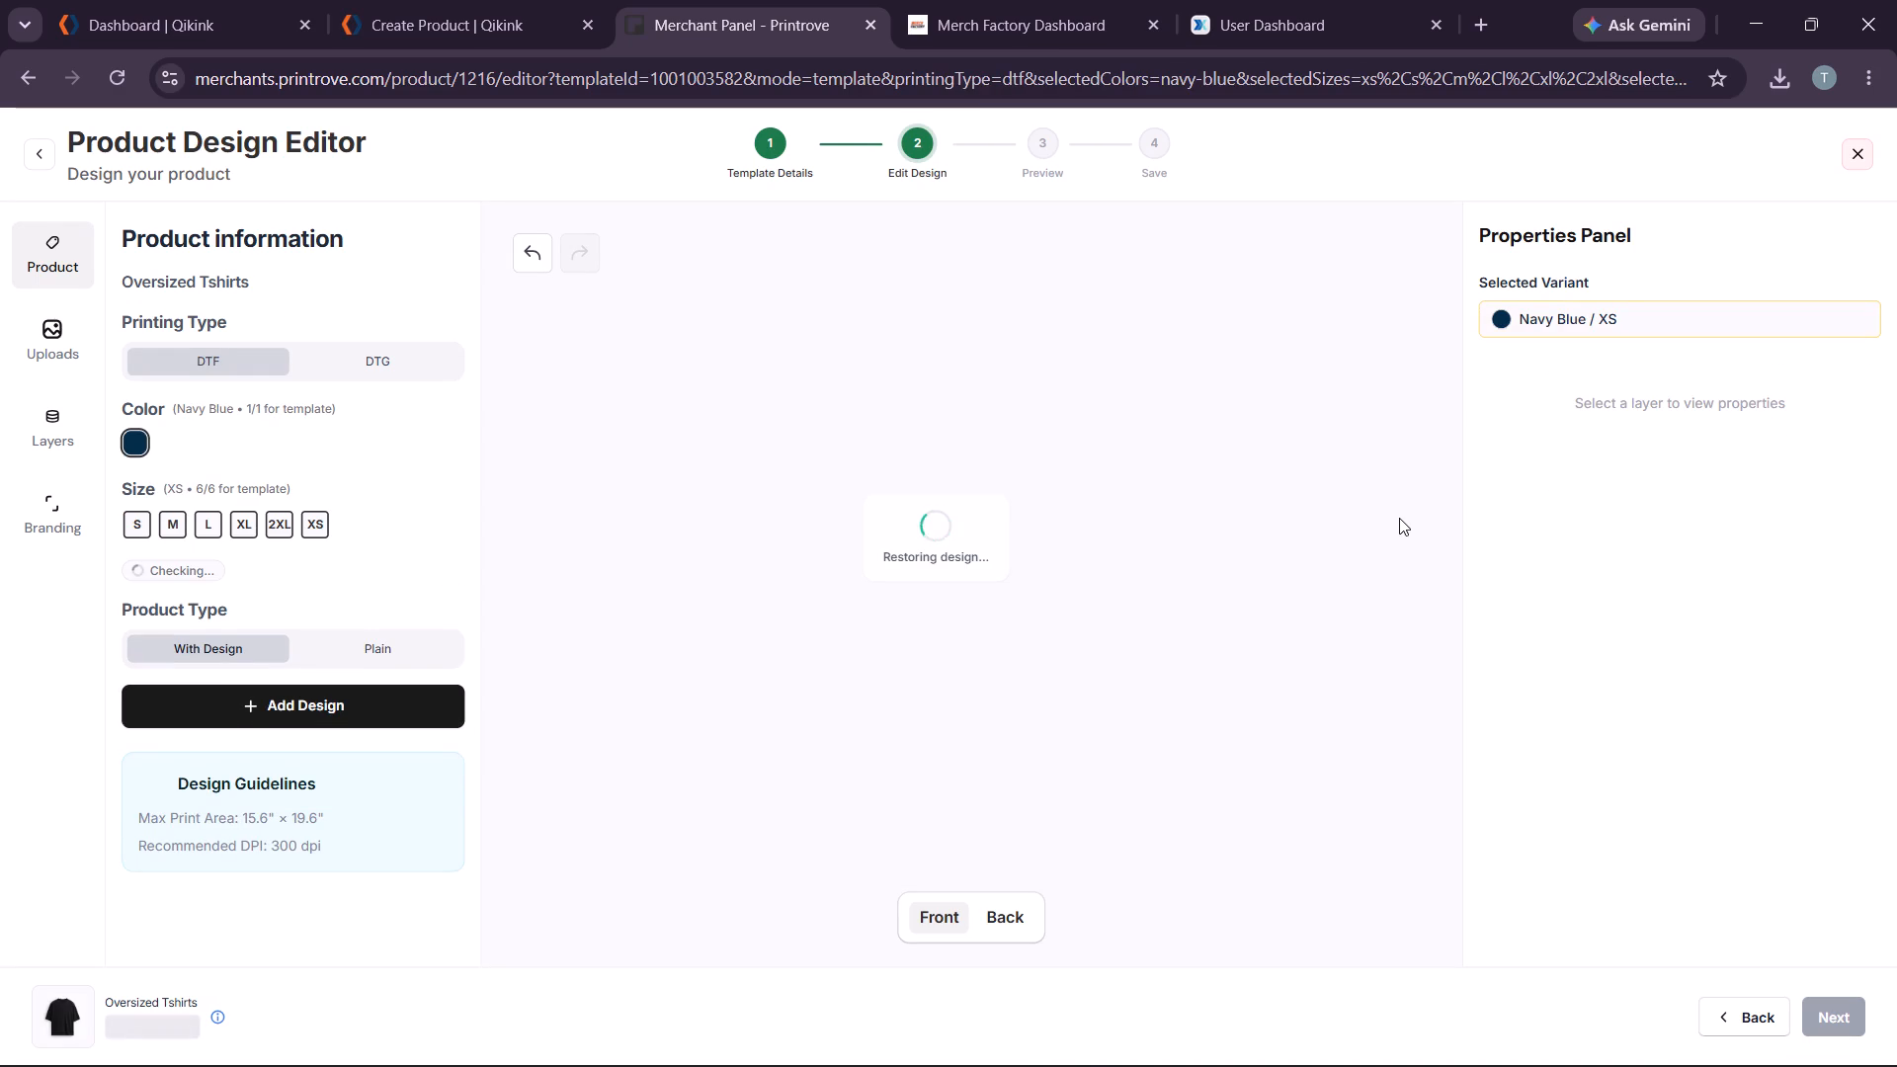
Replace the black design on the back of the shirt with the uploaded design 0003w.
left_click(1007, 915)
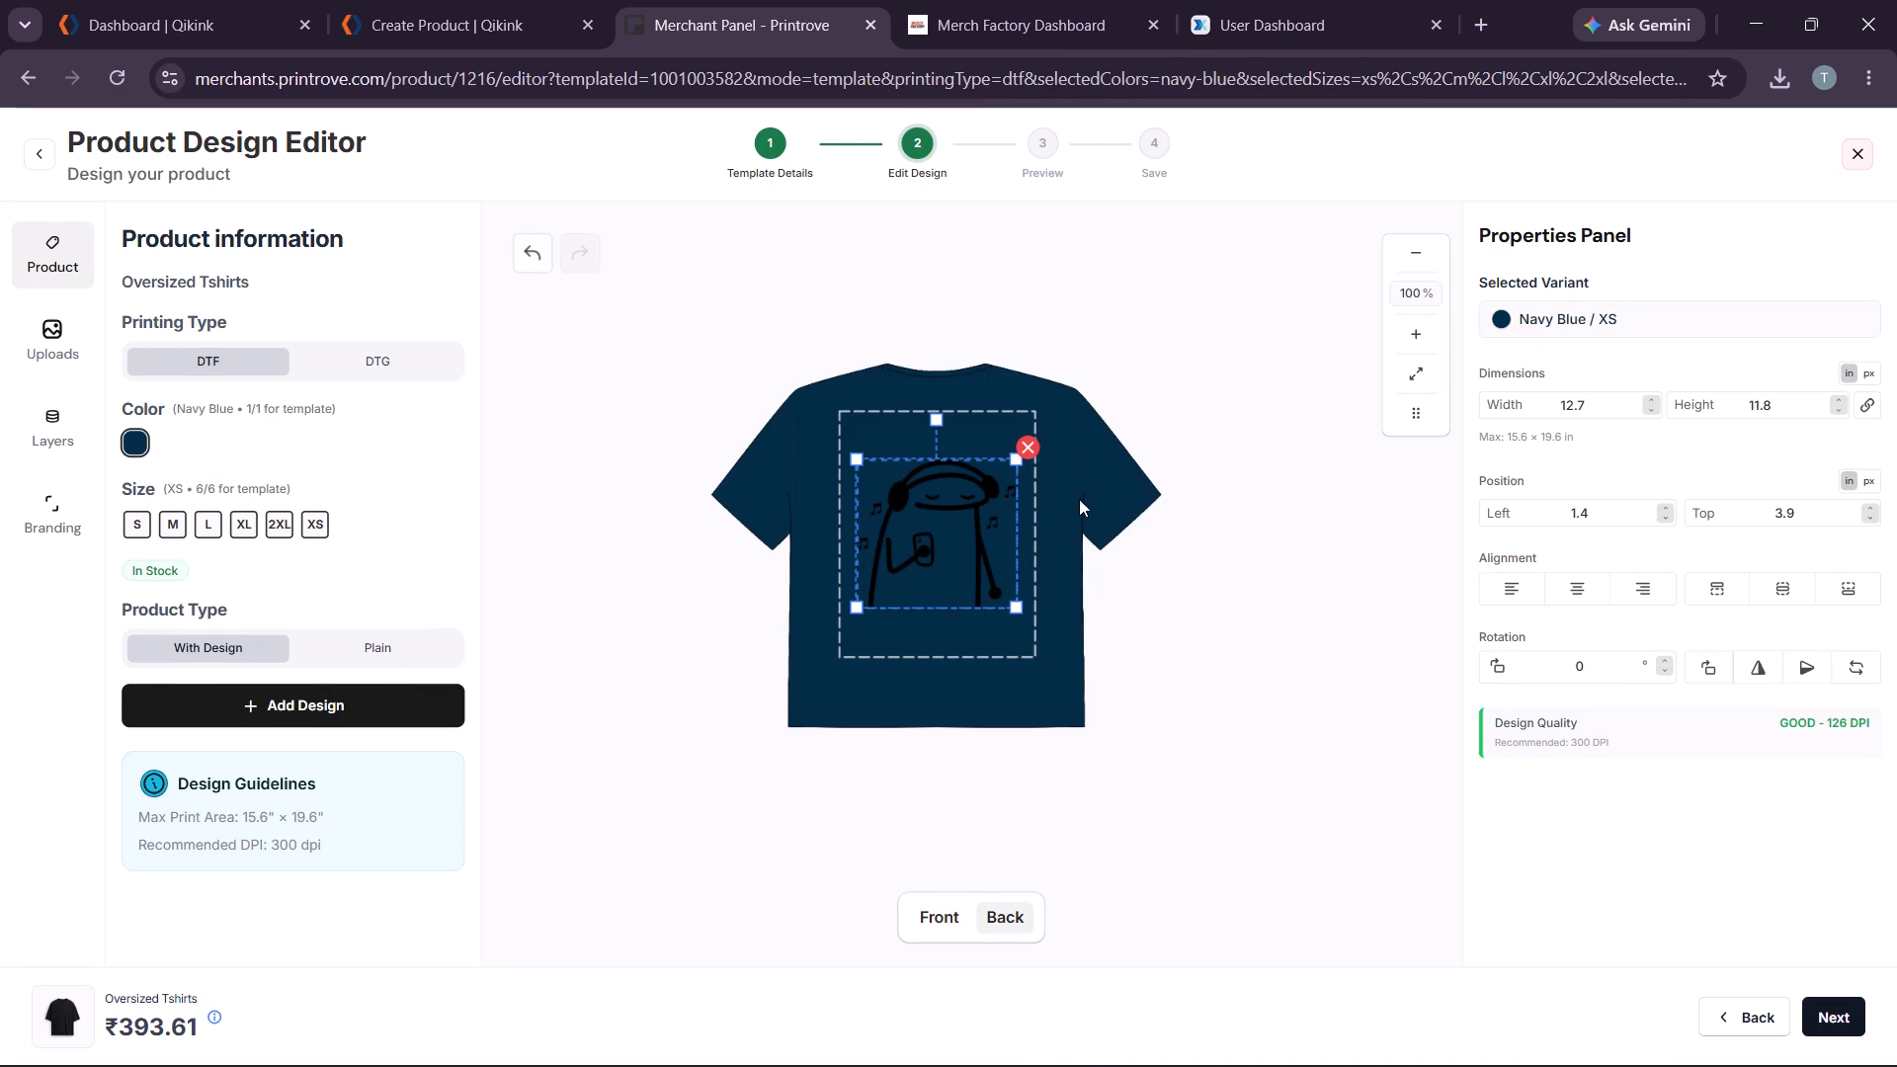
left_click(1023, 446)
left_click(41, 326)
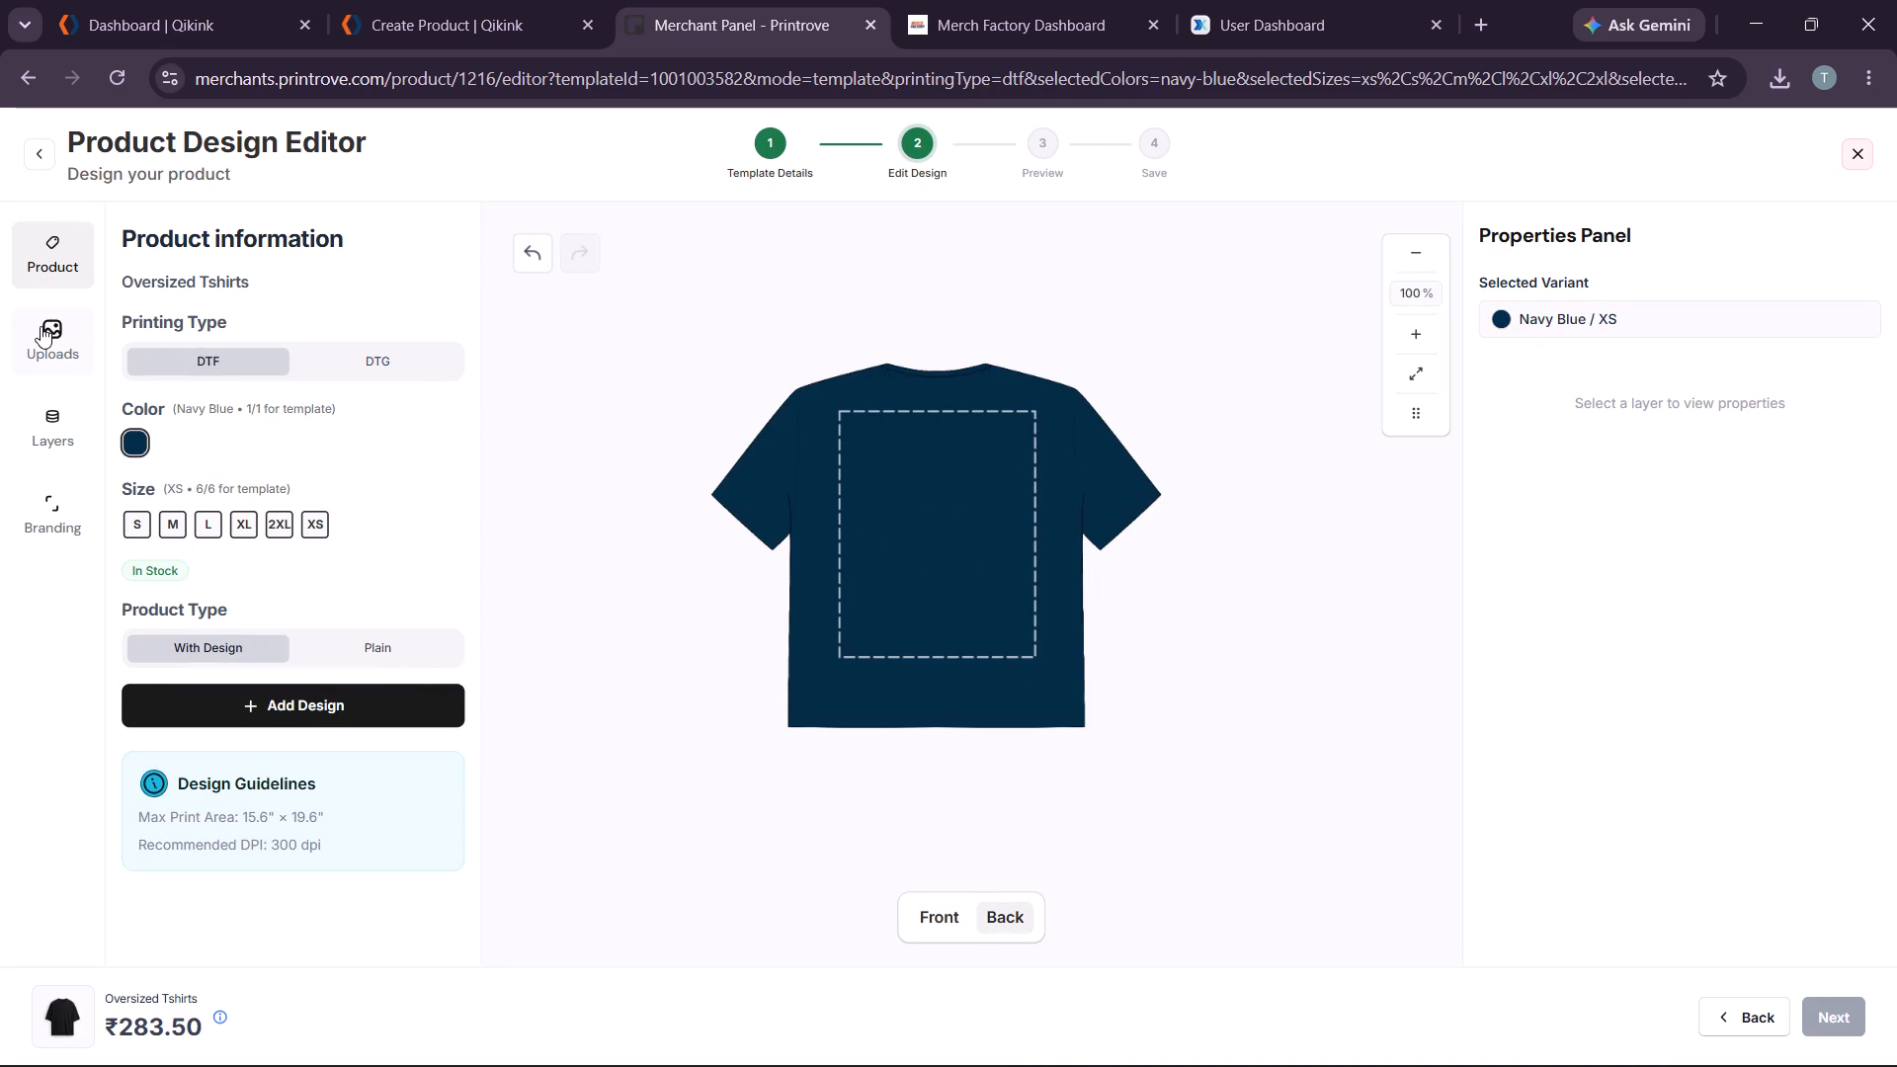
left_click(220, 583)
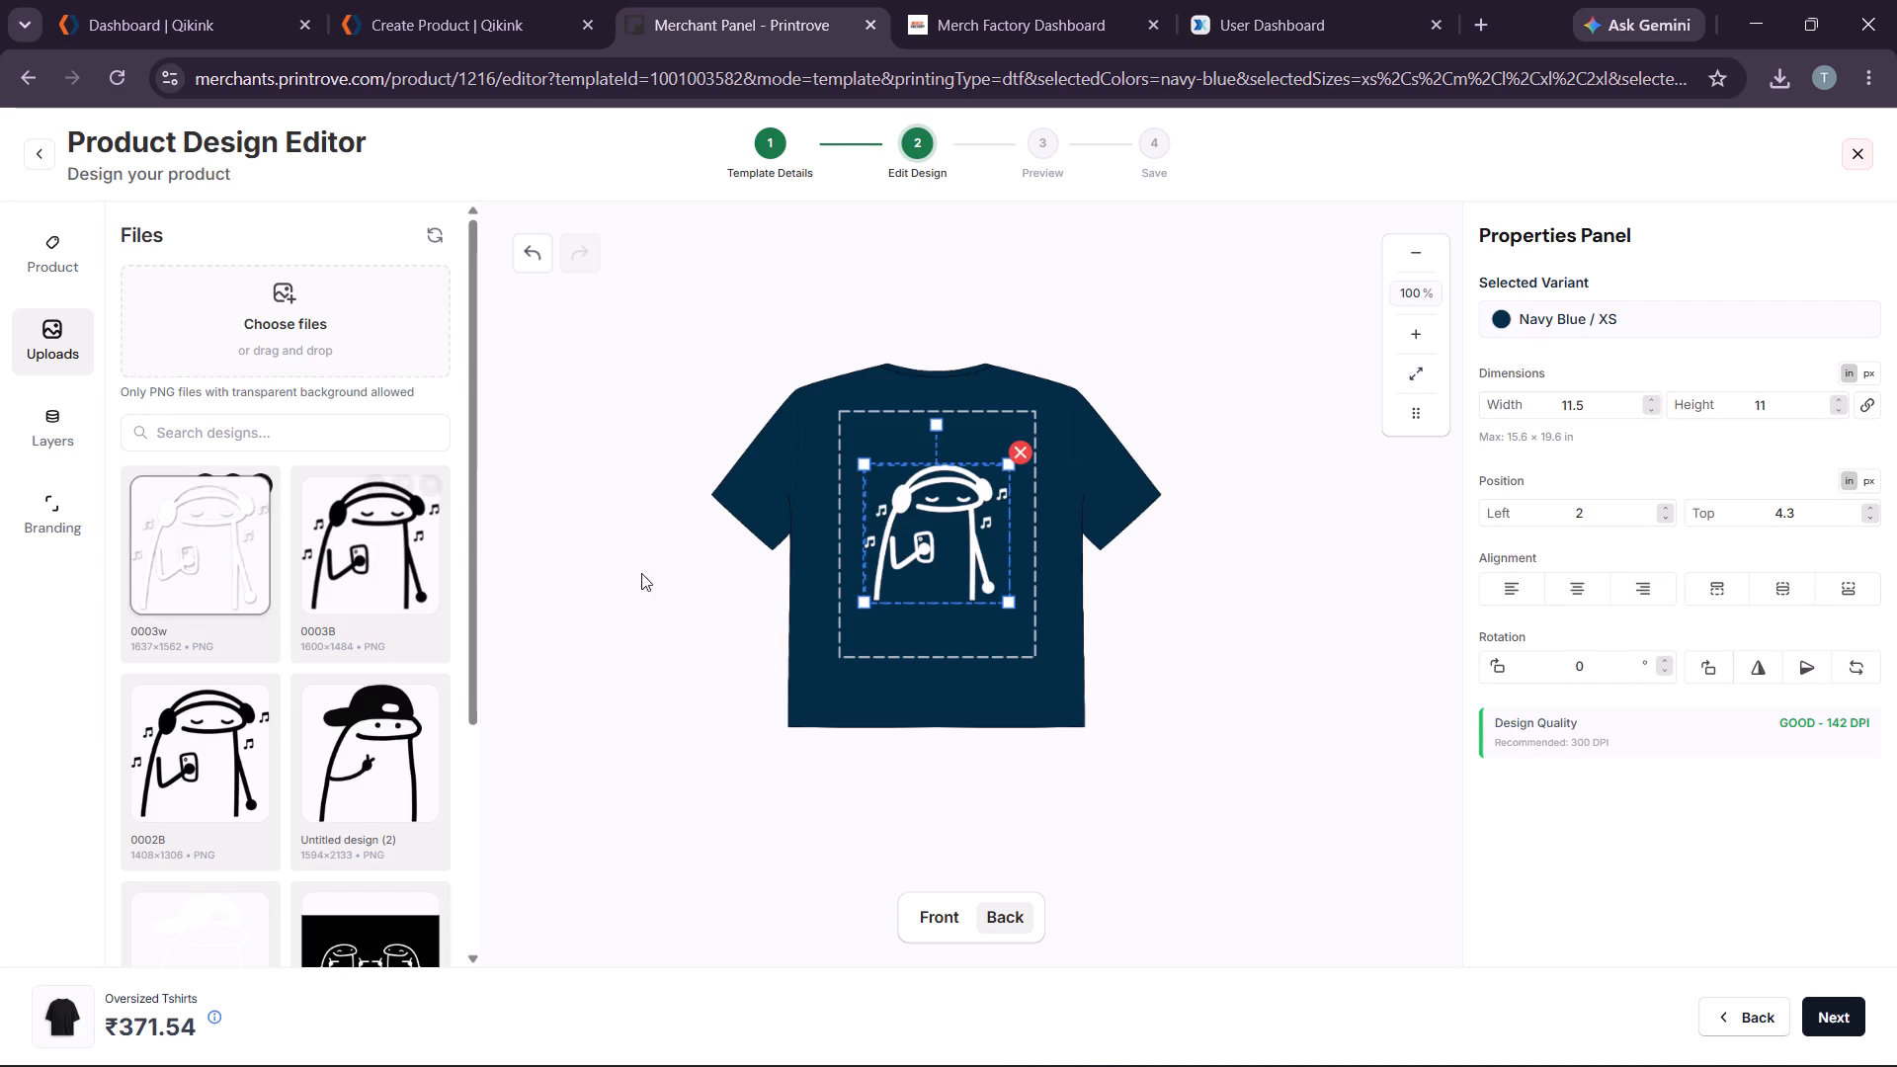
Enlarge the white back design to about 12.7 × 12.2 in, keeping it centred in the print area.
left_click(1061, 591)
left_click(917, 546)
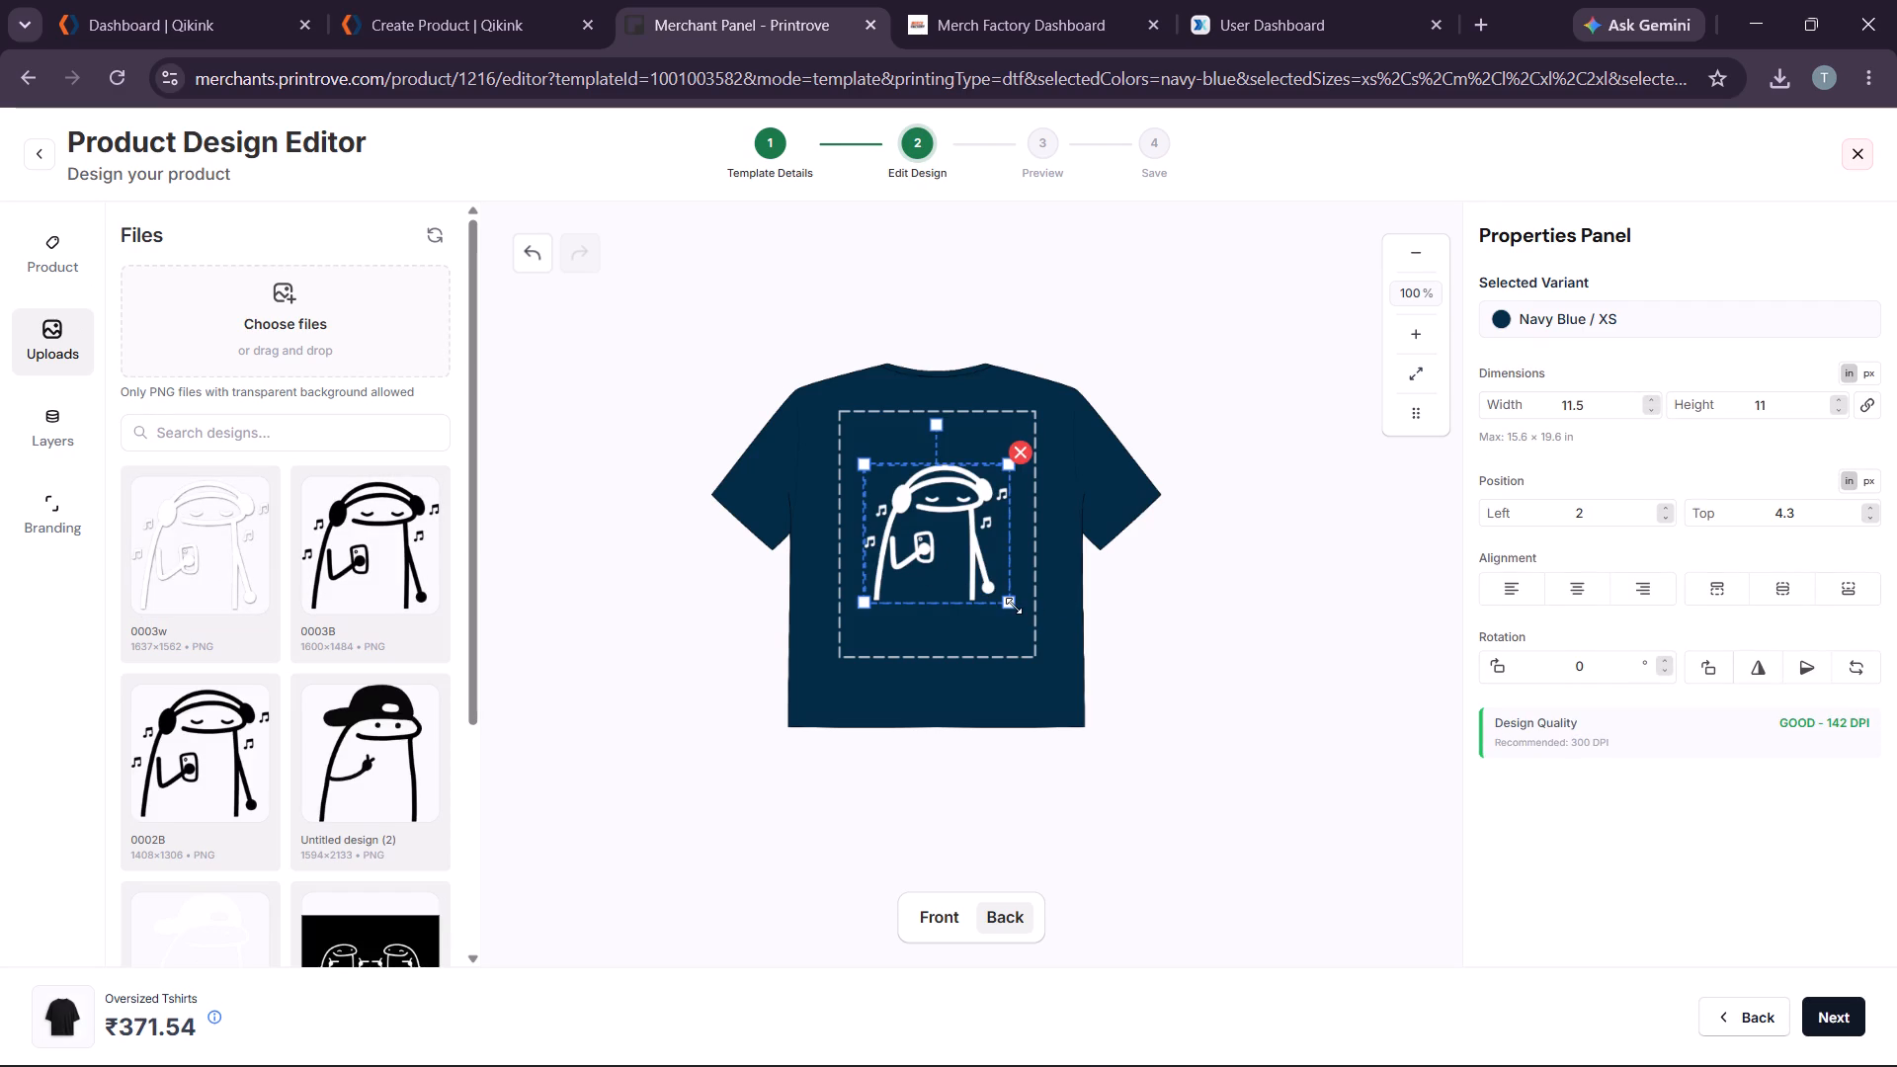
left_click(1012, 606)
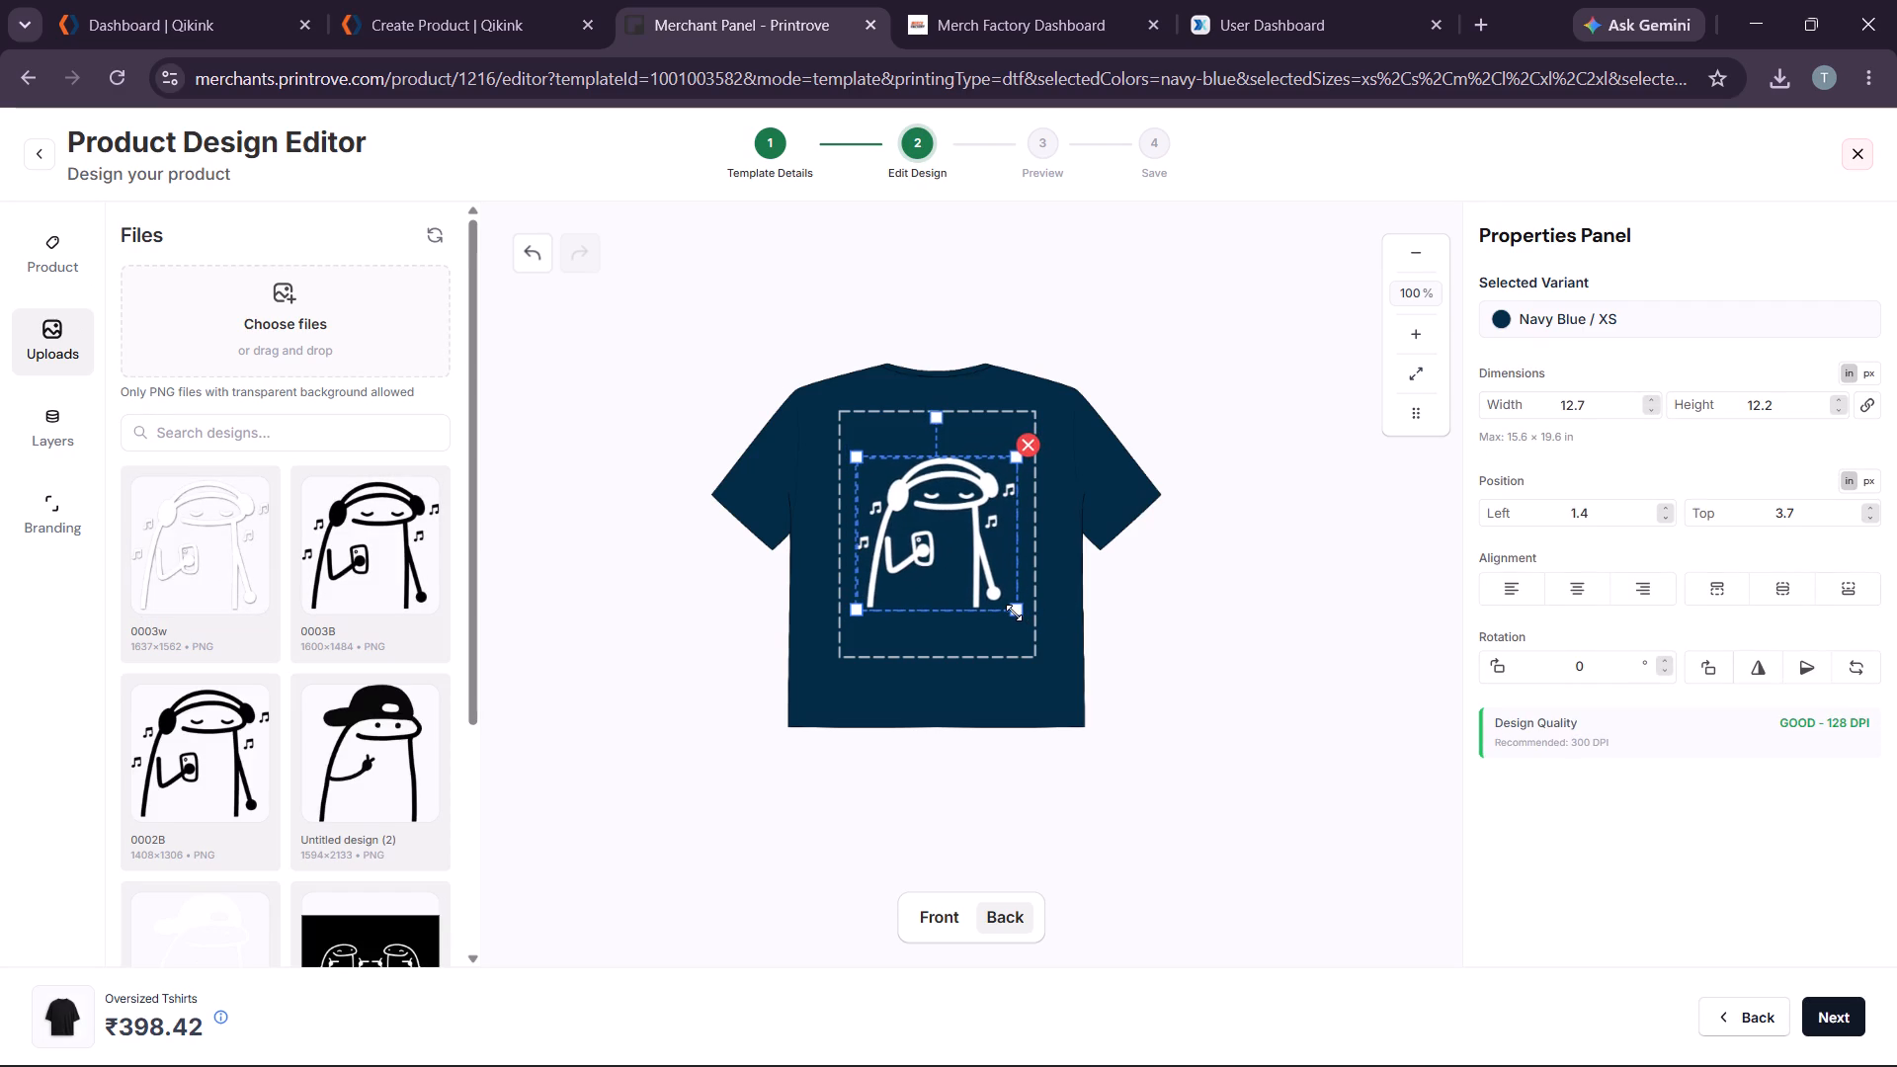
left_click(1128, 592)
left_click(912, 532)
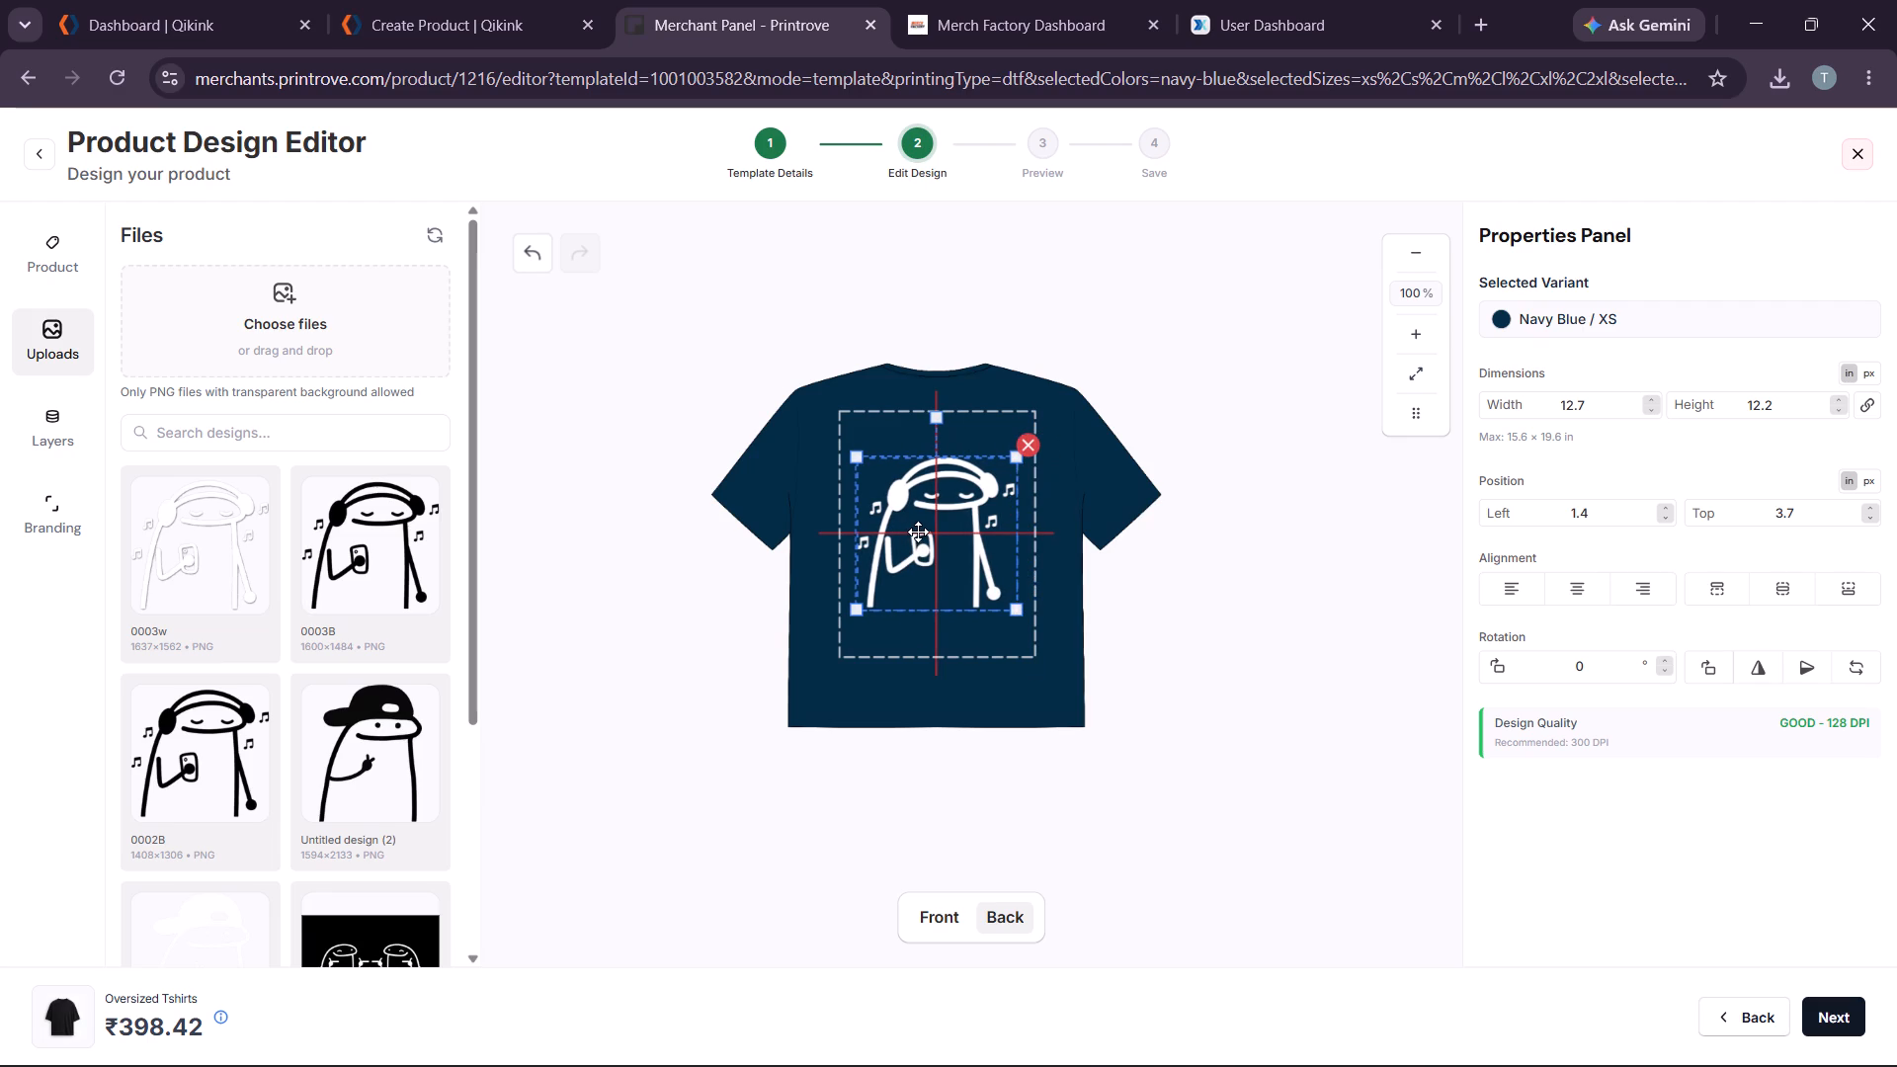
left_click(1047, 563)
left_click(958, 551)
left_click(1354, 620)
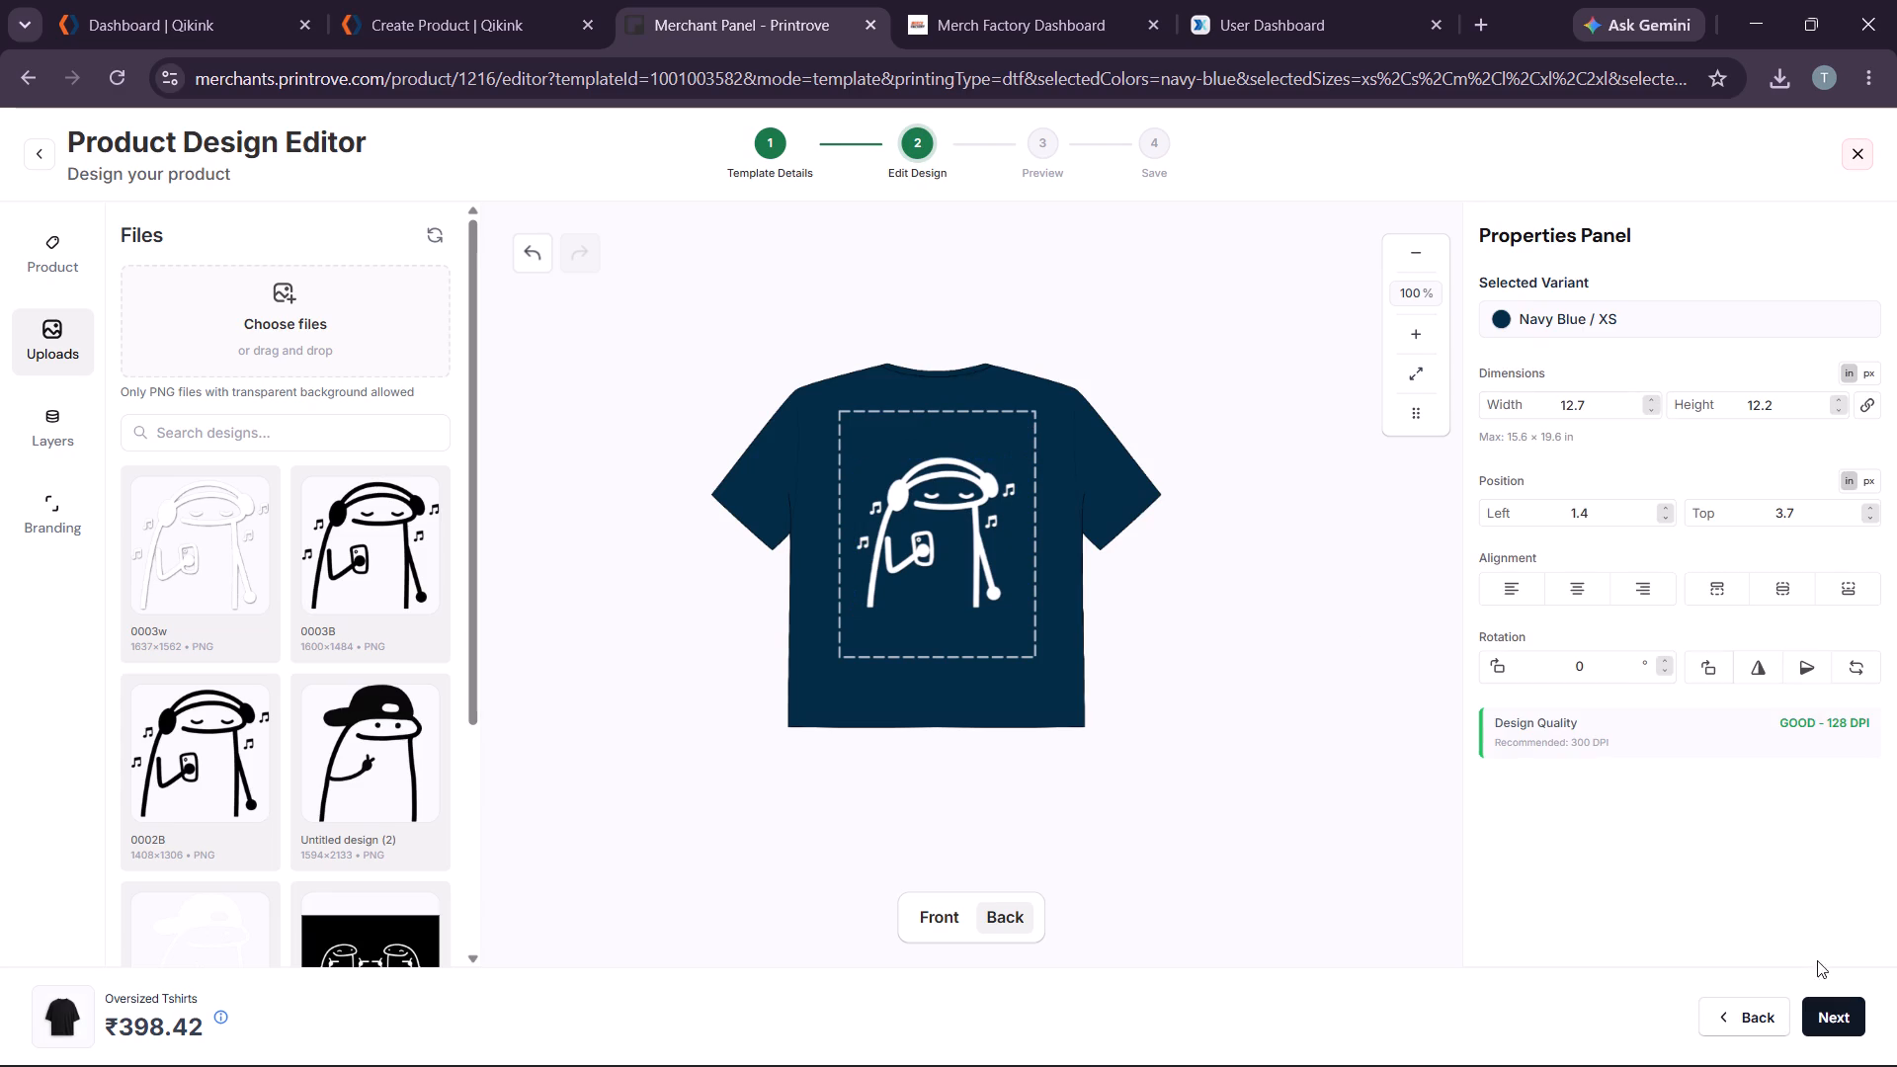
Proceed to the mockups and update the product with the changed Navy Blue design.
left_click(1850, 1025)
left_click(1809, 1019)
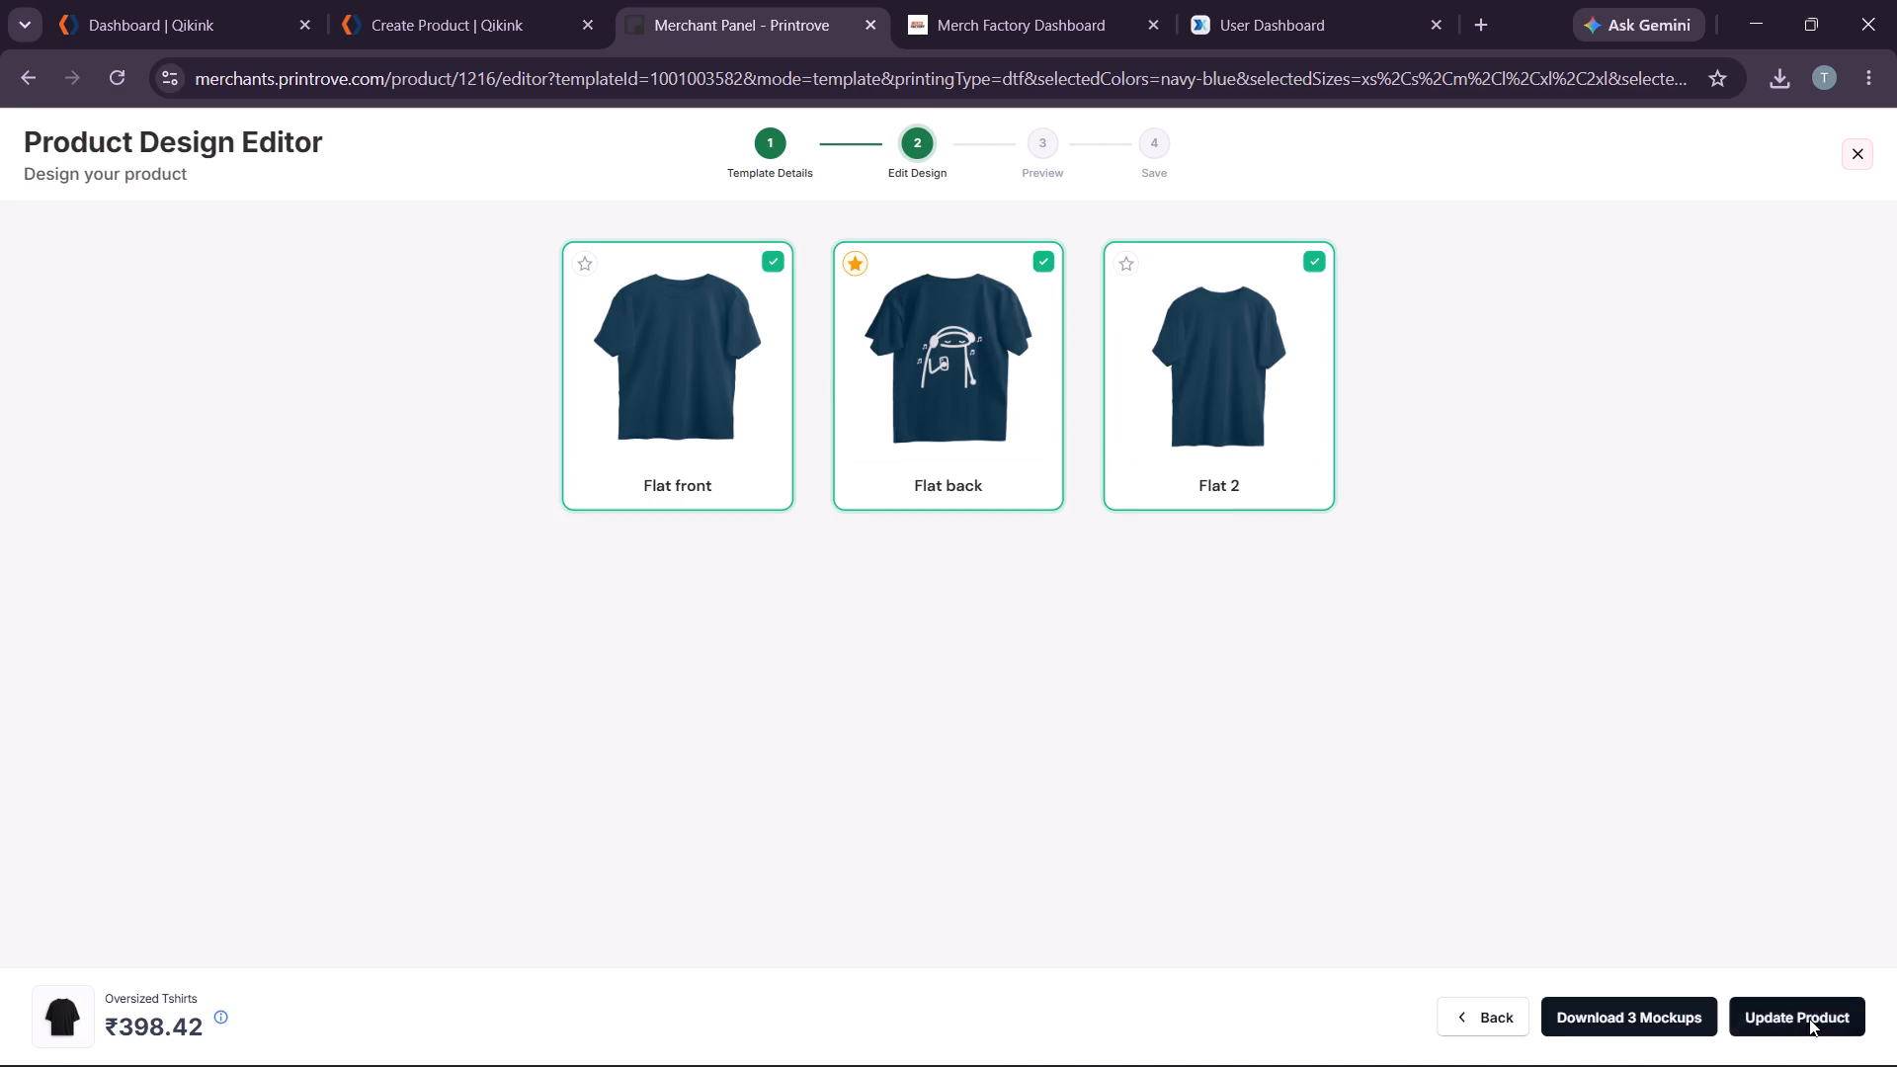
left_click(1434, 862)
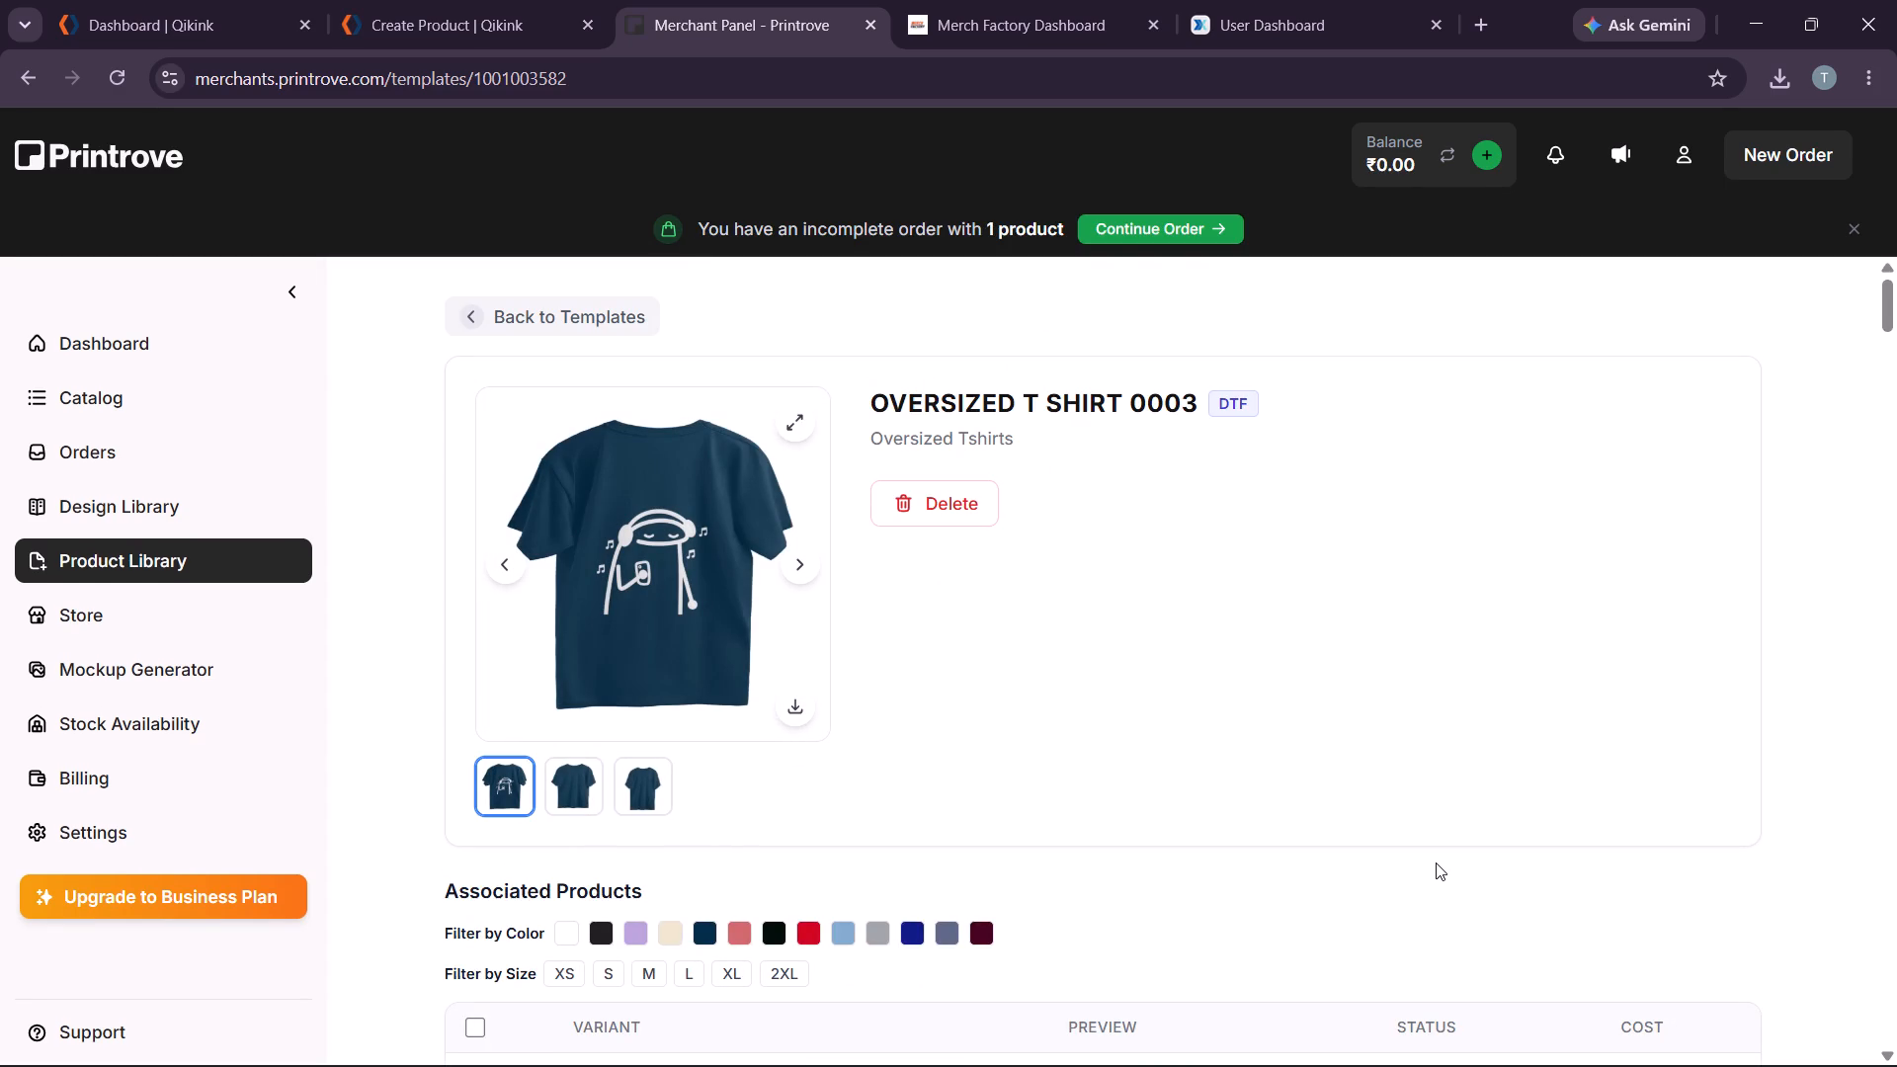
Examine the updated product's mockup images and check the variants by toggling the light blue, royal blue and off-white filters.
left_click(809, 563)
left_click(809, 563)
left_click(809, 563)
scroll(1090, 644, "down", 2)
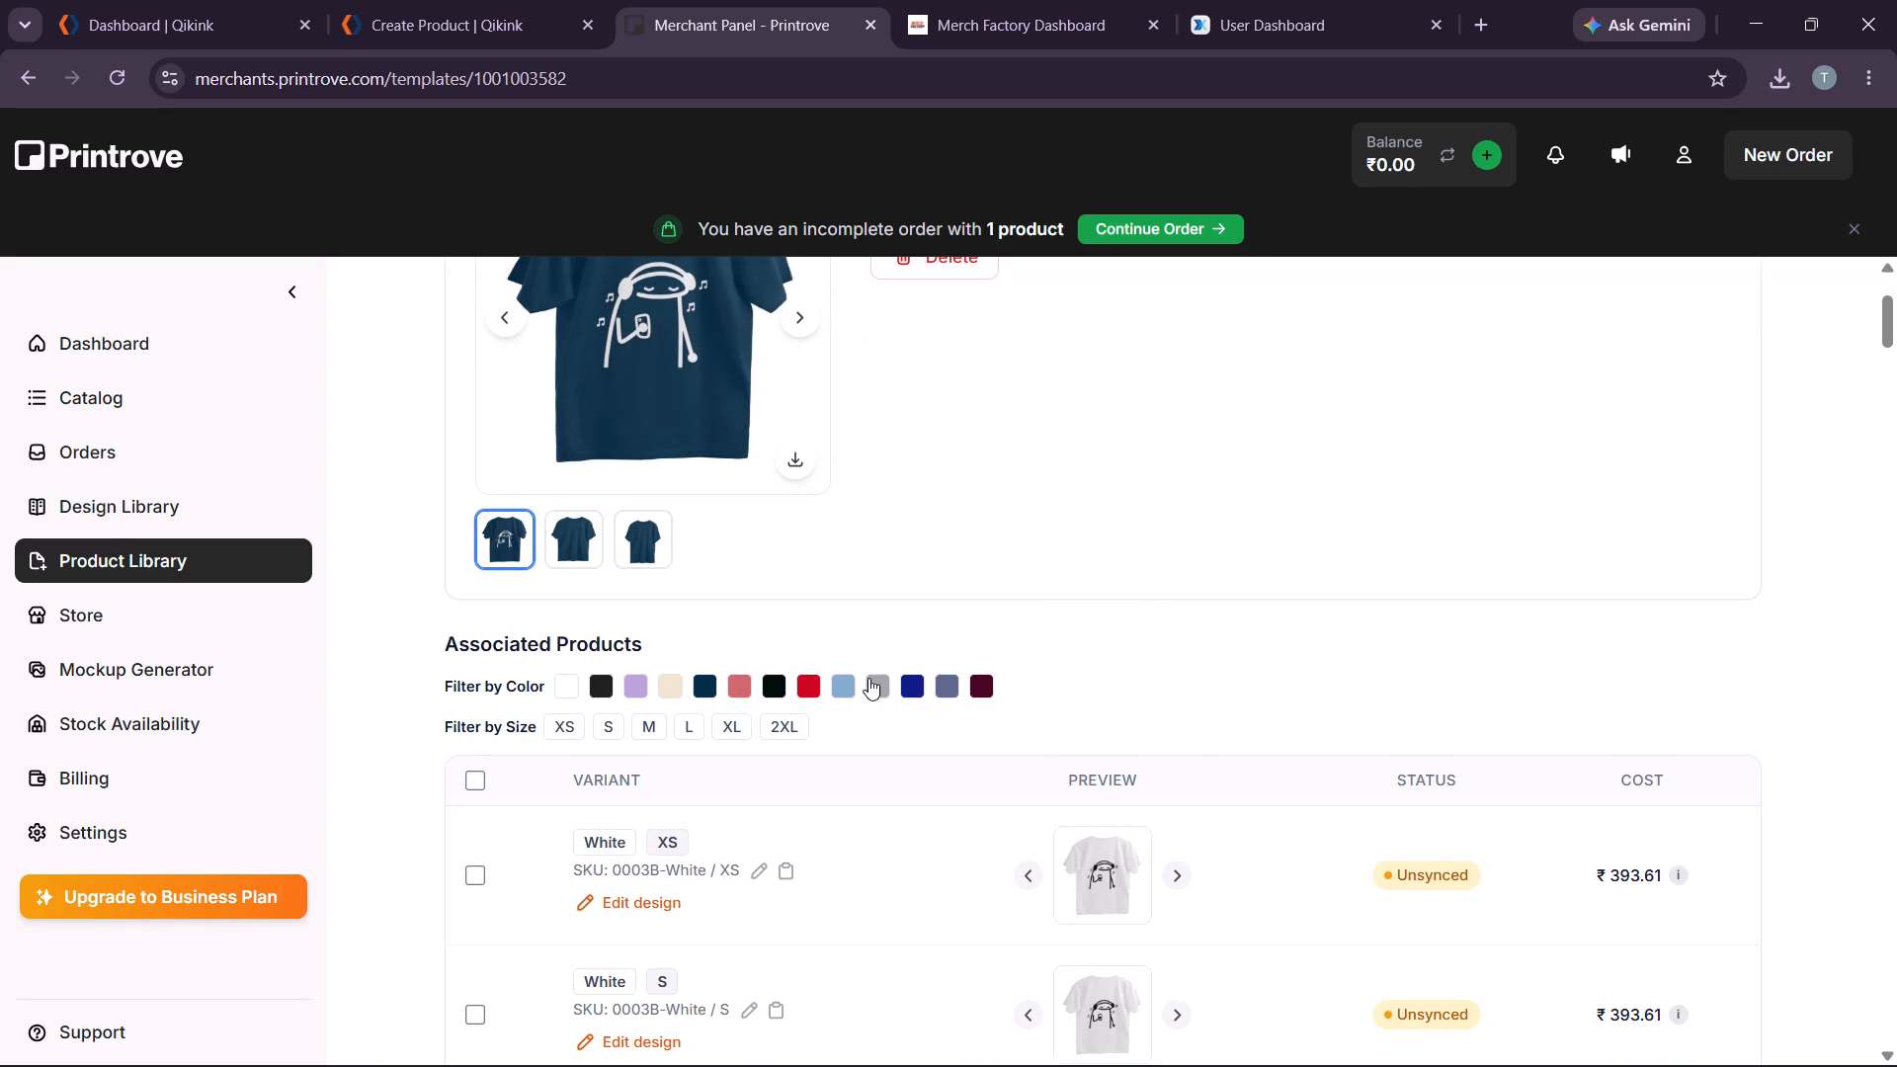
left_click(842, 686)
left_click(842, 686)
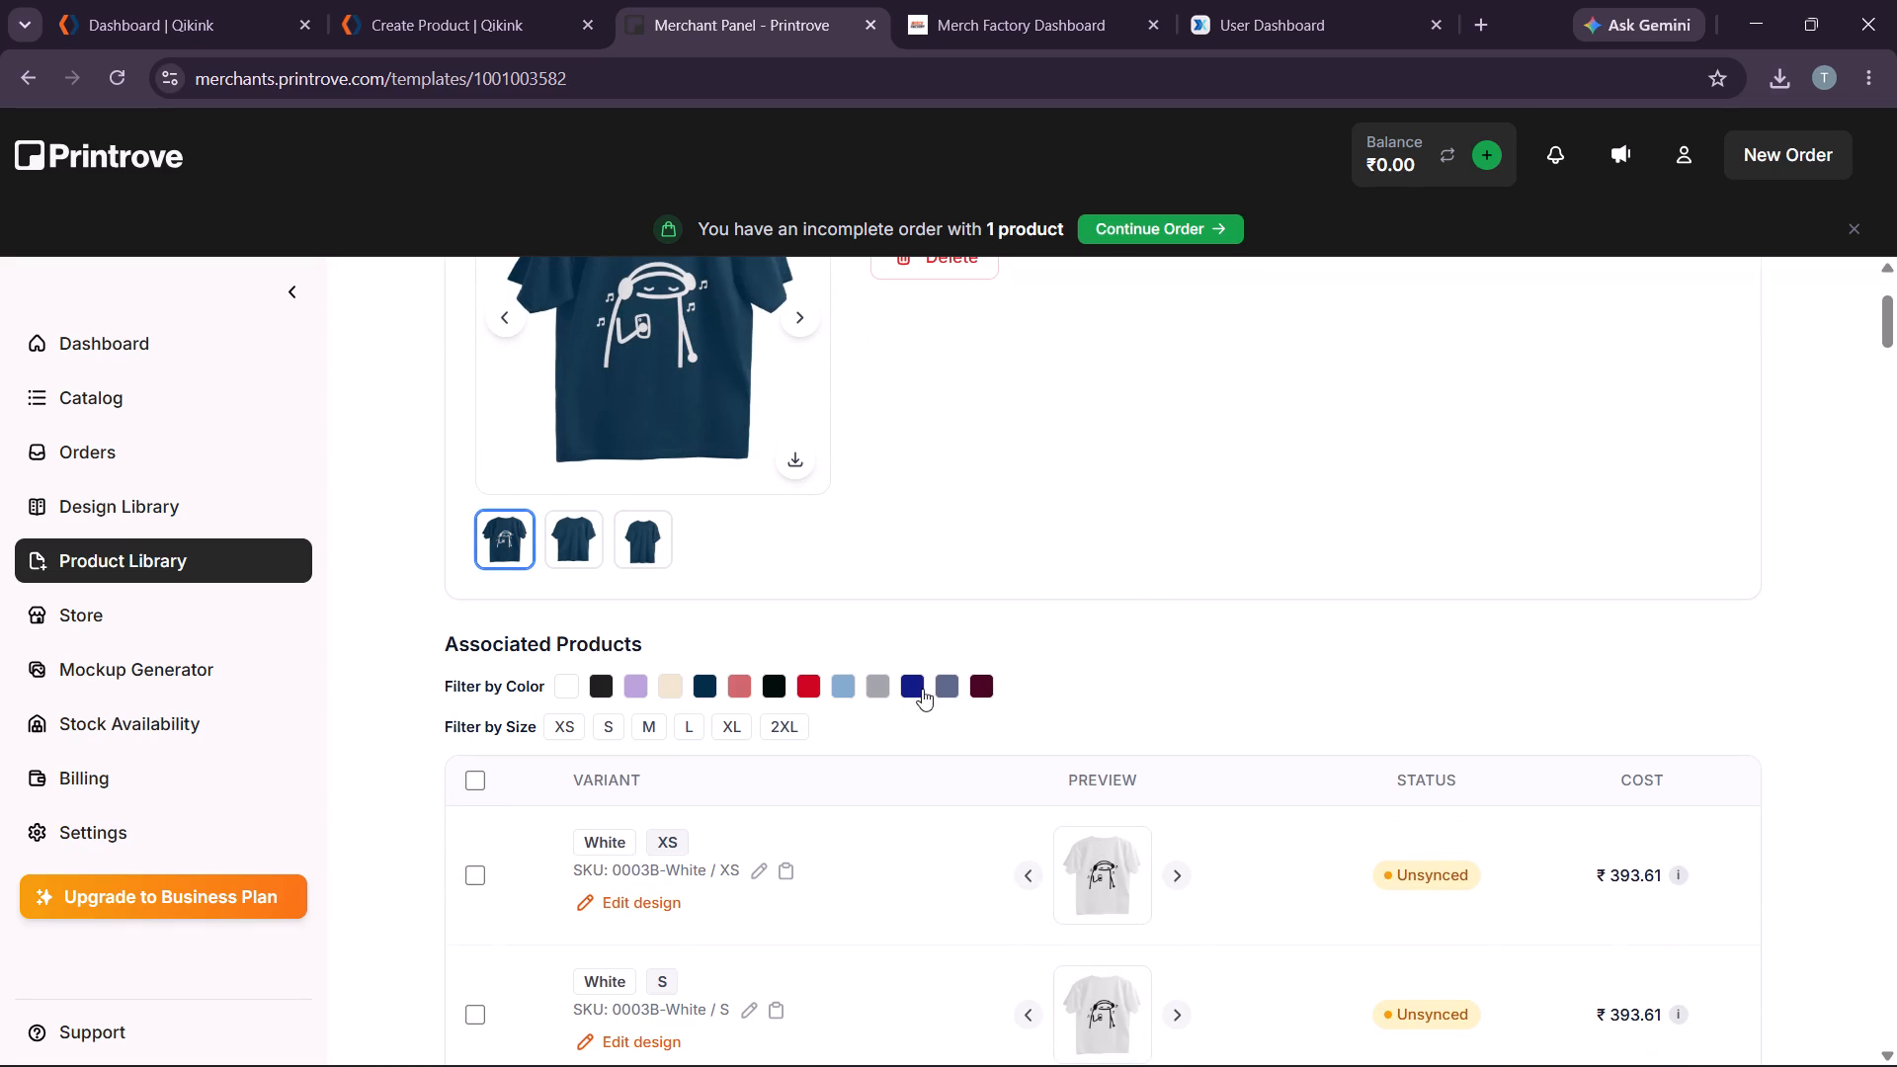
left_click(914, 689)
left_click(914, 689)
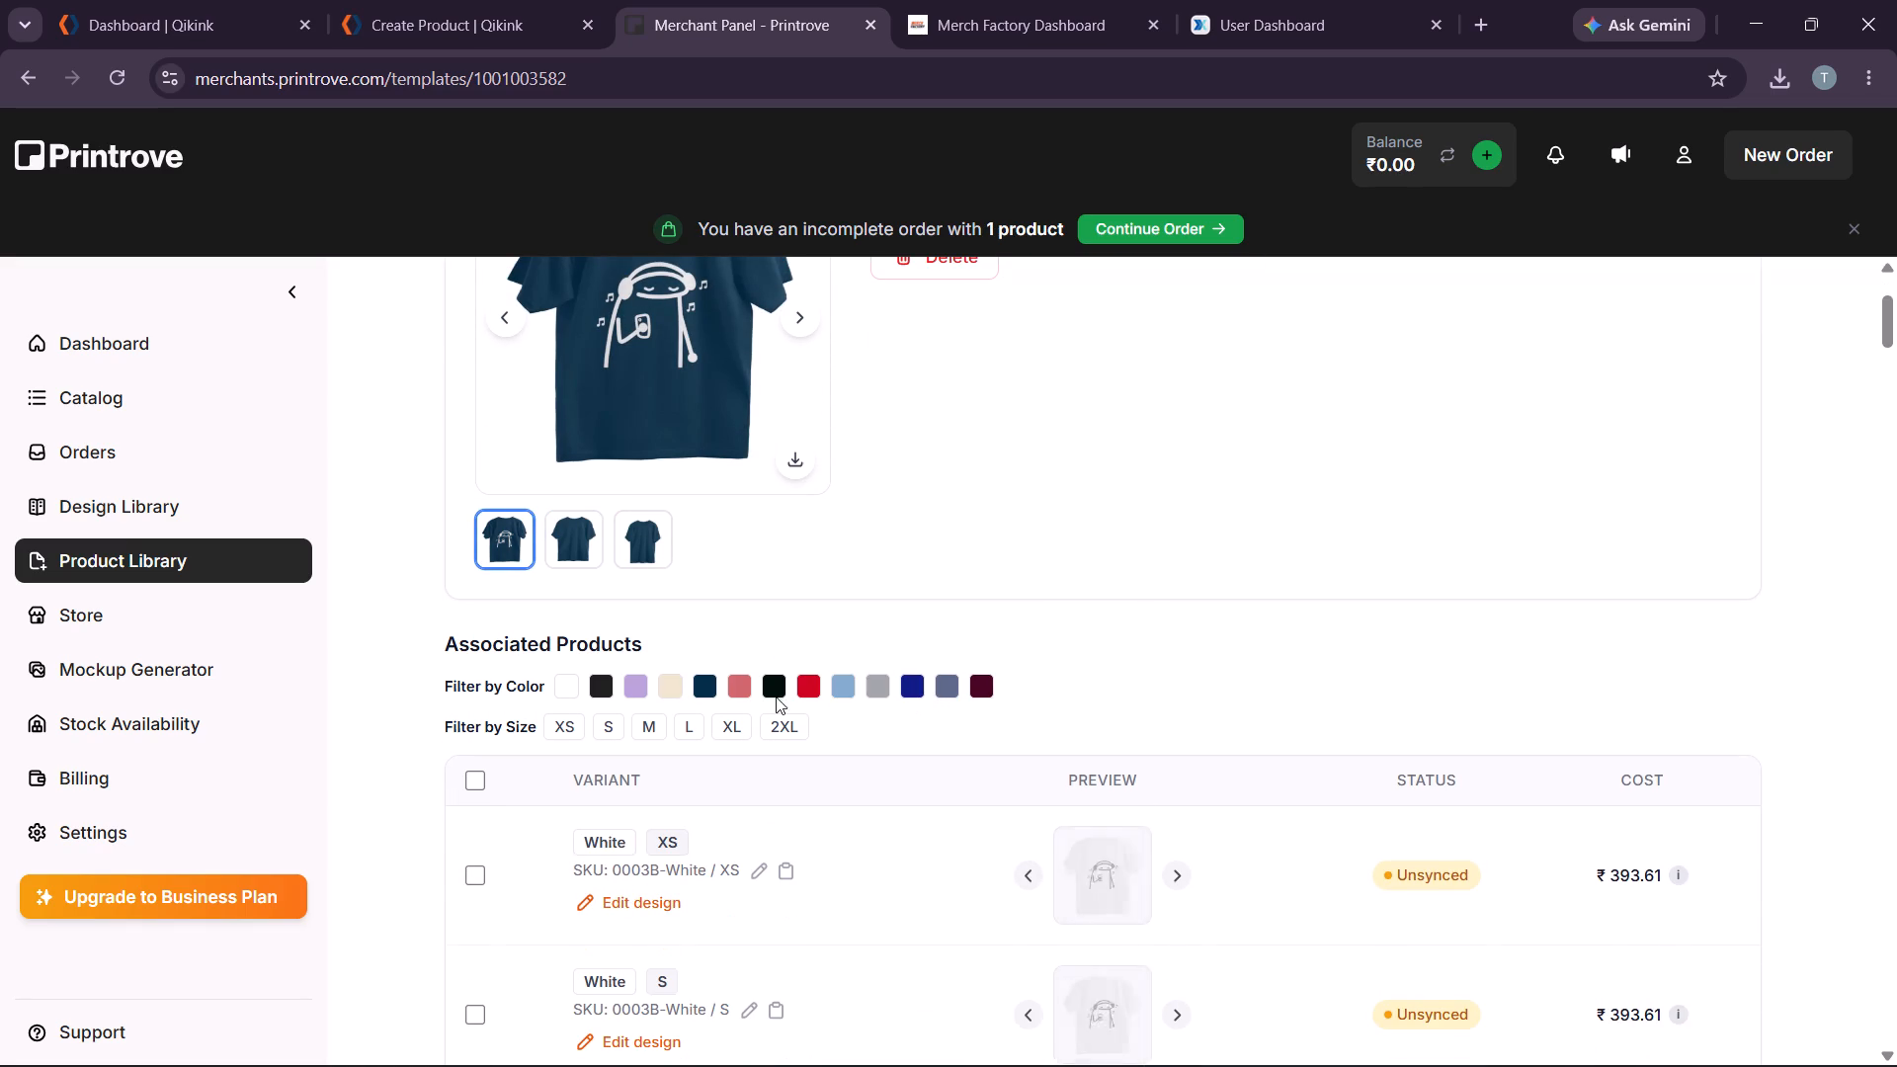
scroll(609, 617, "up", 3)
scroll(619, 636, "down", 2)
scroll(624, 642, "up", 4)
scroll(793, 625, "down", 2)
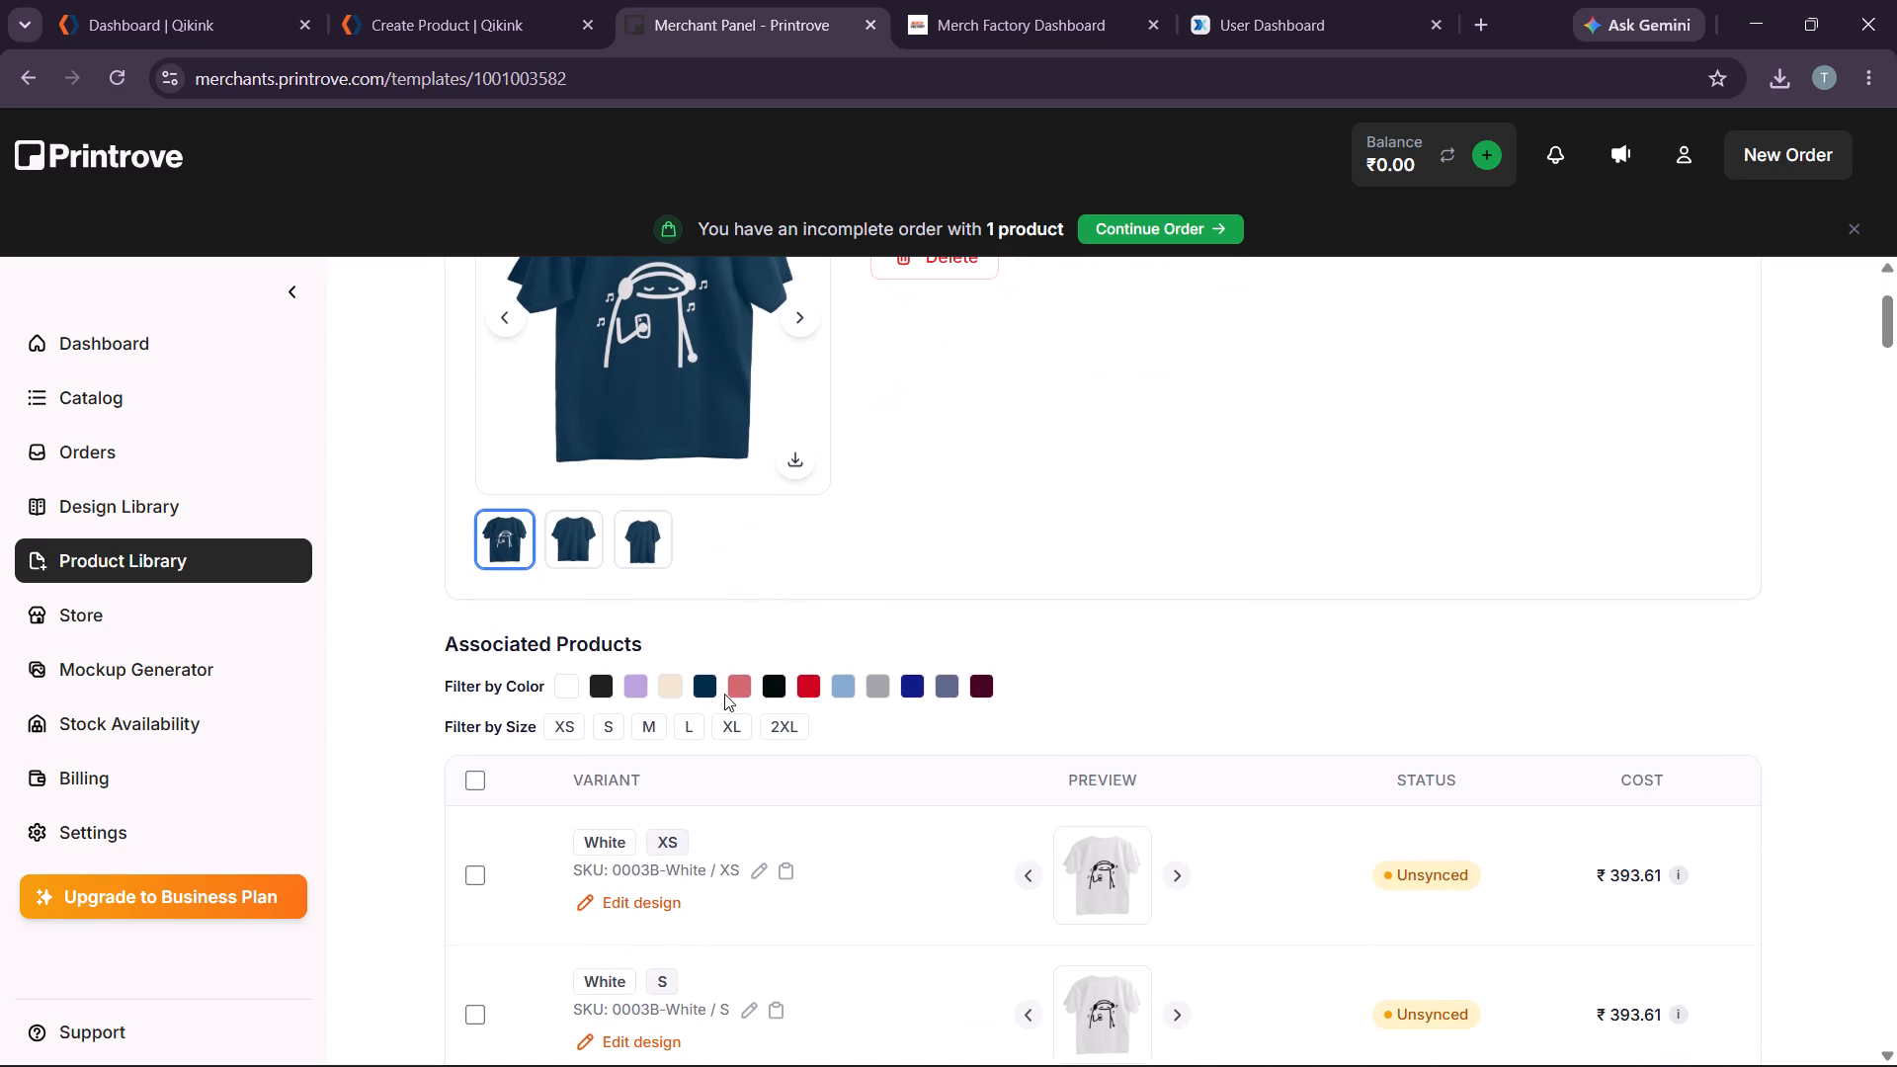
left_click(680, 688)
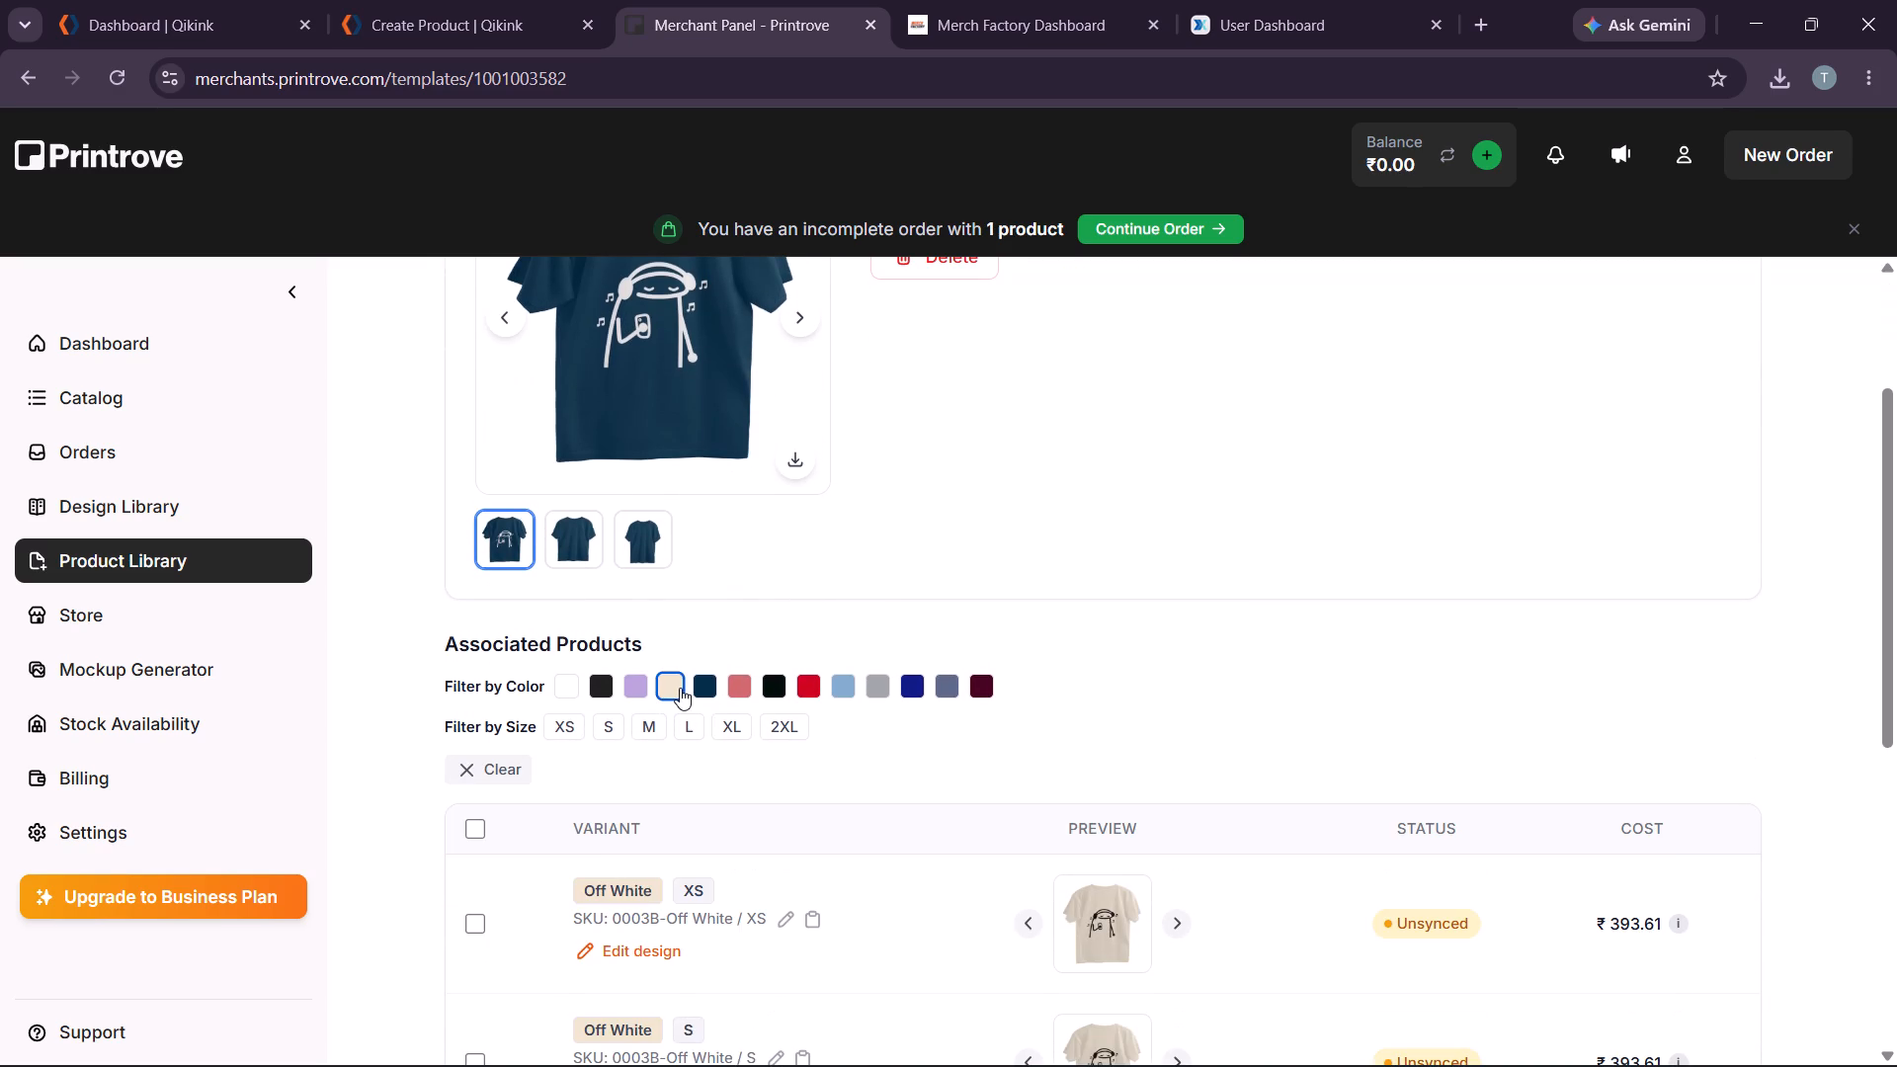
left_click(679, 688)
Reopen all Navy Blue variants in the design editor and check the artwork on the front and back.
left_click(710, 684)
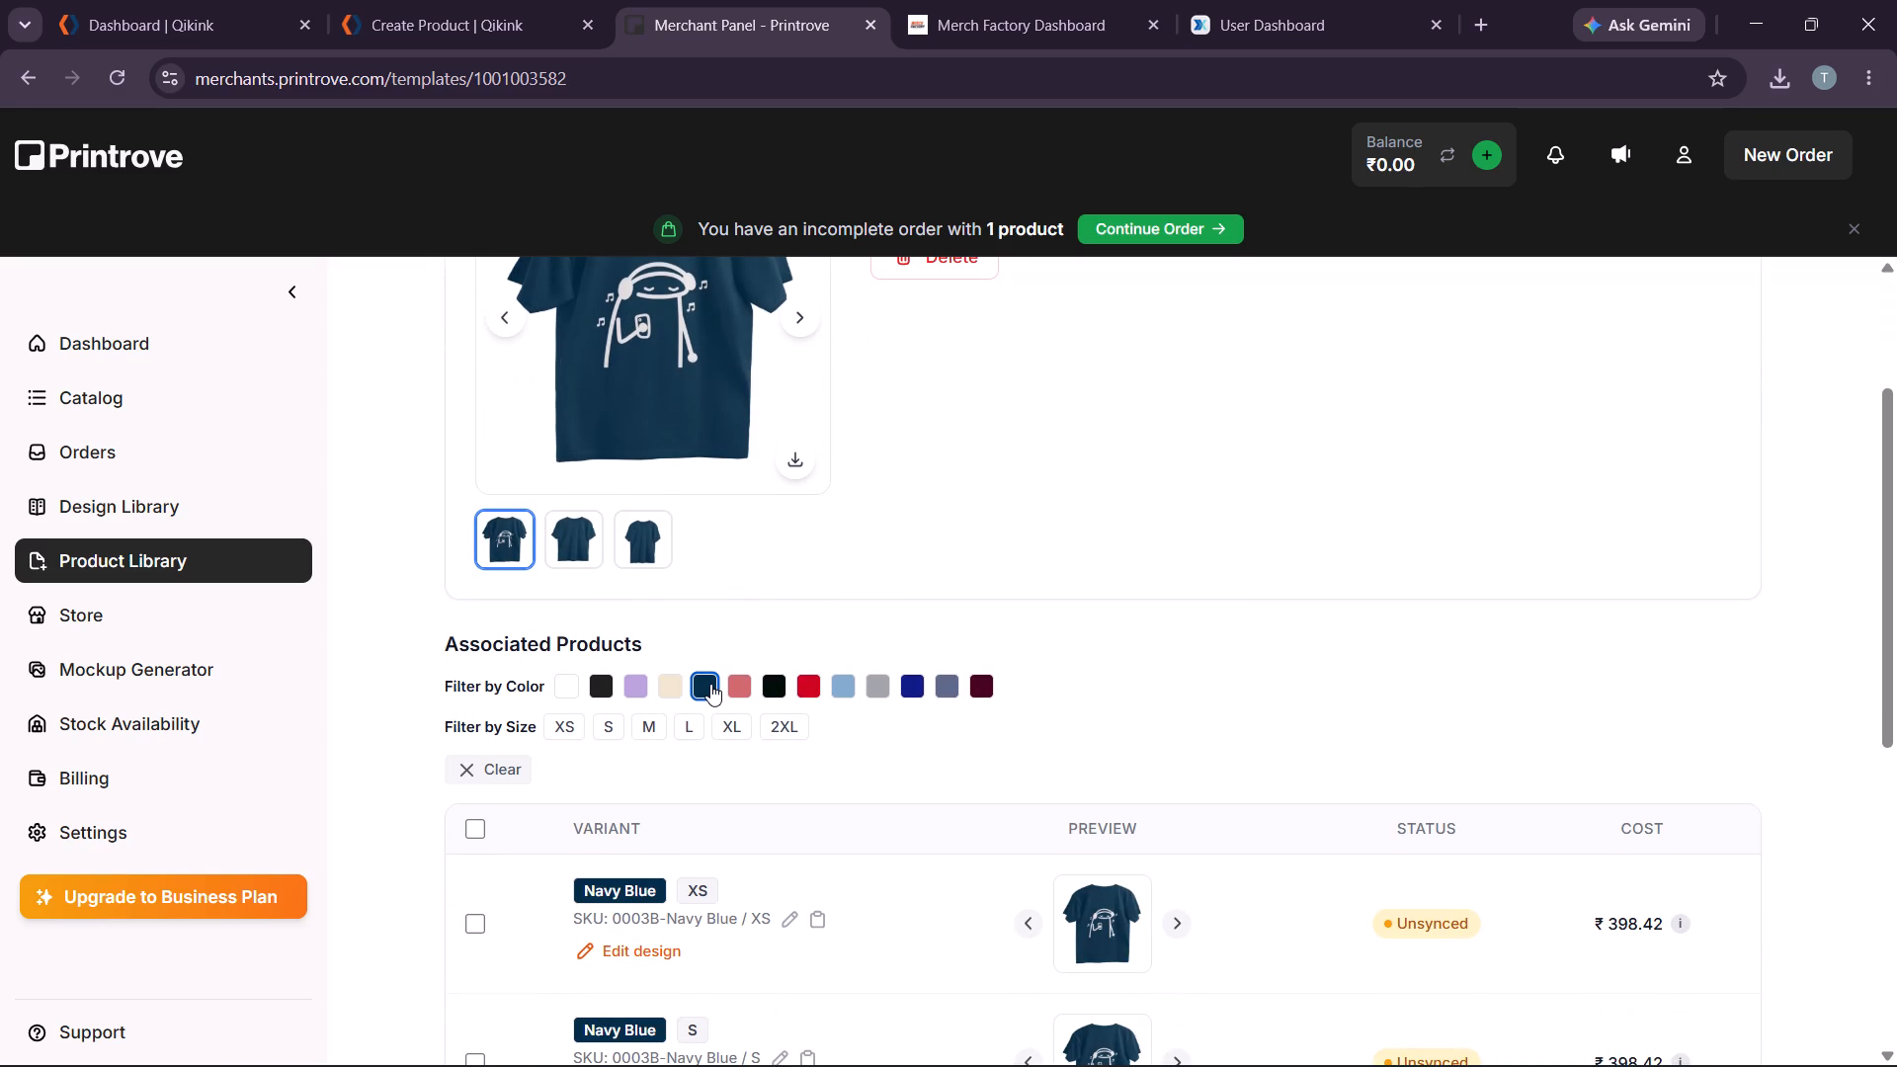
left_click(479, 826)
left_click(1432, 657)
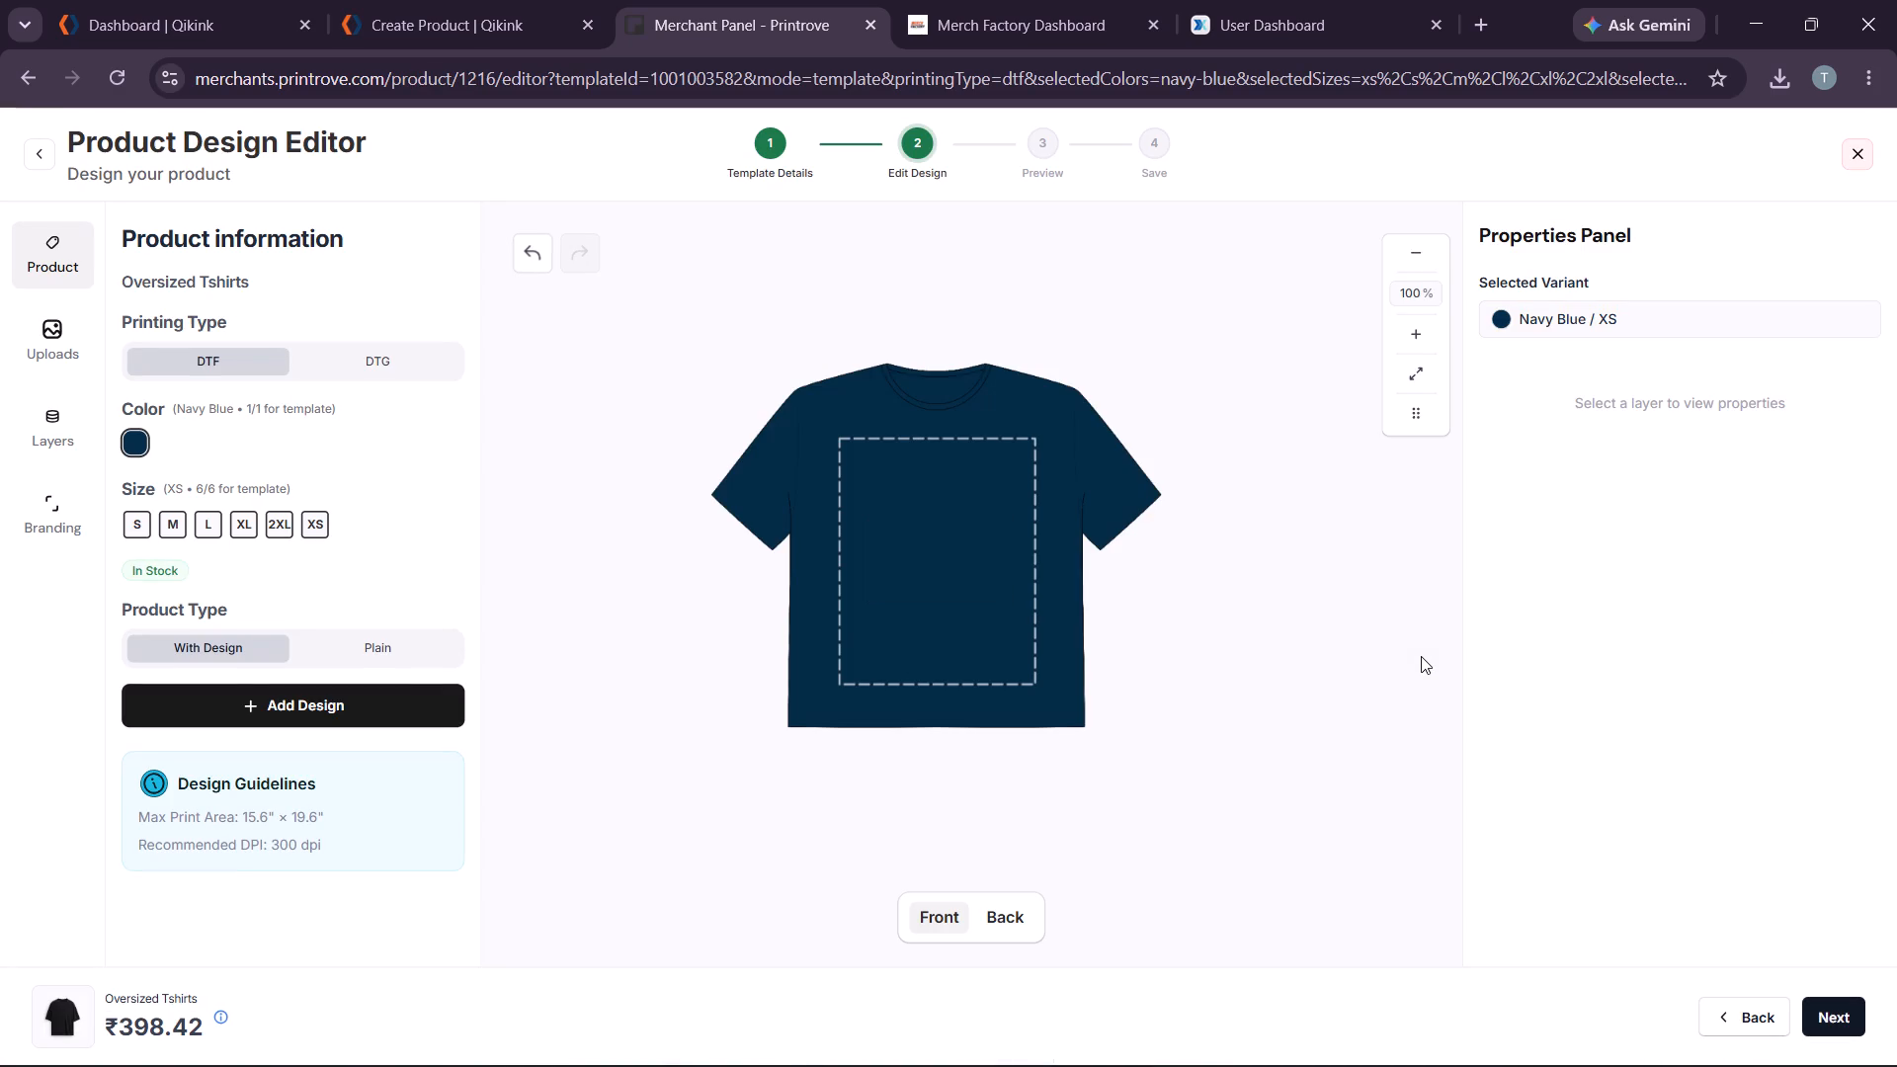
left_click(1005, 919)
left_click(960, 917)
scroll(1056, 826, "up", 5)
scroll(1057, 825, "down", 5)
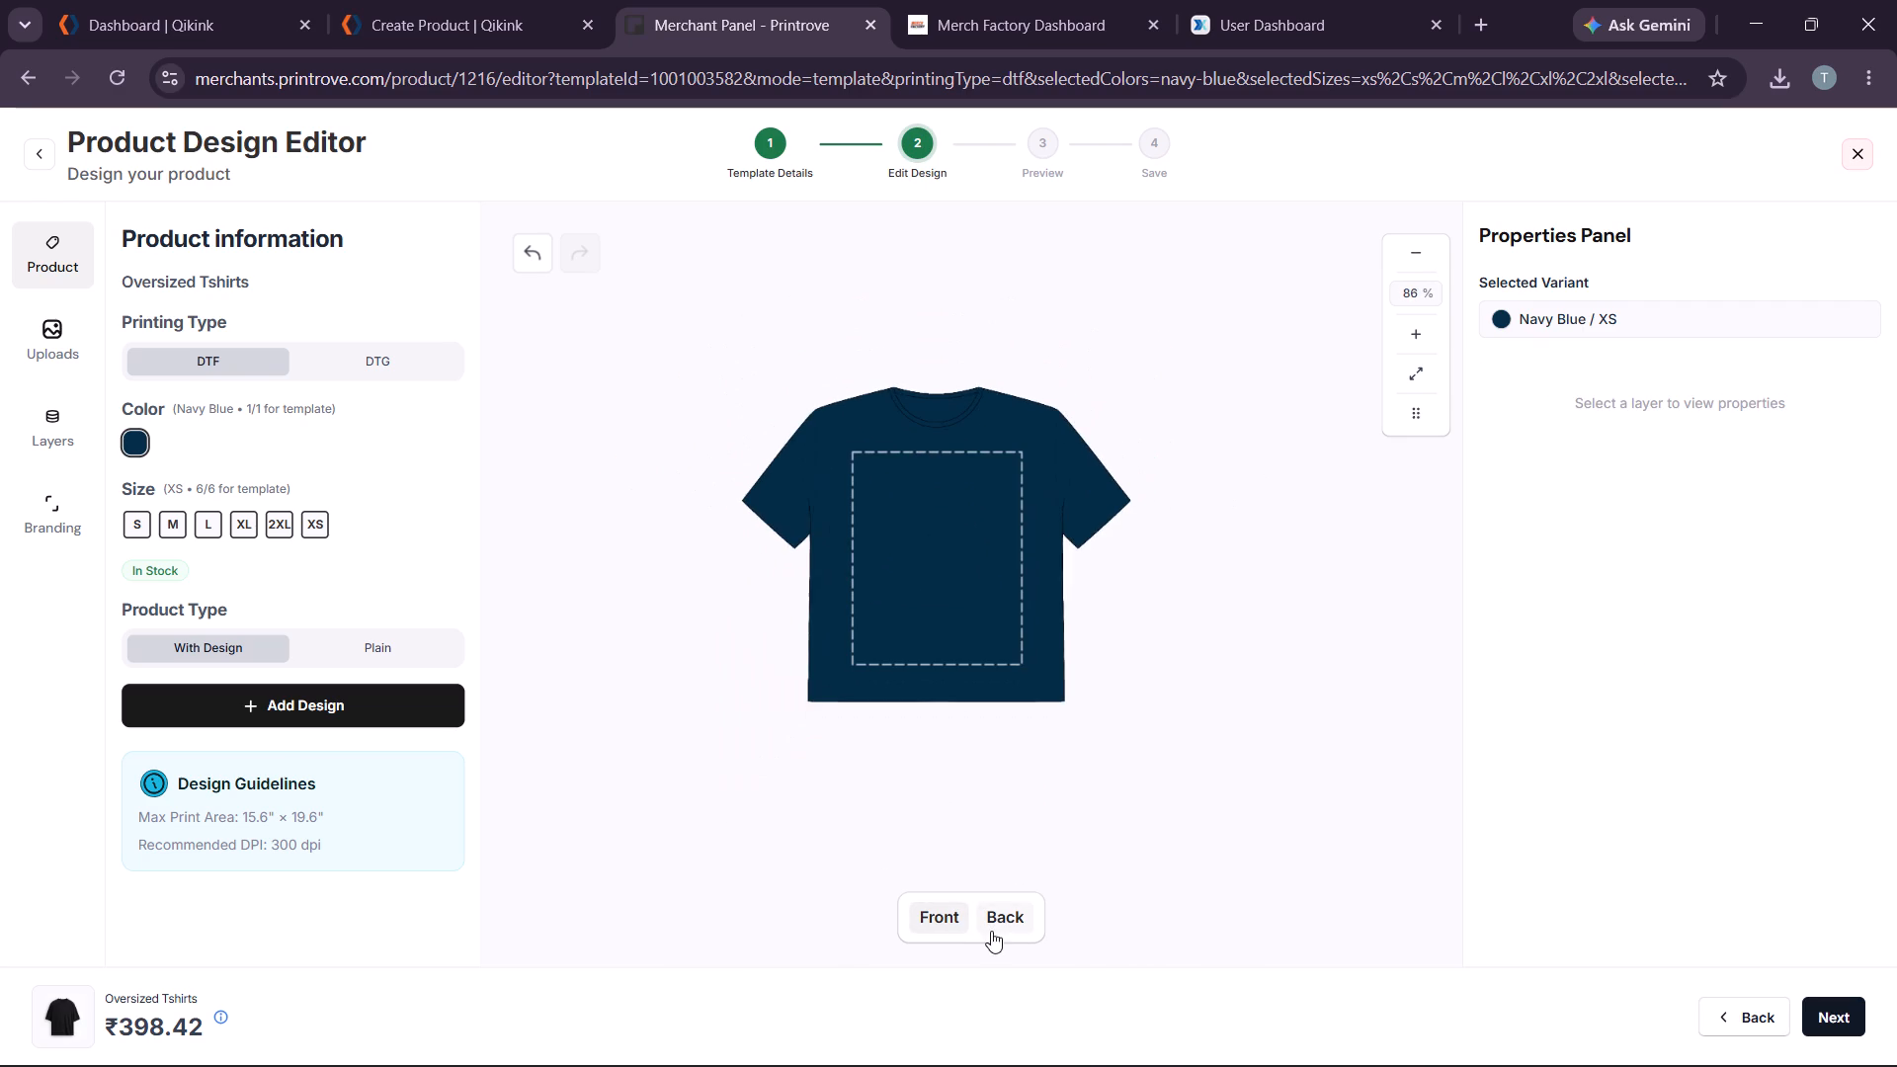
left_click(1002, 921)
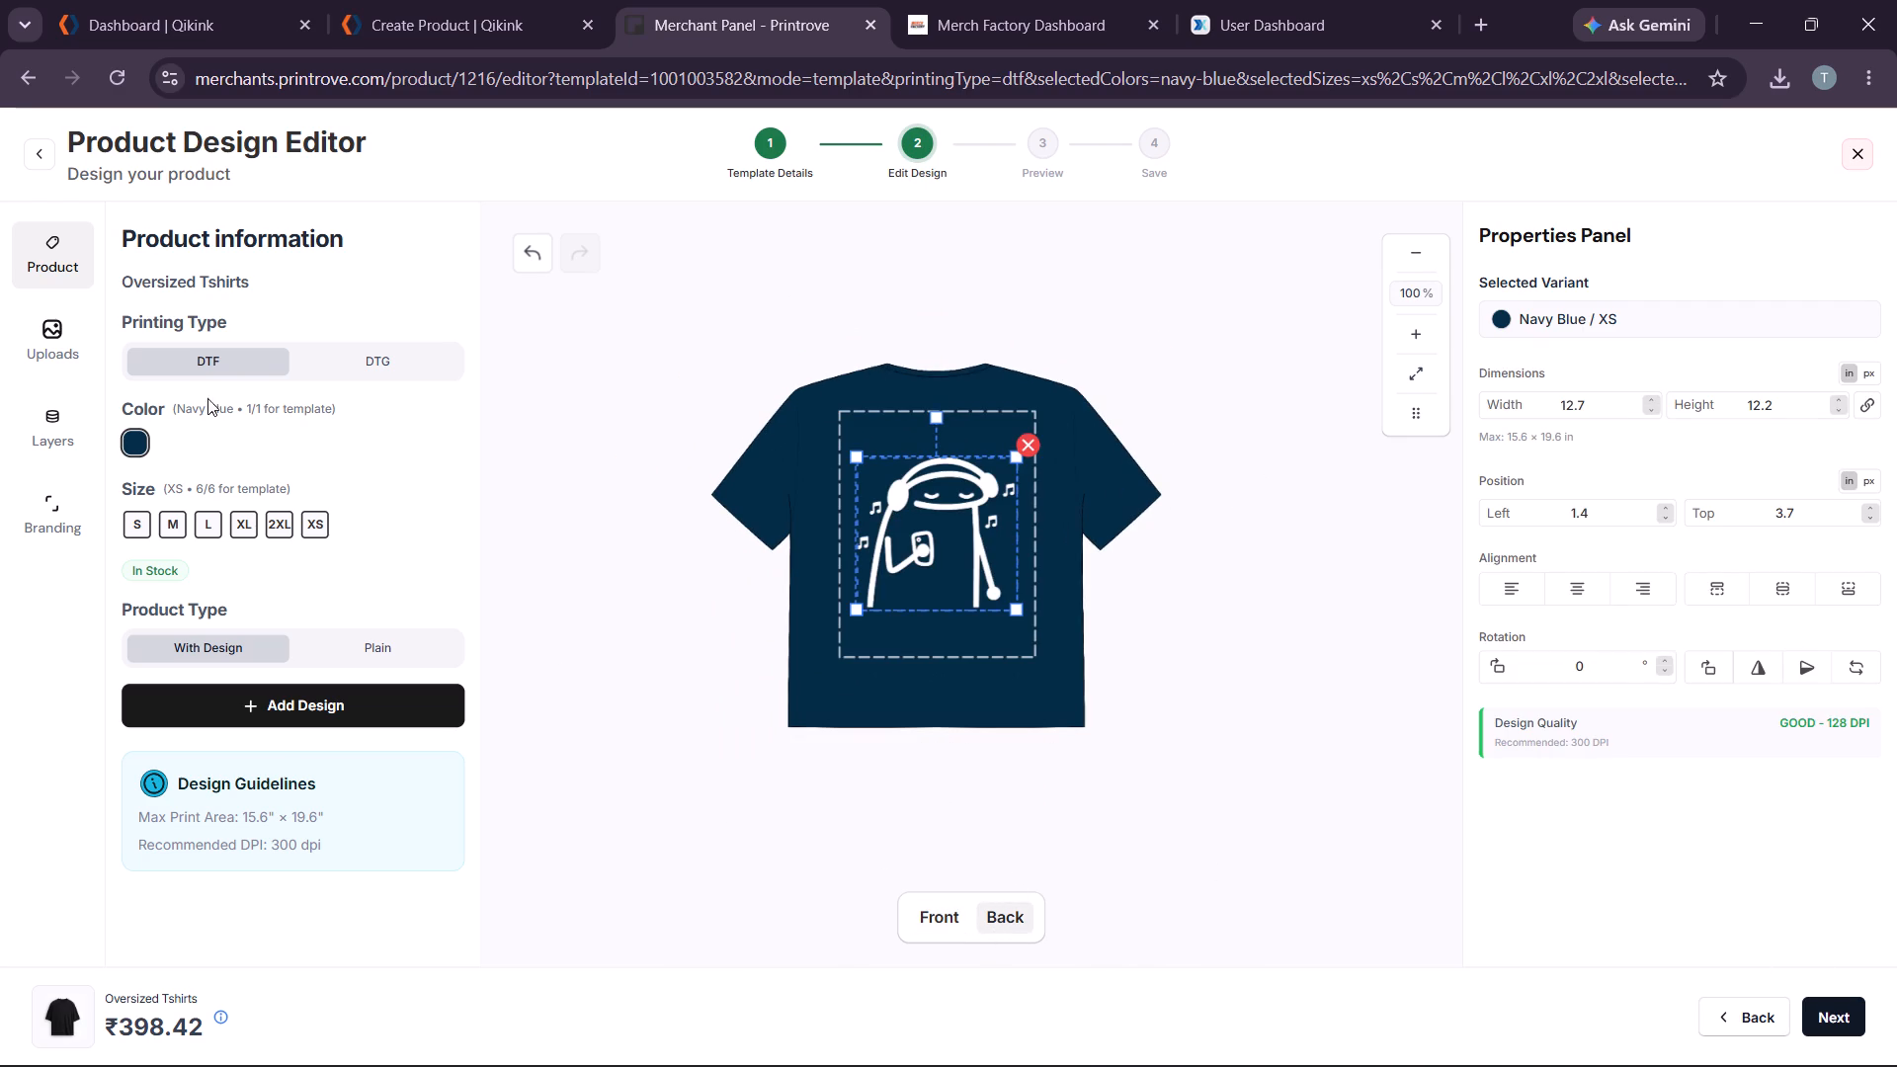
Proceed to the mockups and update the Navy Blue variants again.
left_click(1849, 1014)
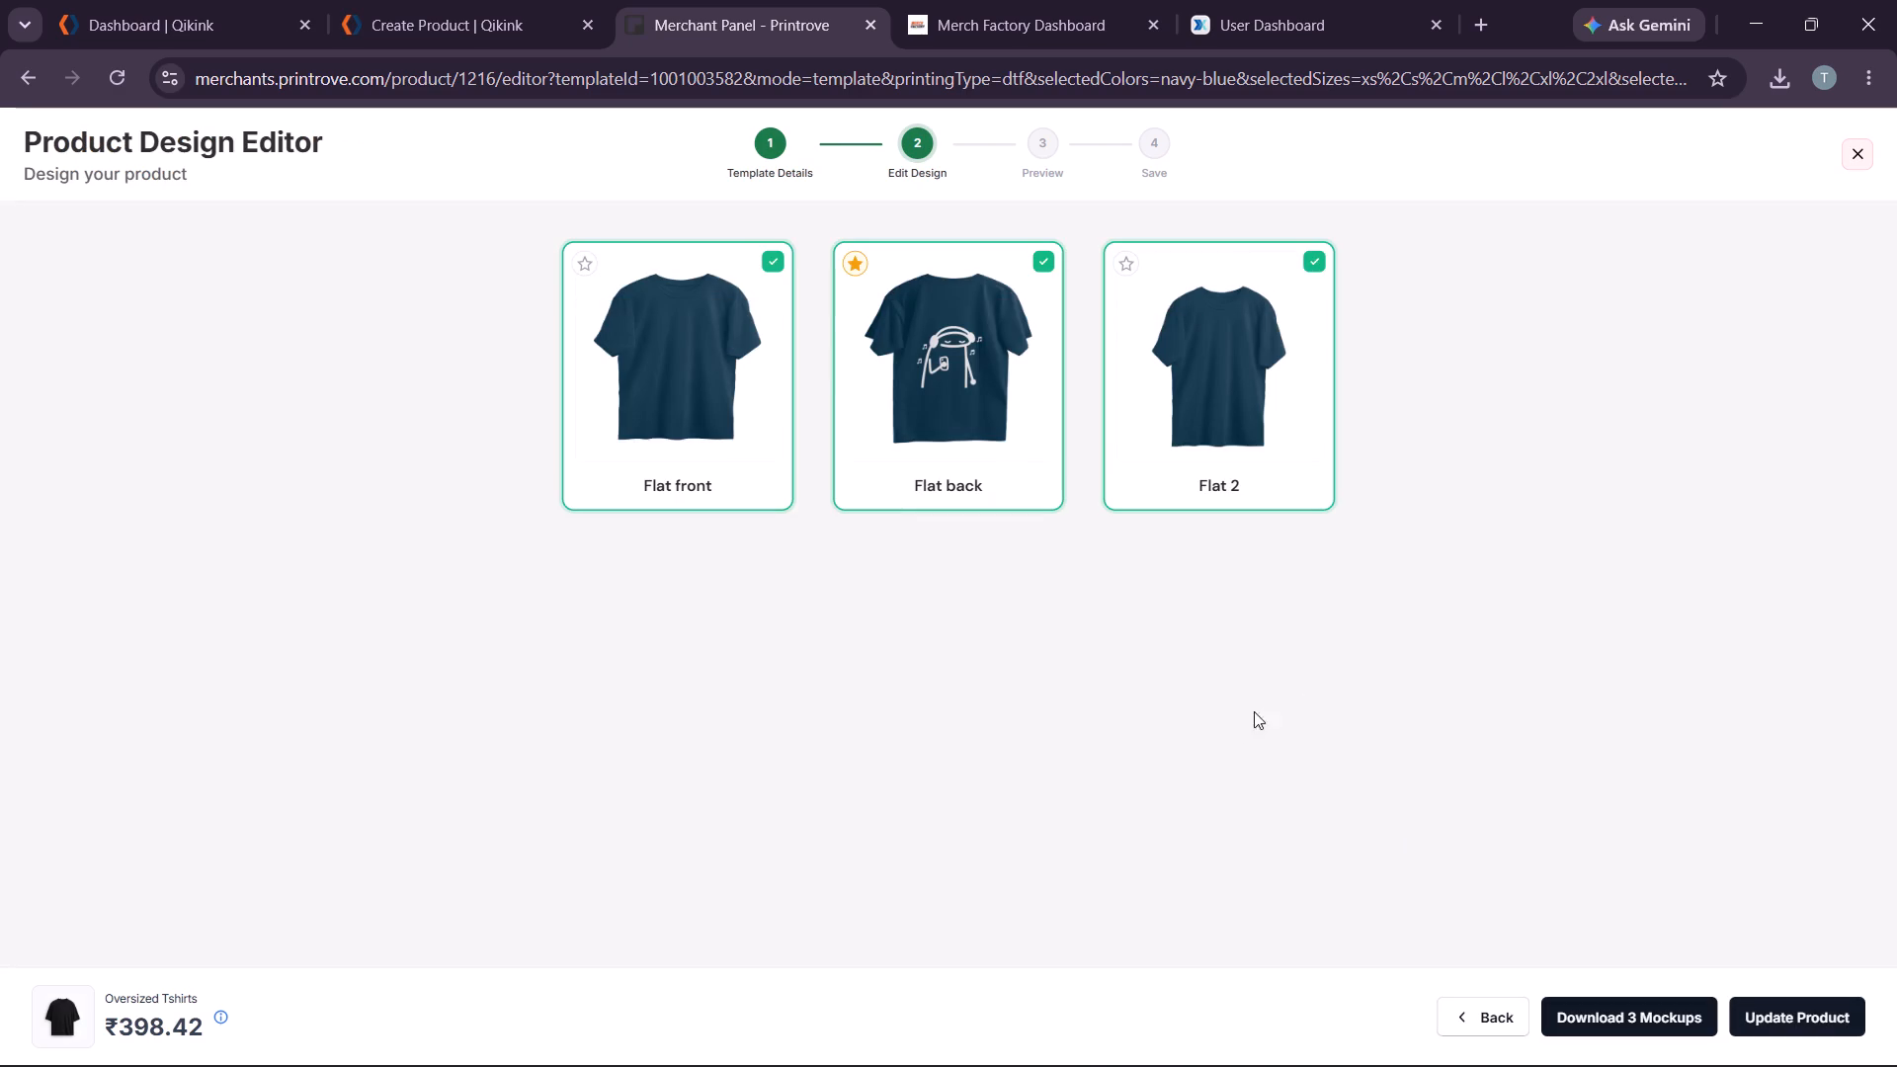
left_click(1768, 1010)
left_click(1401, 858)
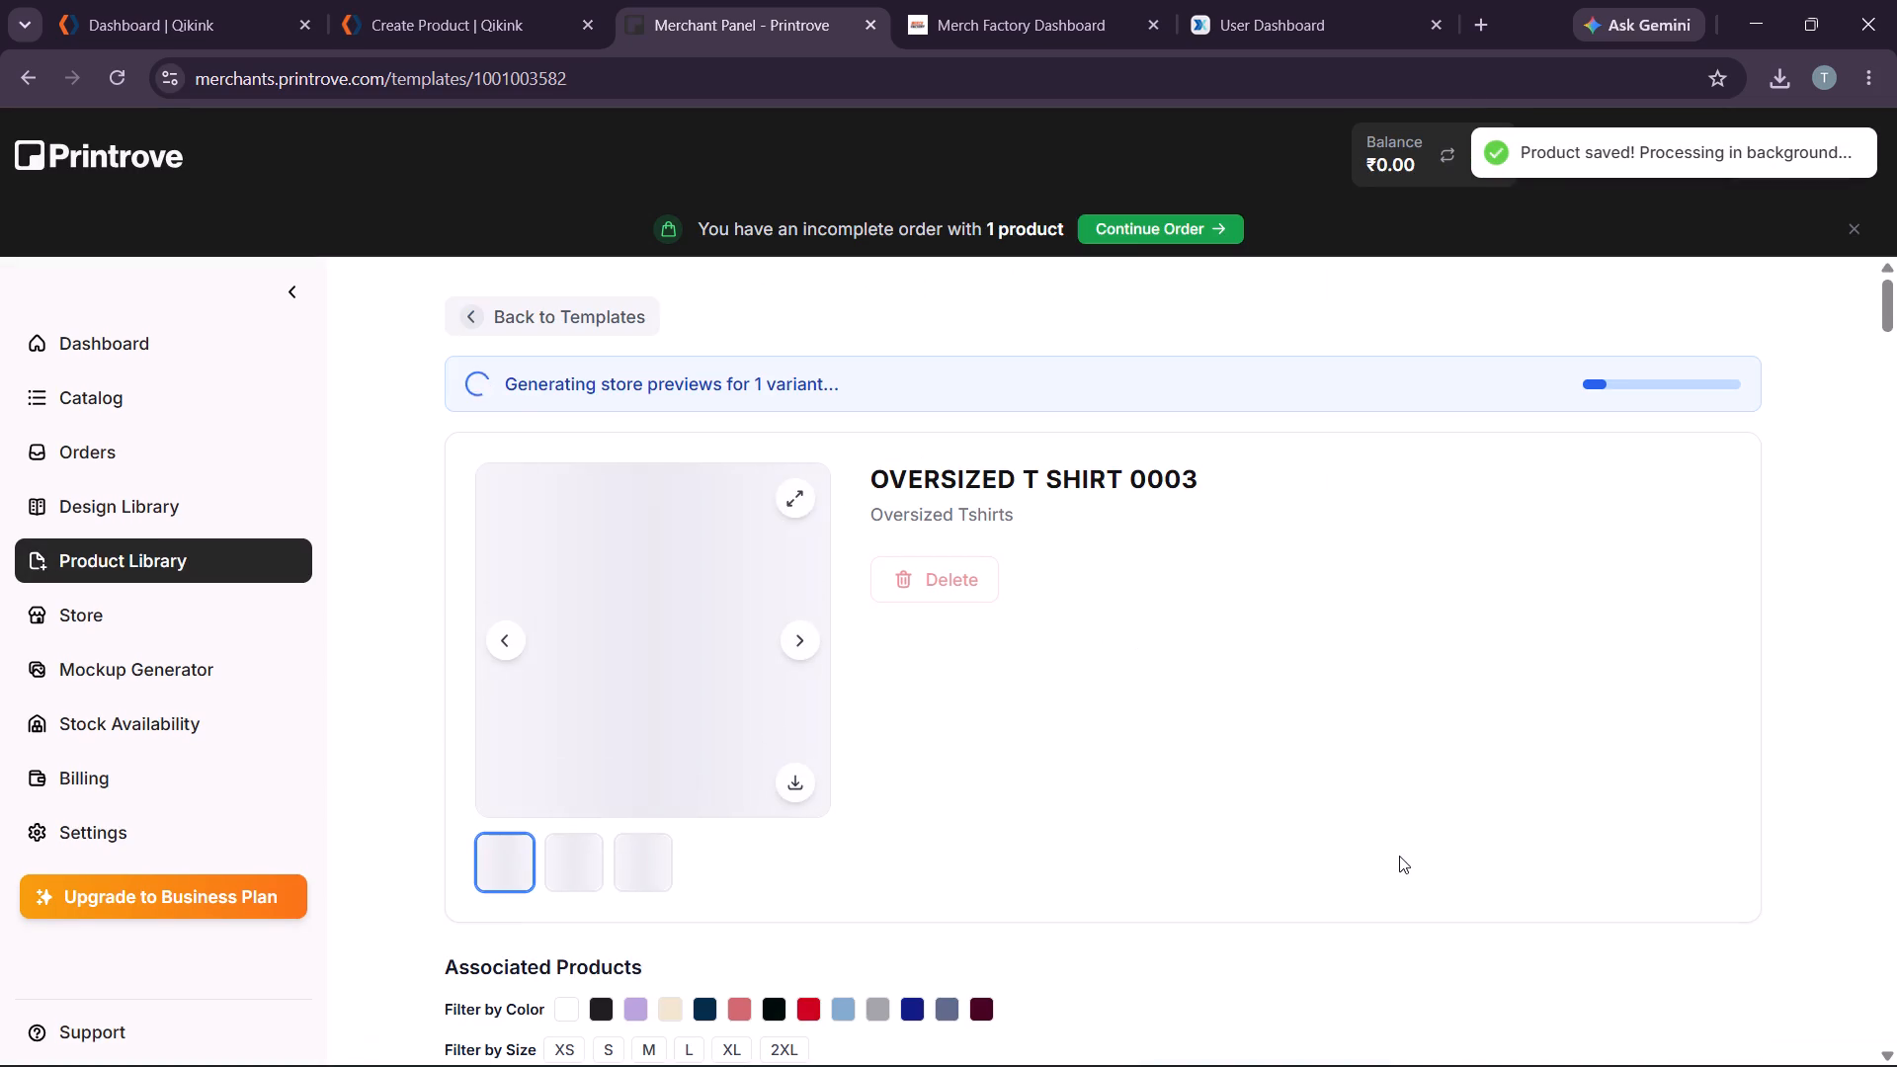
Check the variant previews by toggling the coral, navy, Bottle Green, red, light blue and Silver Frost colour filters.
scroll(1399, 854, "up", 2)
scroll(1399, 855, "down", 3)
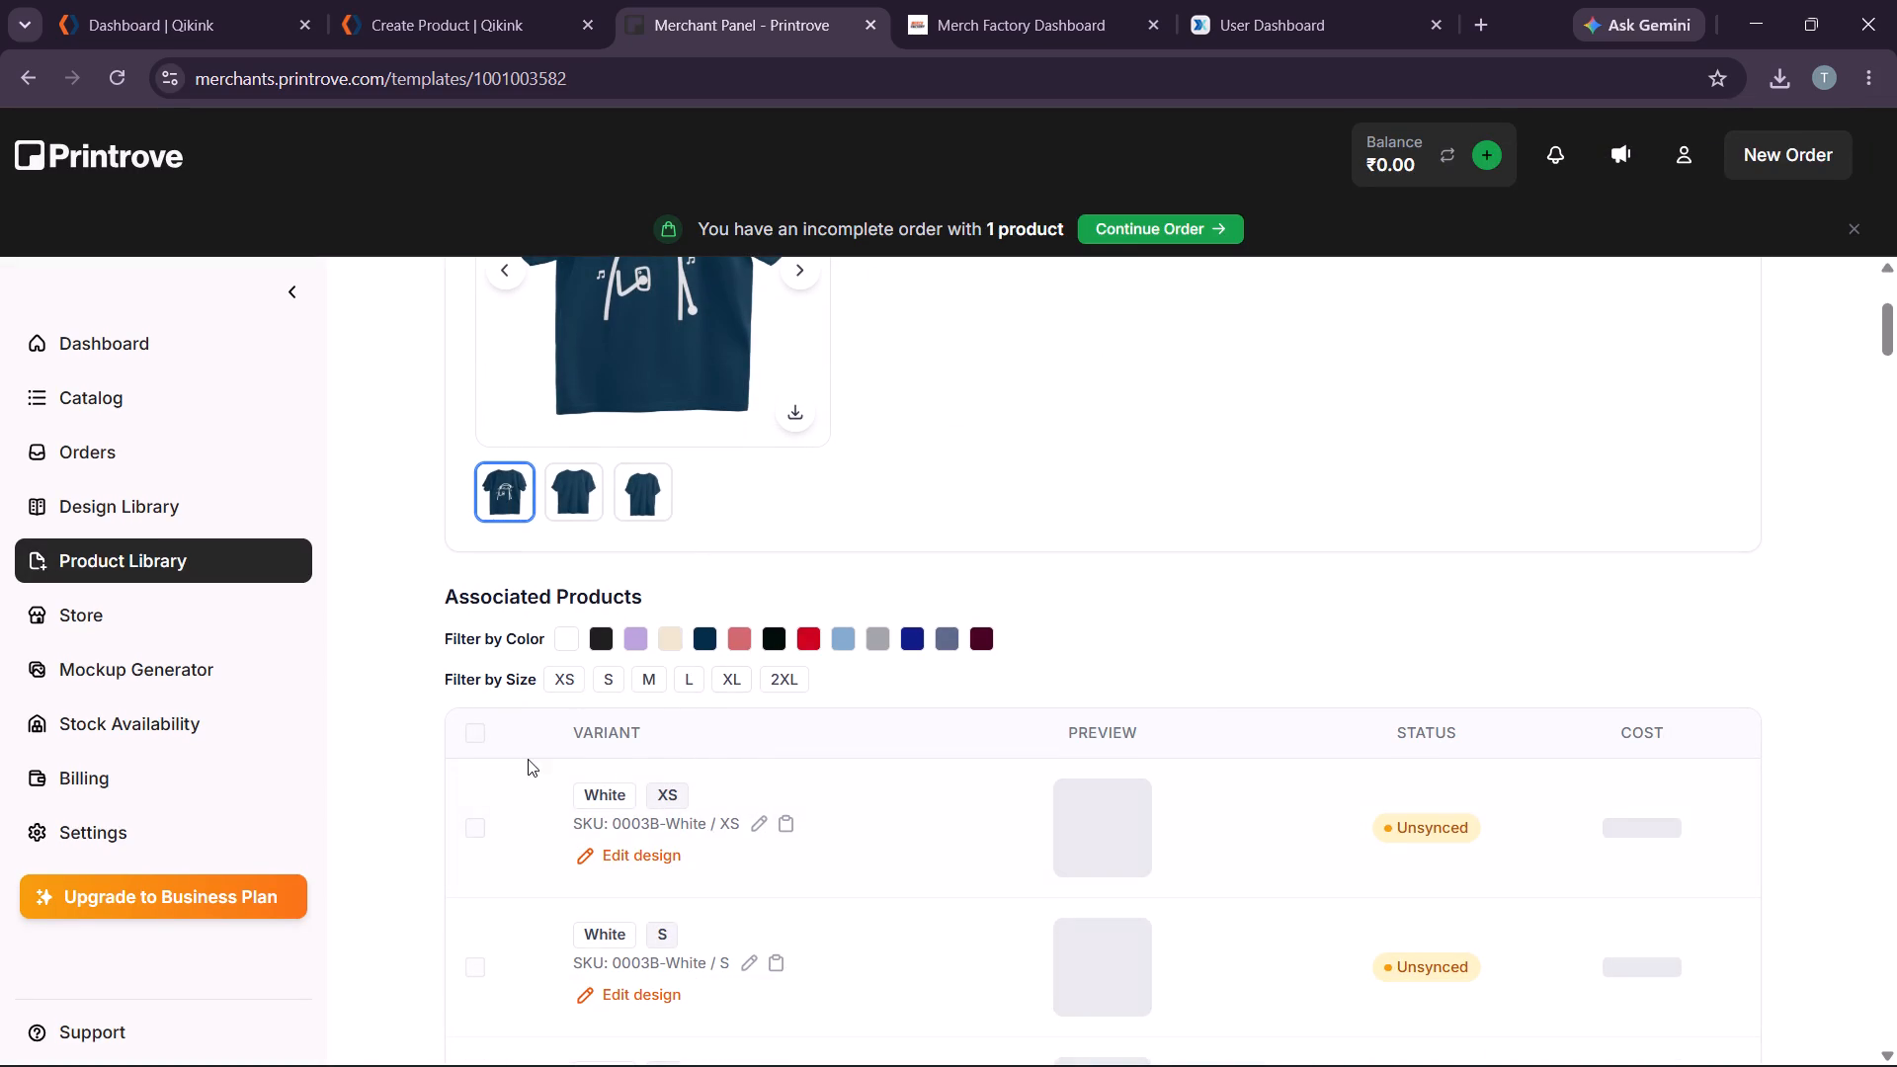
scroll(997, 618, "up", 2)
scroll(997, 618, "down", 1)
scroll(997, 618, "up", 3)
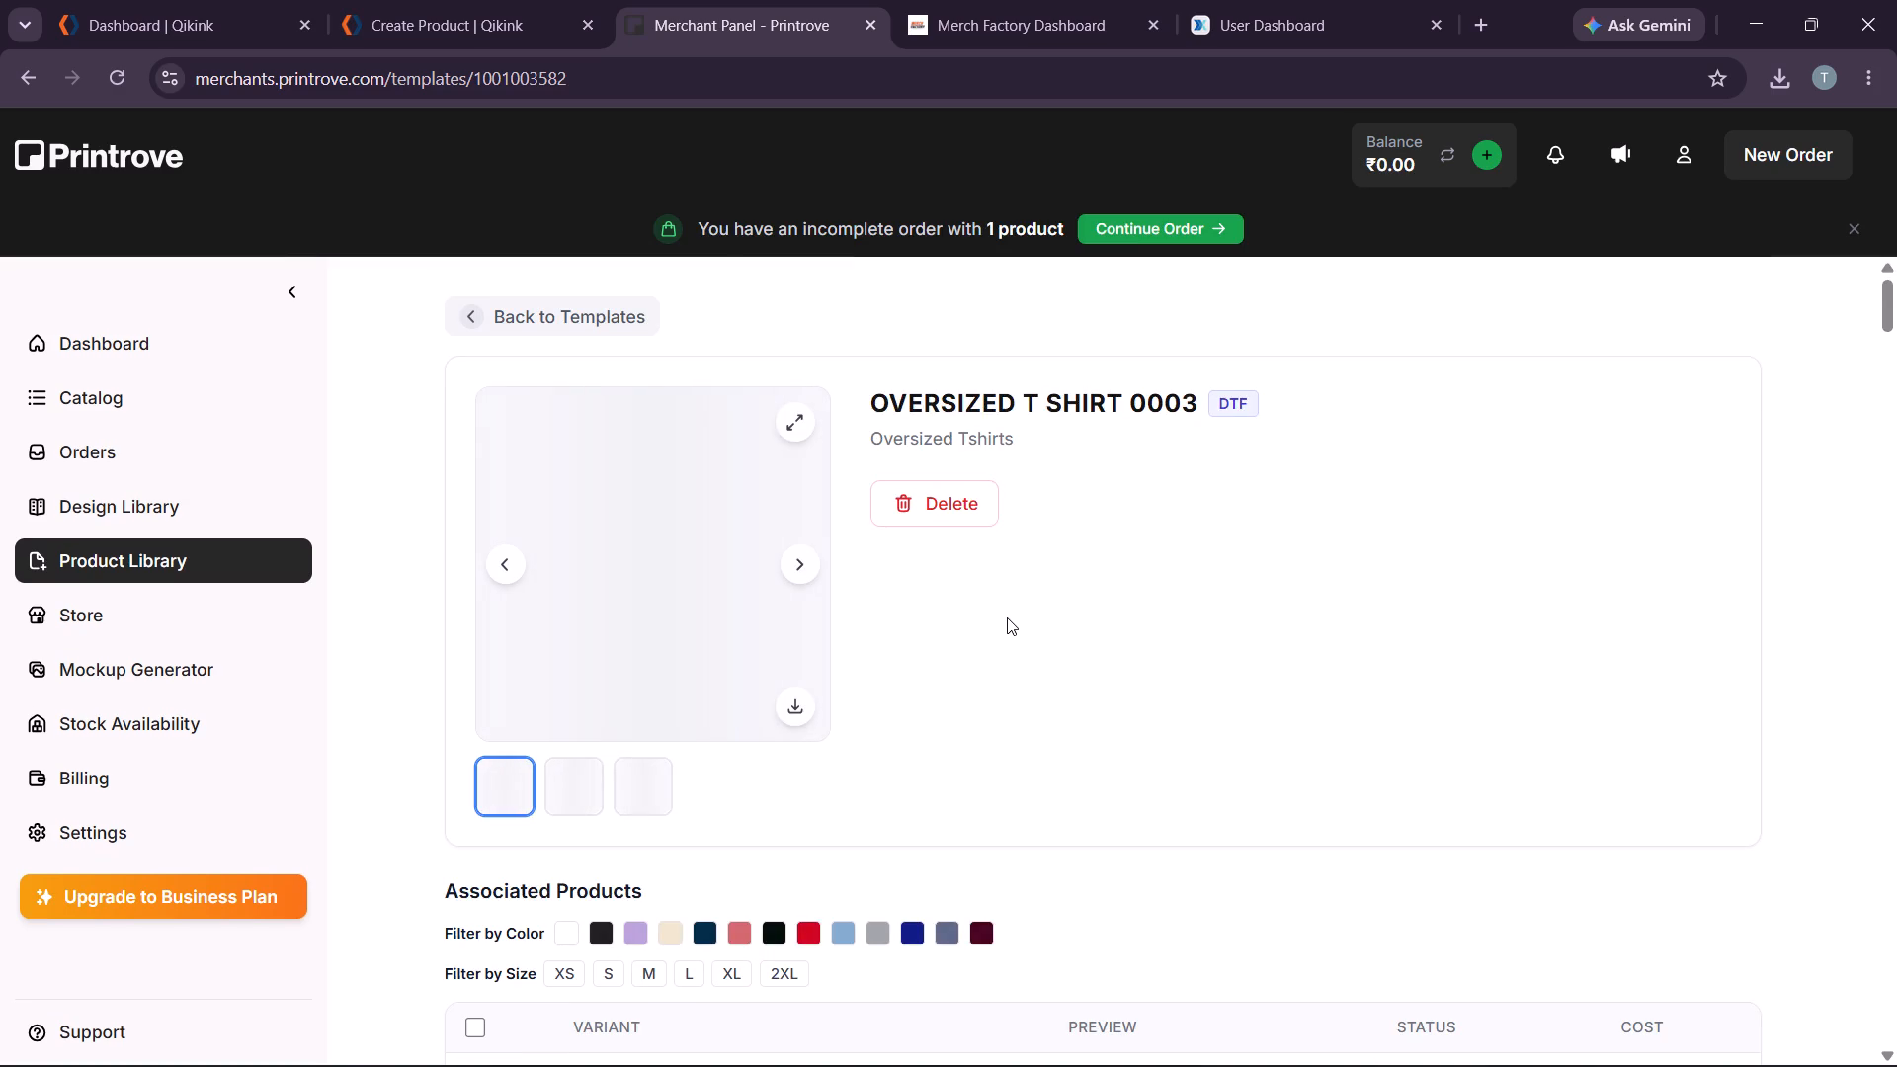
scroll(1007, 633, "down", 2)
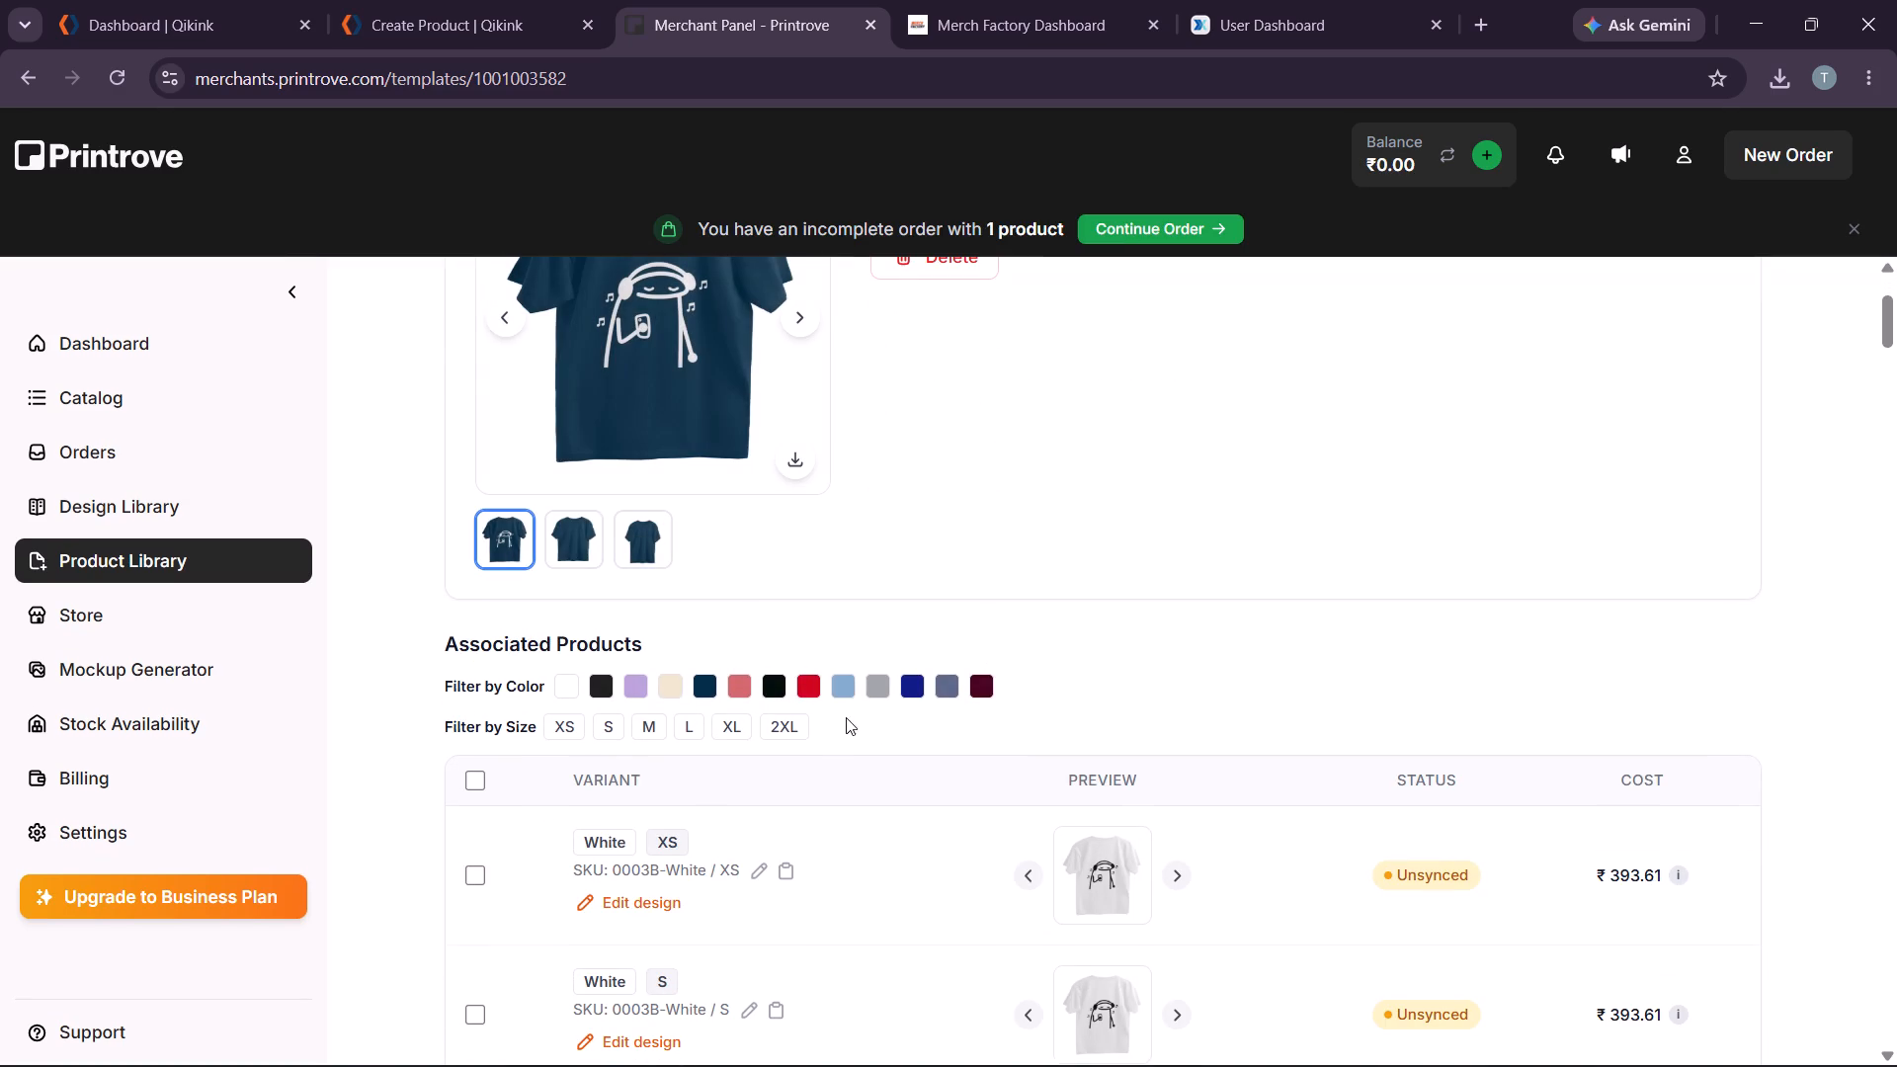
left_click(733, 690)
left_click(733, 690)
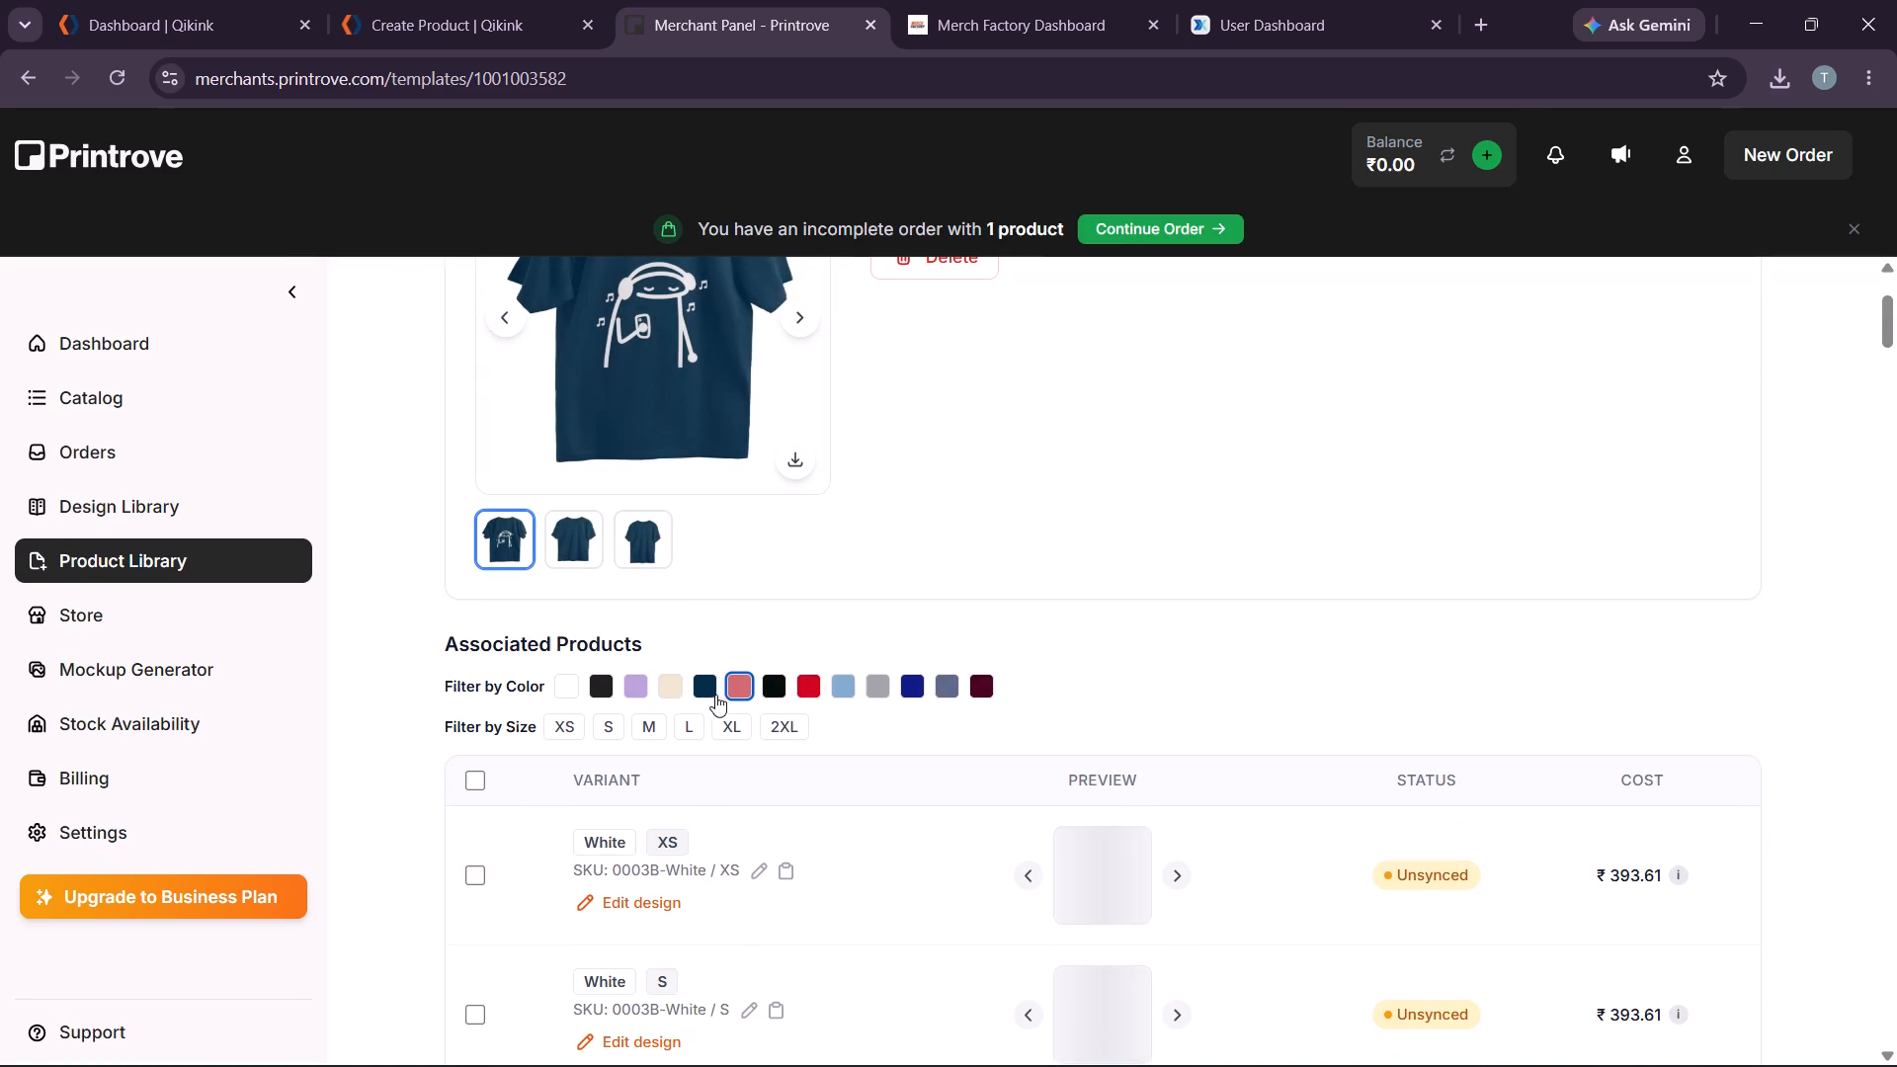
left_click(702, 692)
left_click(702, 691)
left_click(778, 692)
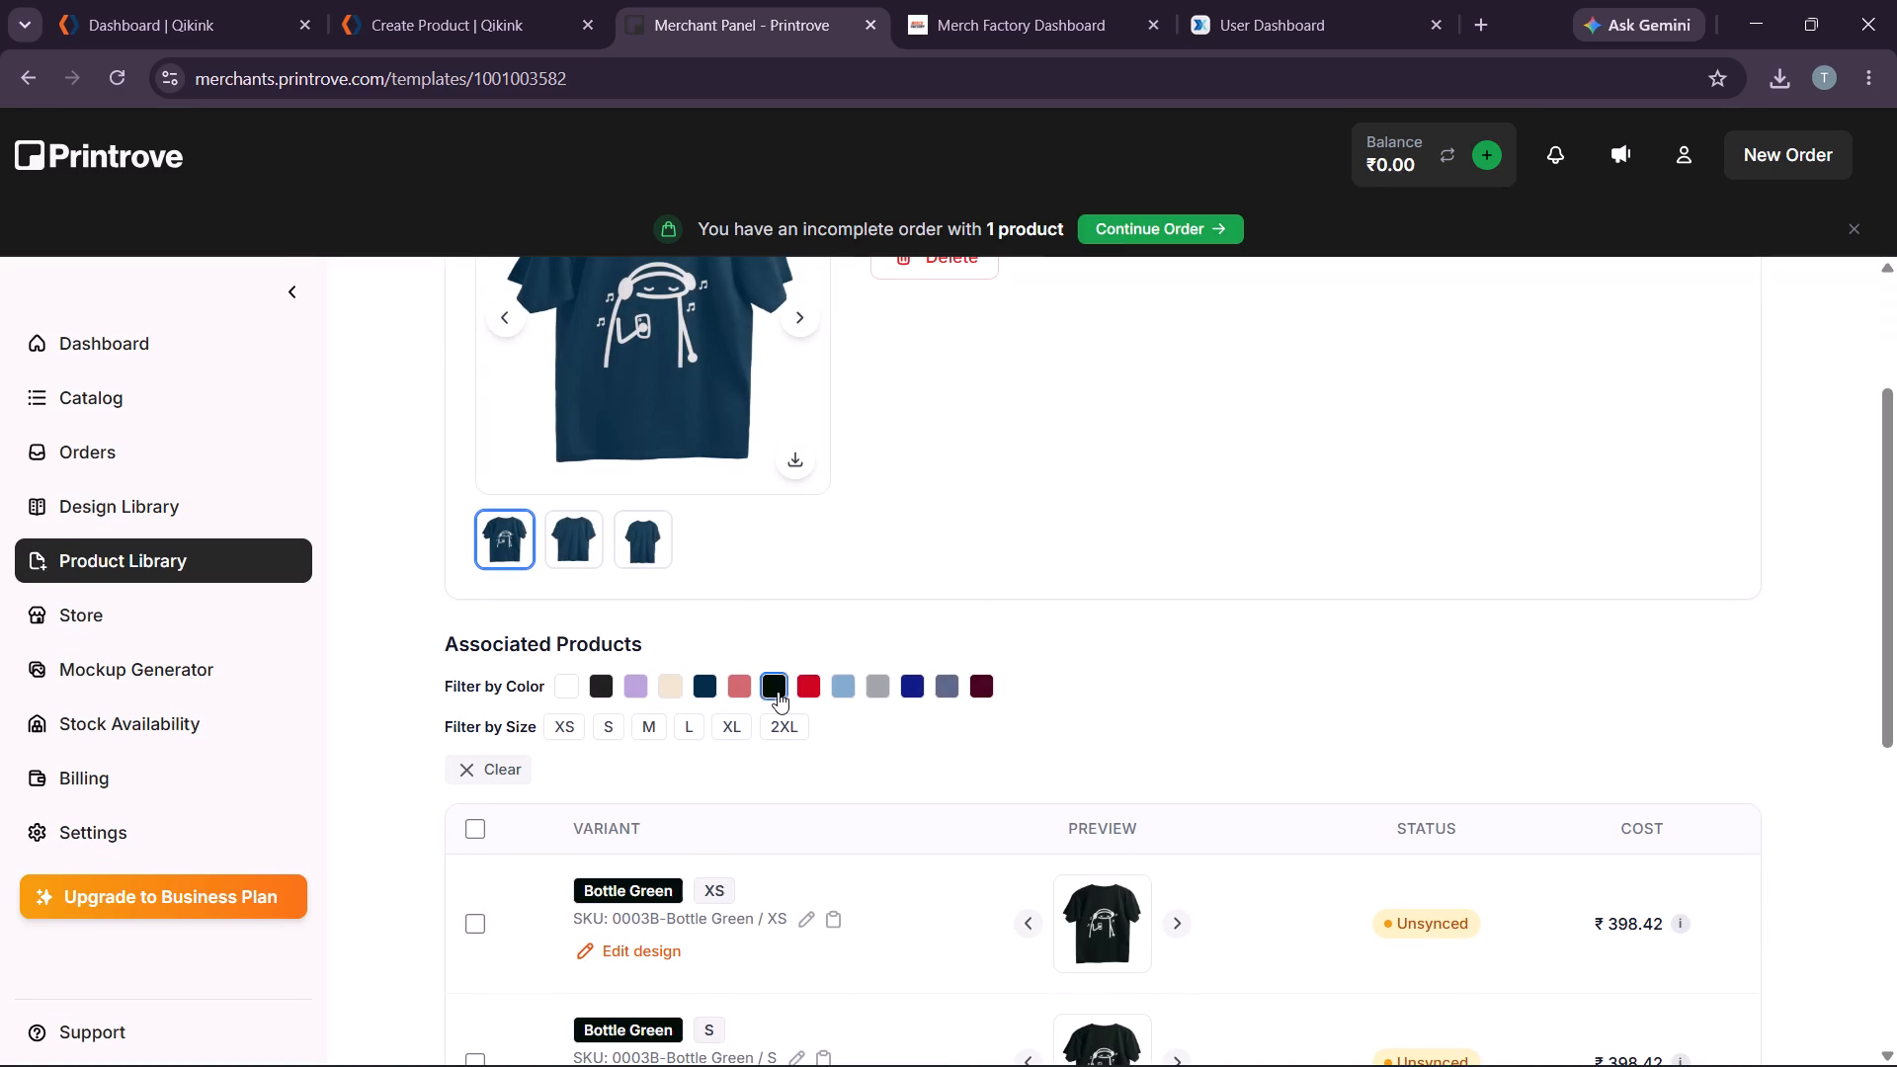
left_click(778, 692)
double_click(805, 686)
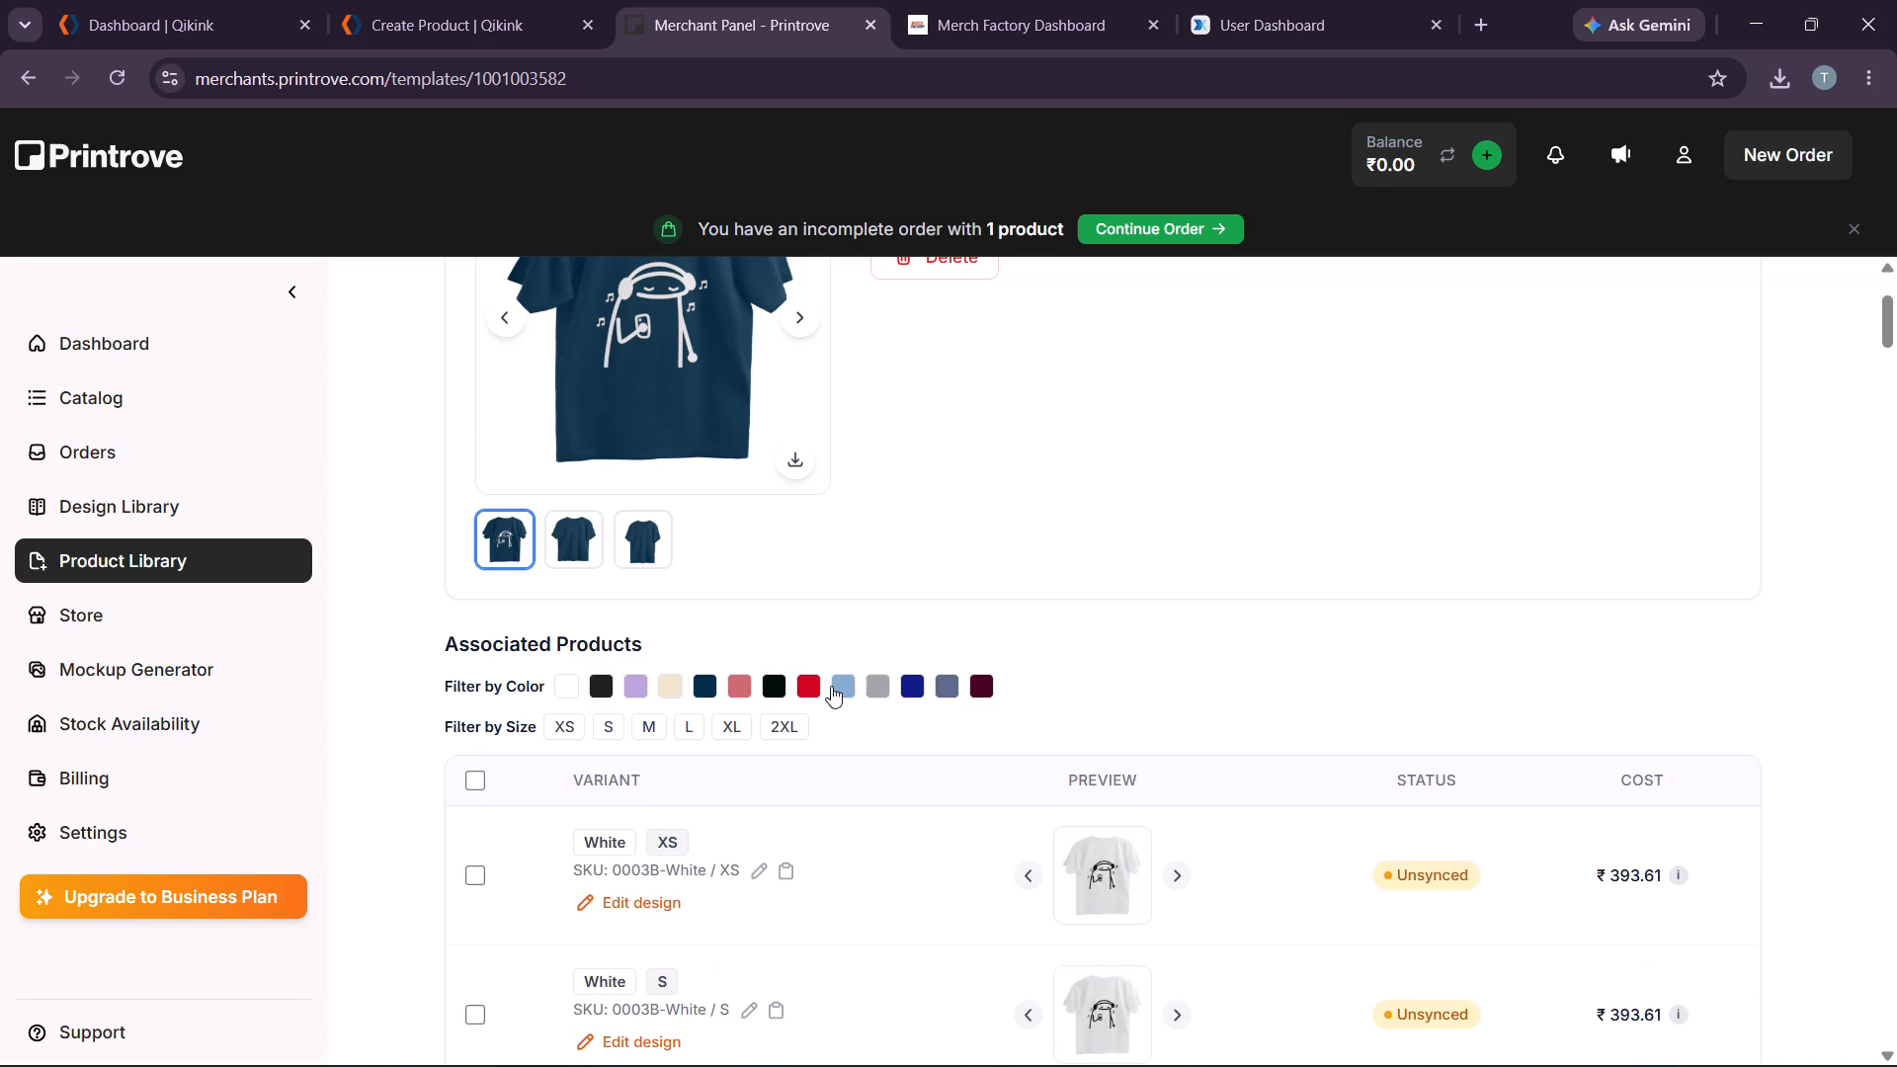
left_click(835, 686)
left_click(835, 686)
left_click(875, 680)
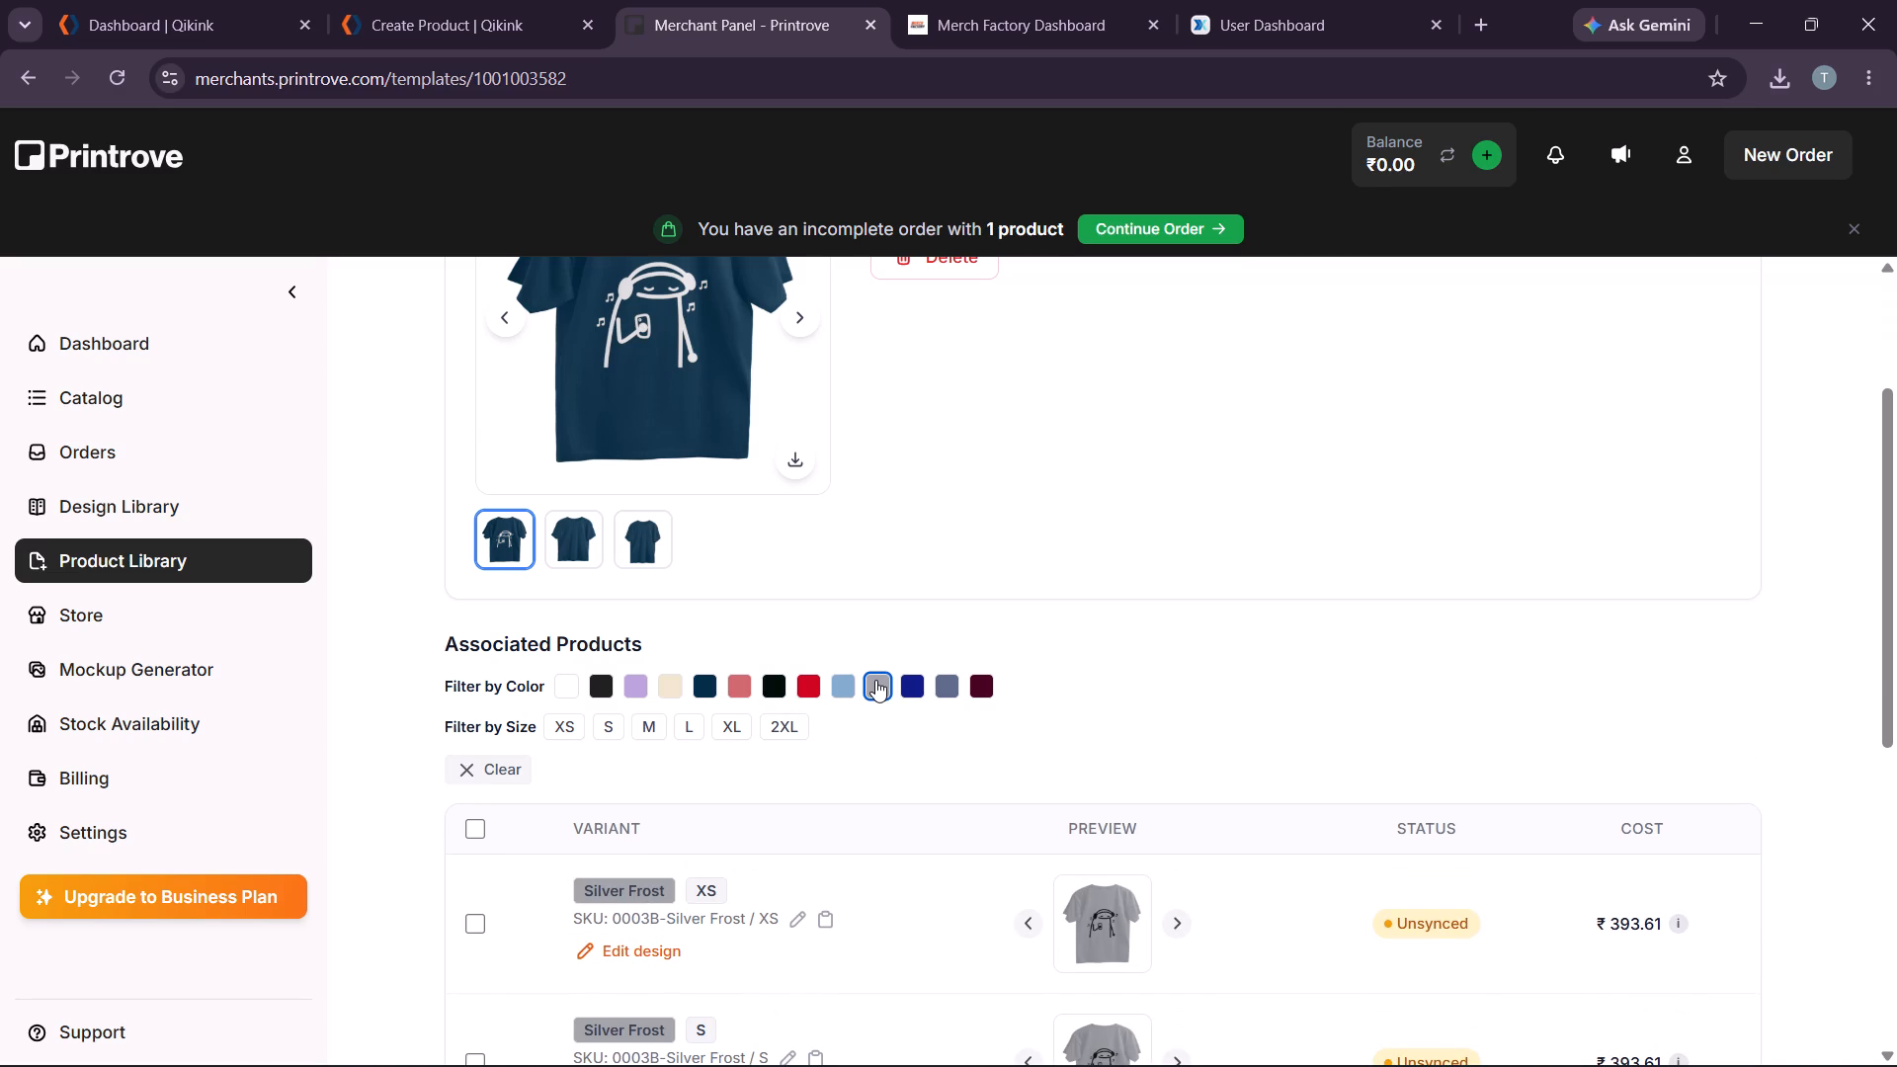
left_click(875, 680)
Filter the associated products to Royal Blue, select all of those variants and open them in the design editor.
left_click(922, 681)
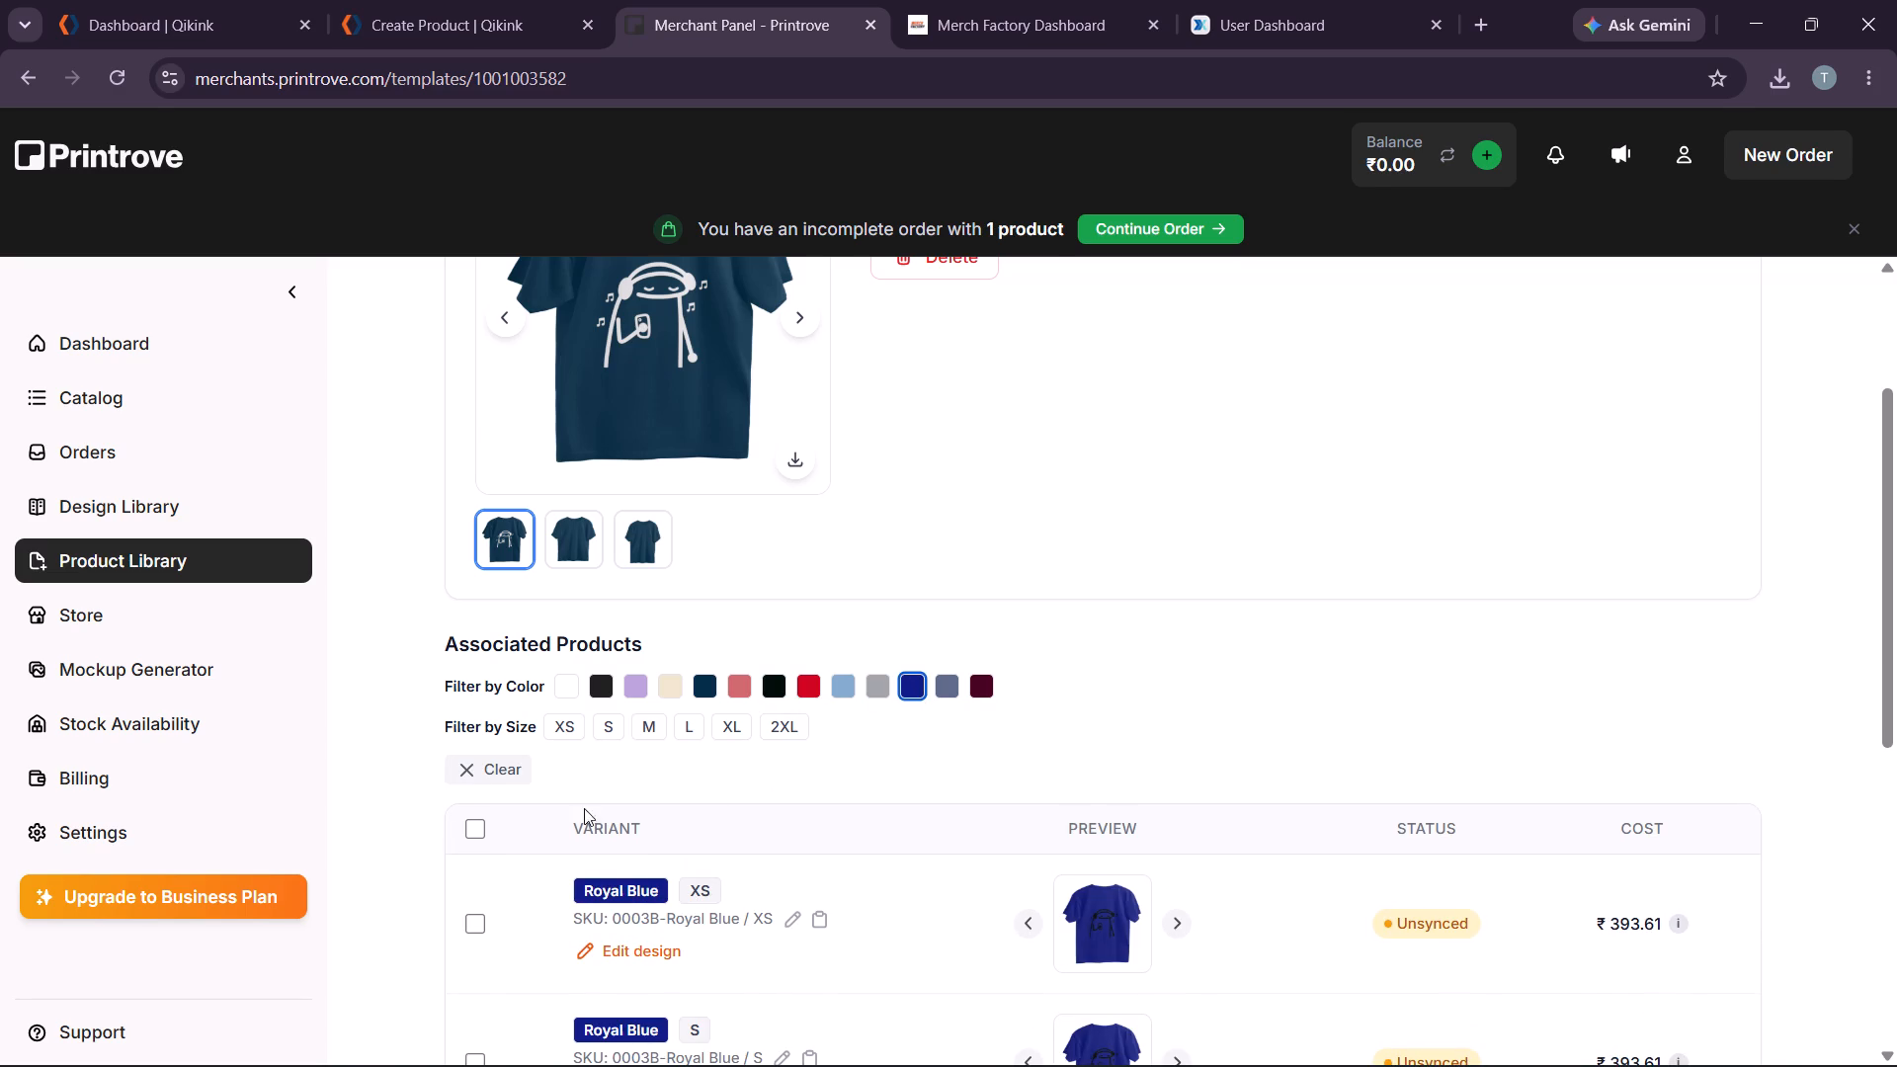
left_click(470, 822)
left_click(1433, 657)
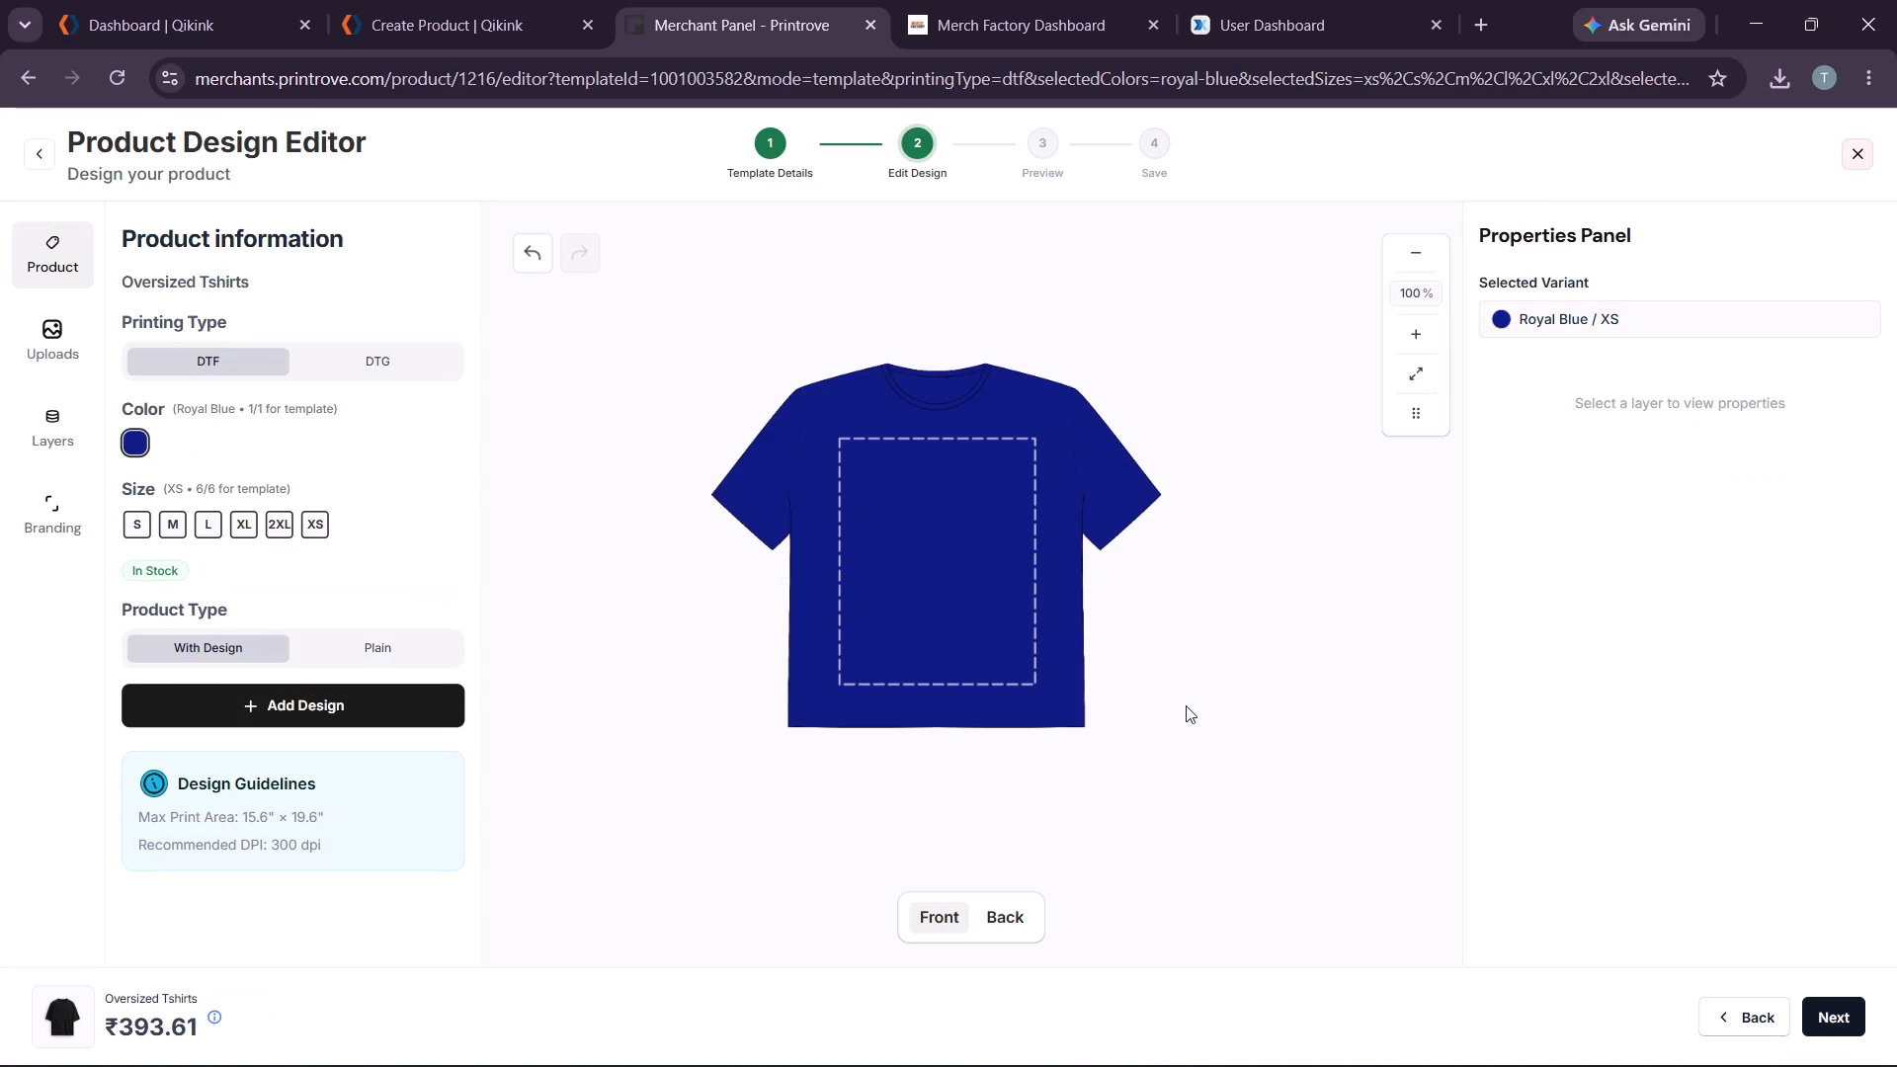
Replace the black artwork on the back of the Royal Blue shirt with the uploaded white design 0003w.
left_click(1005, 906)
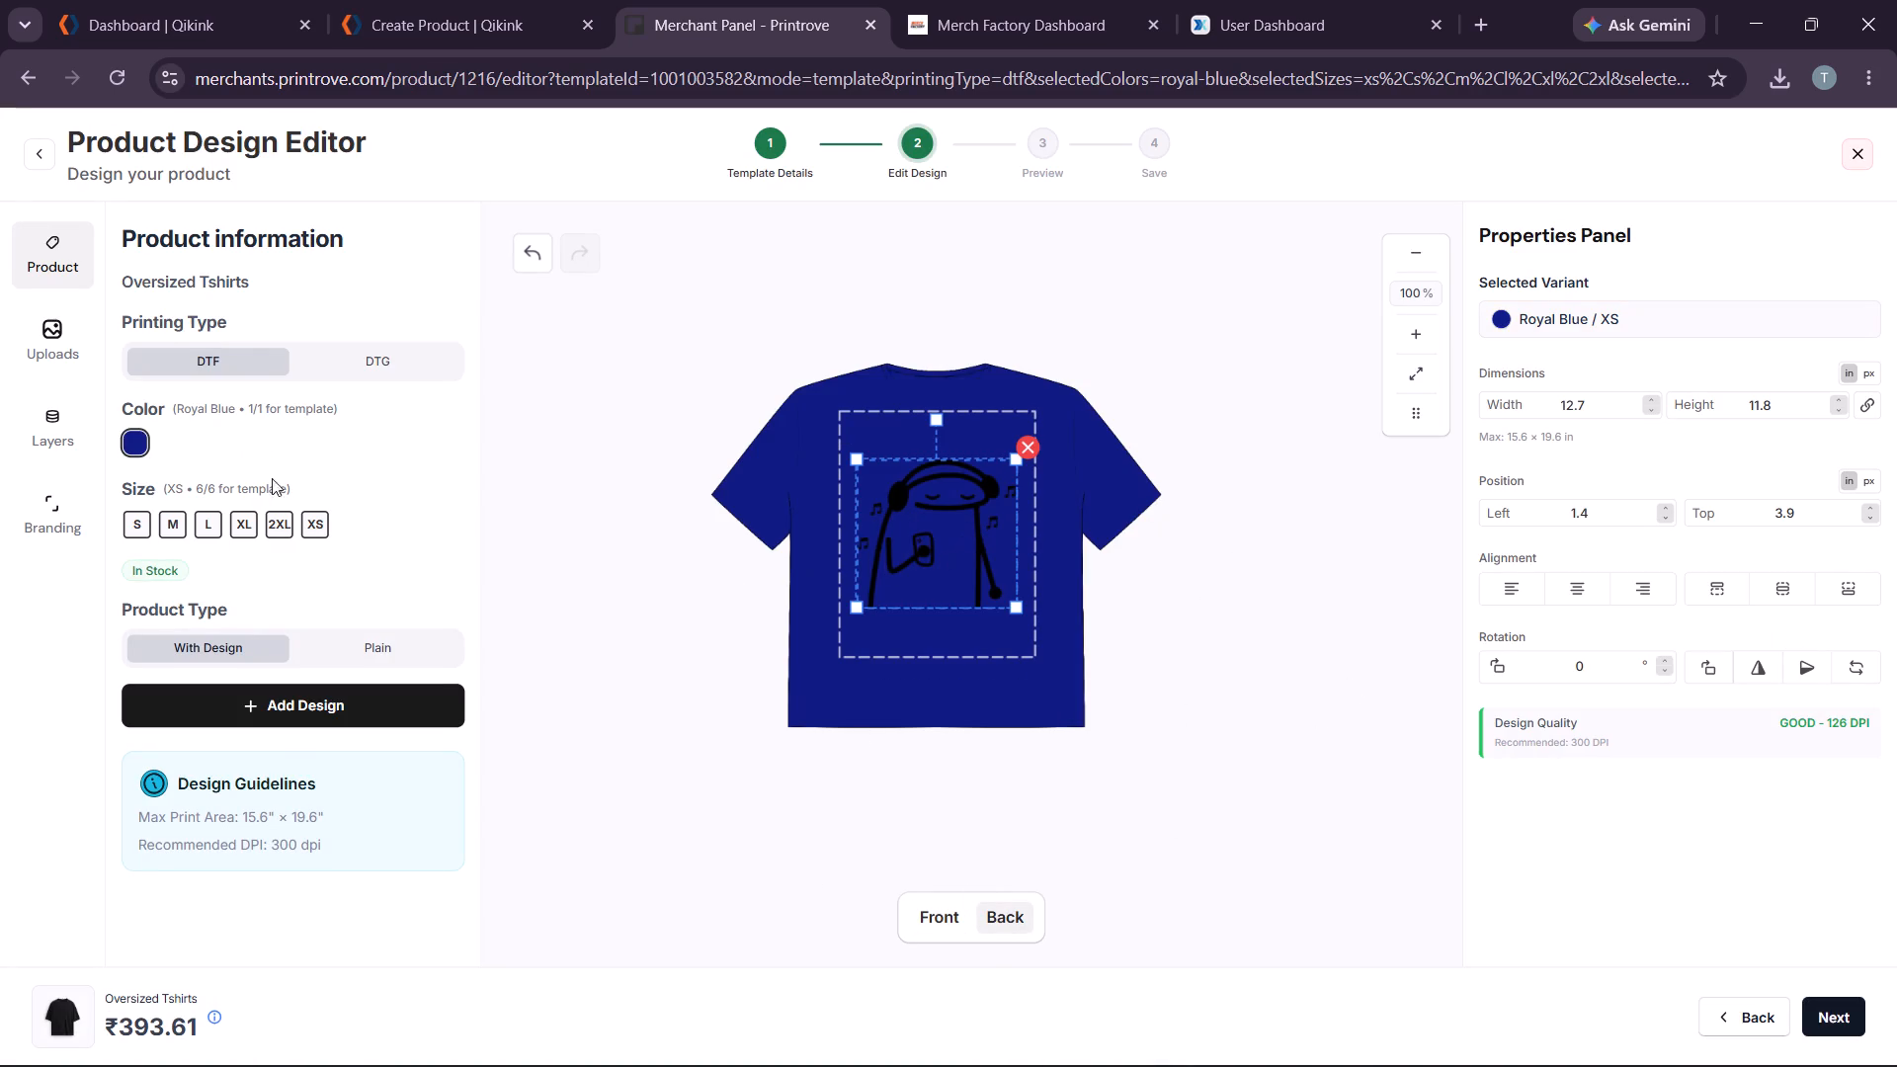
left_click(52, 333)
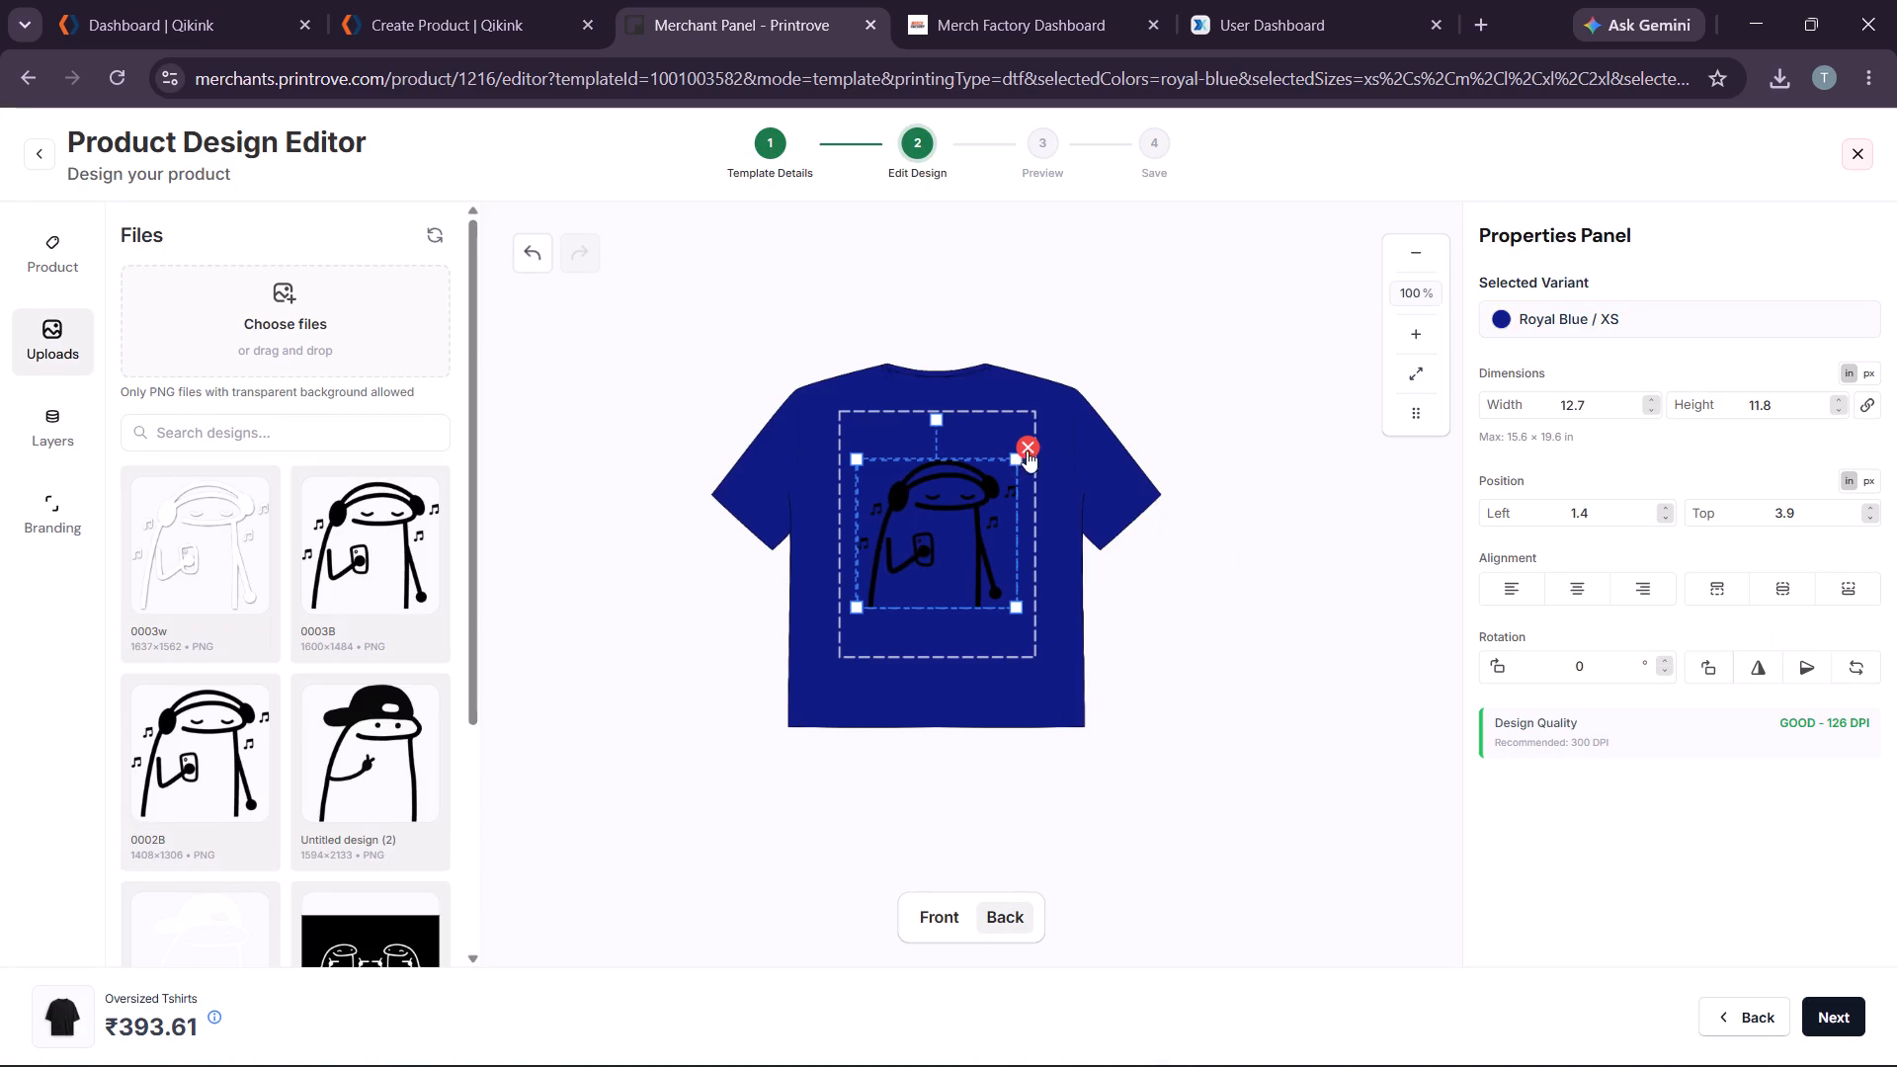
left_click(1029, 448)
left_click(235, 566)
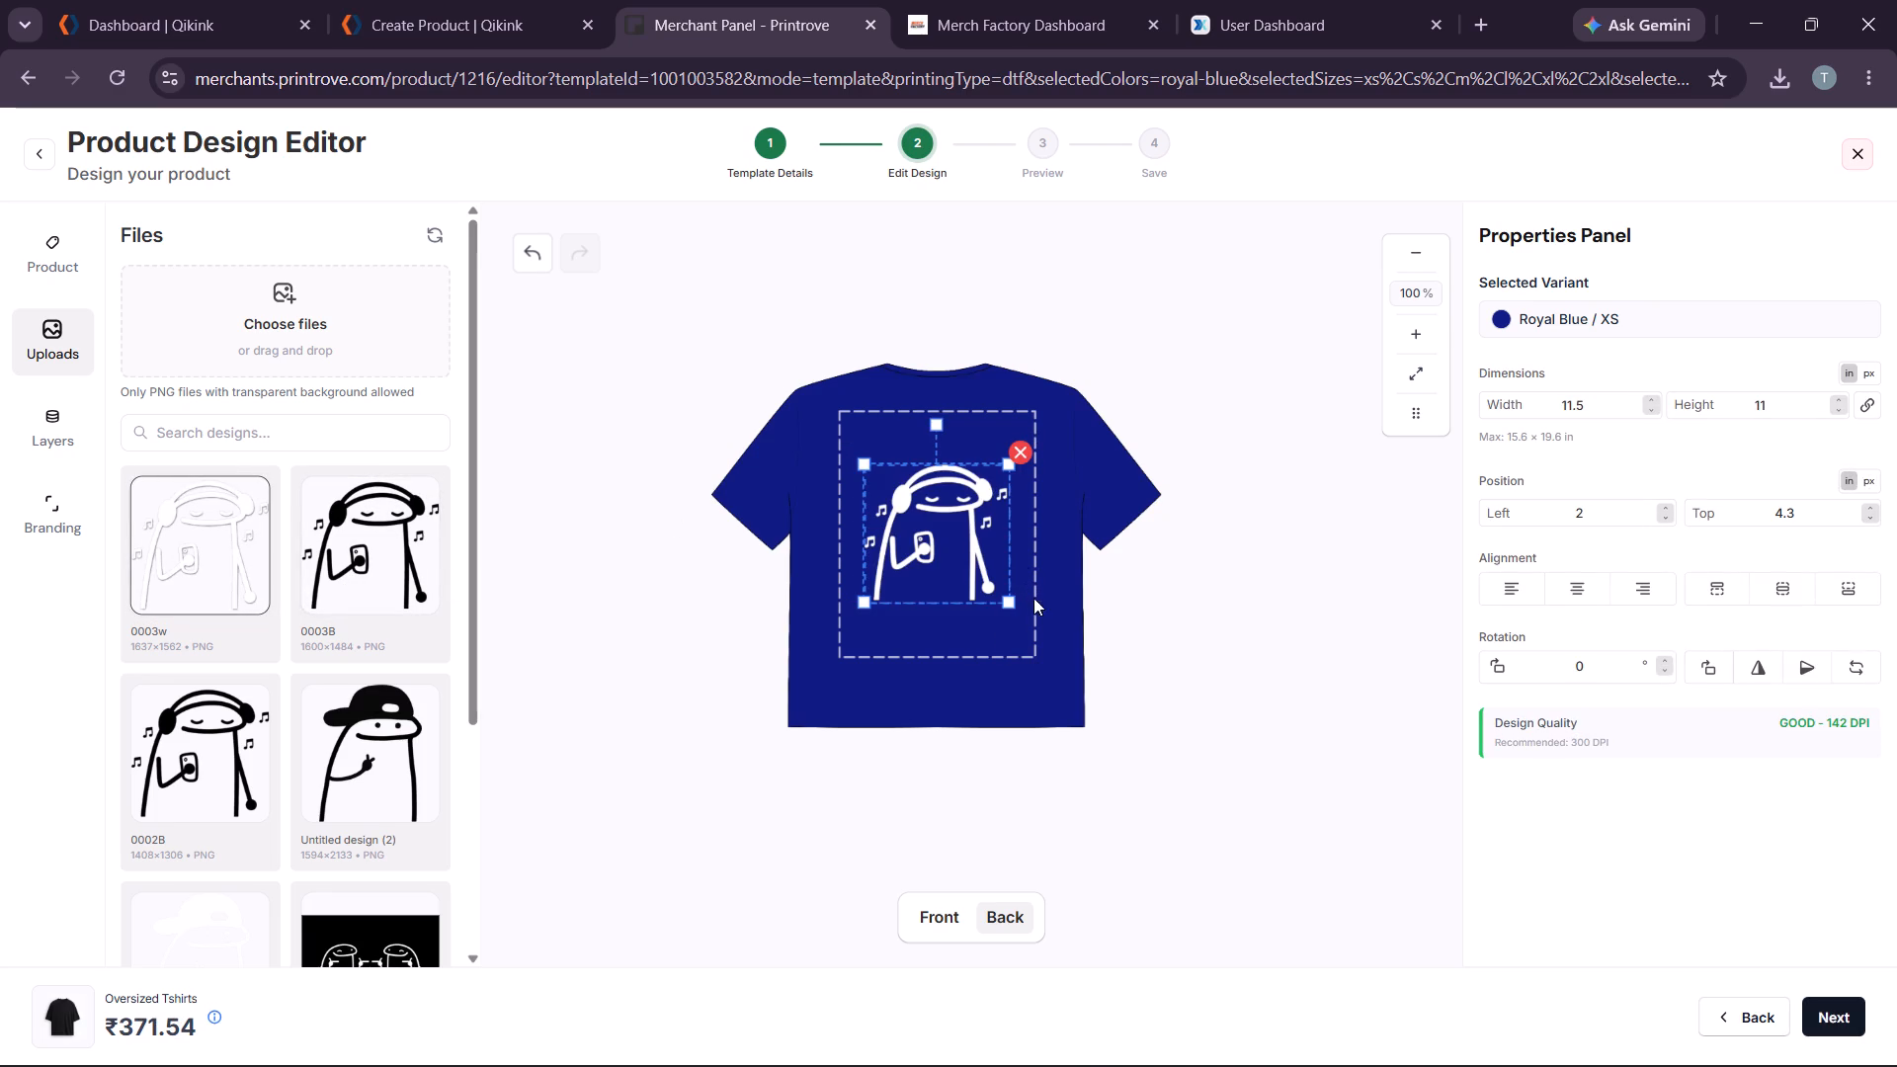
Enlarge the white artwork on the Royal Blue back to about 12.7 × 12.2 in, centred in the print area.
left_click_drag(1013, 605, 1016, 606)
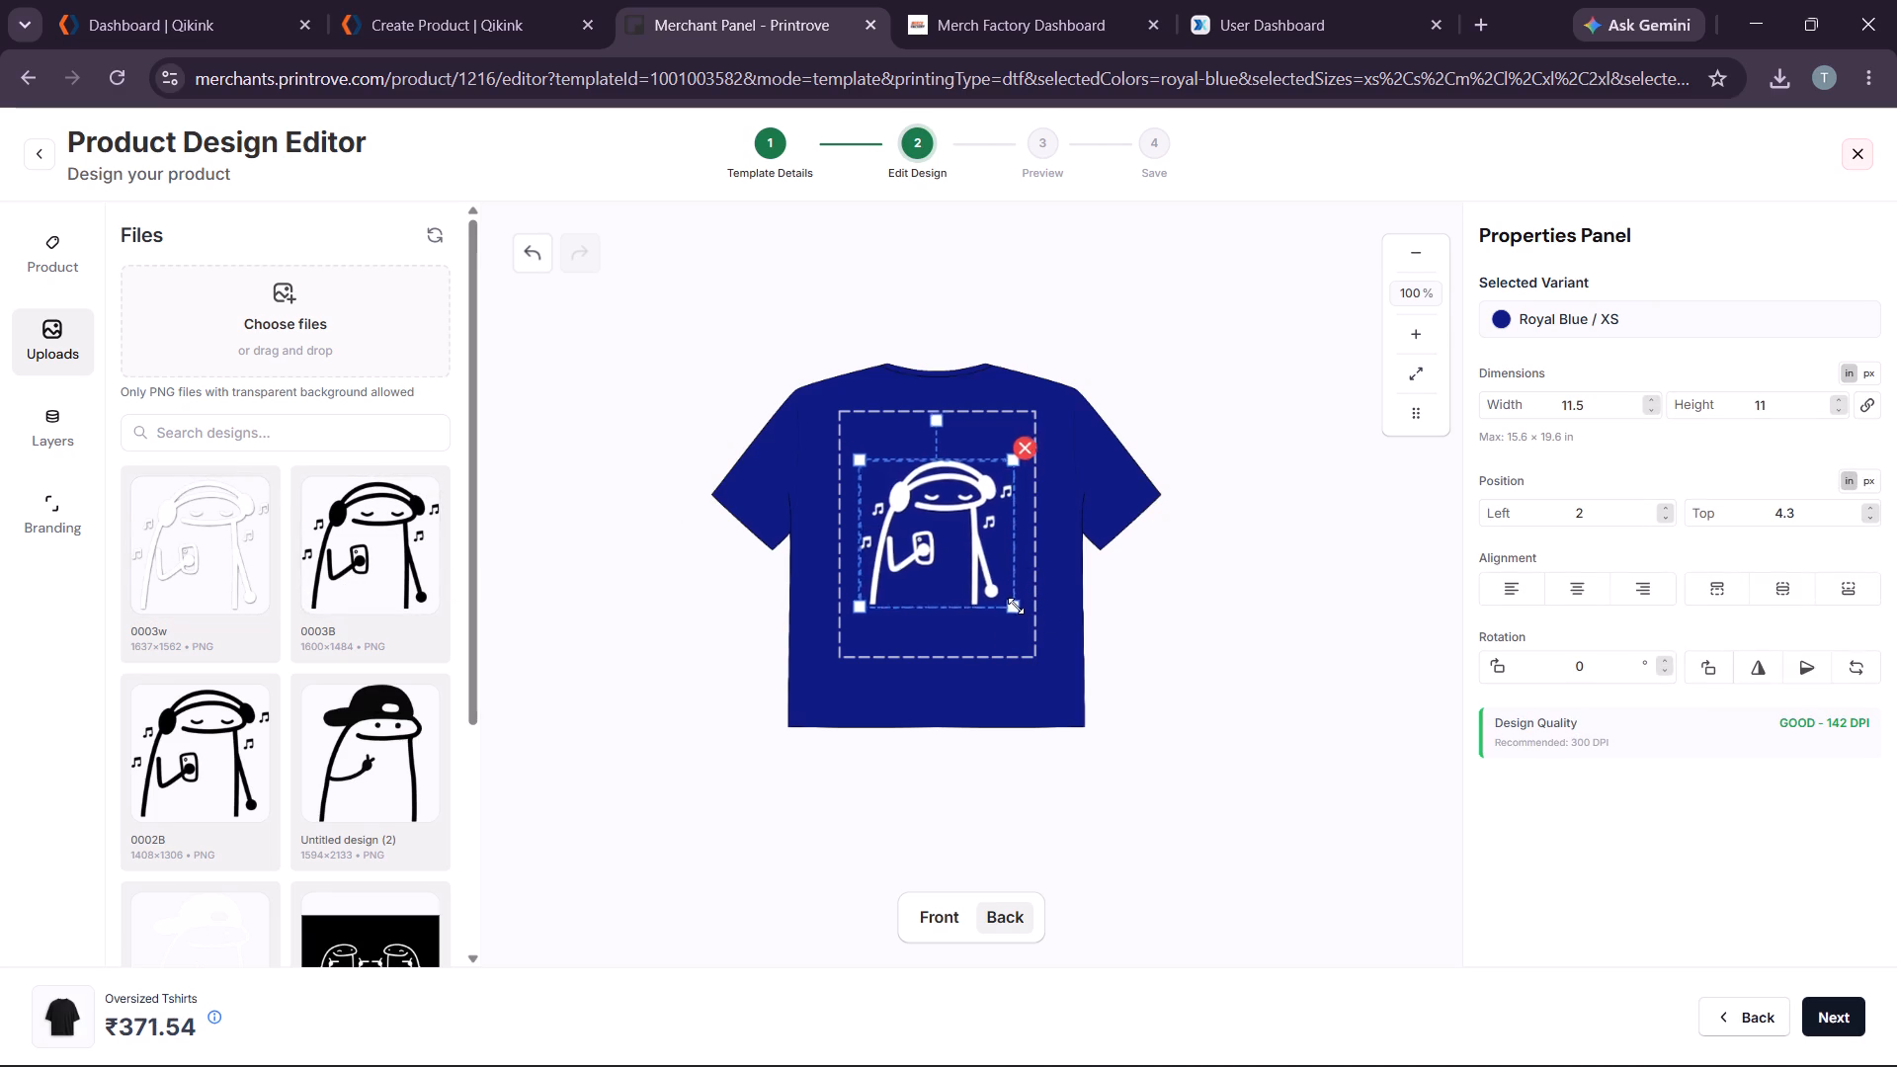
left_click_drag(1016, 606, 1031, 620)
left_click_drag(1031, 620, 1022, 608)
left_click_drag(1022, 608, 1019, 598)
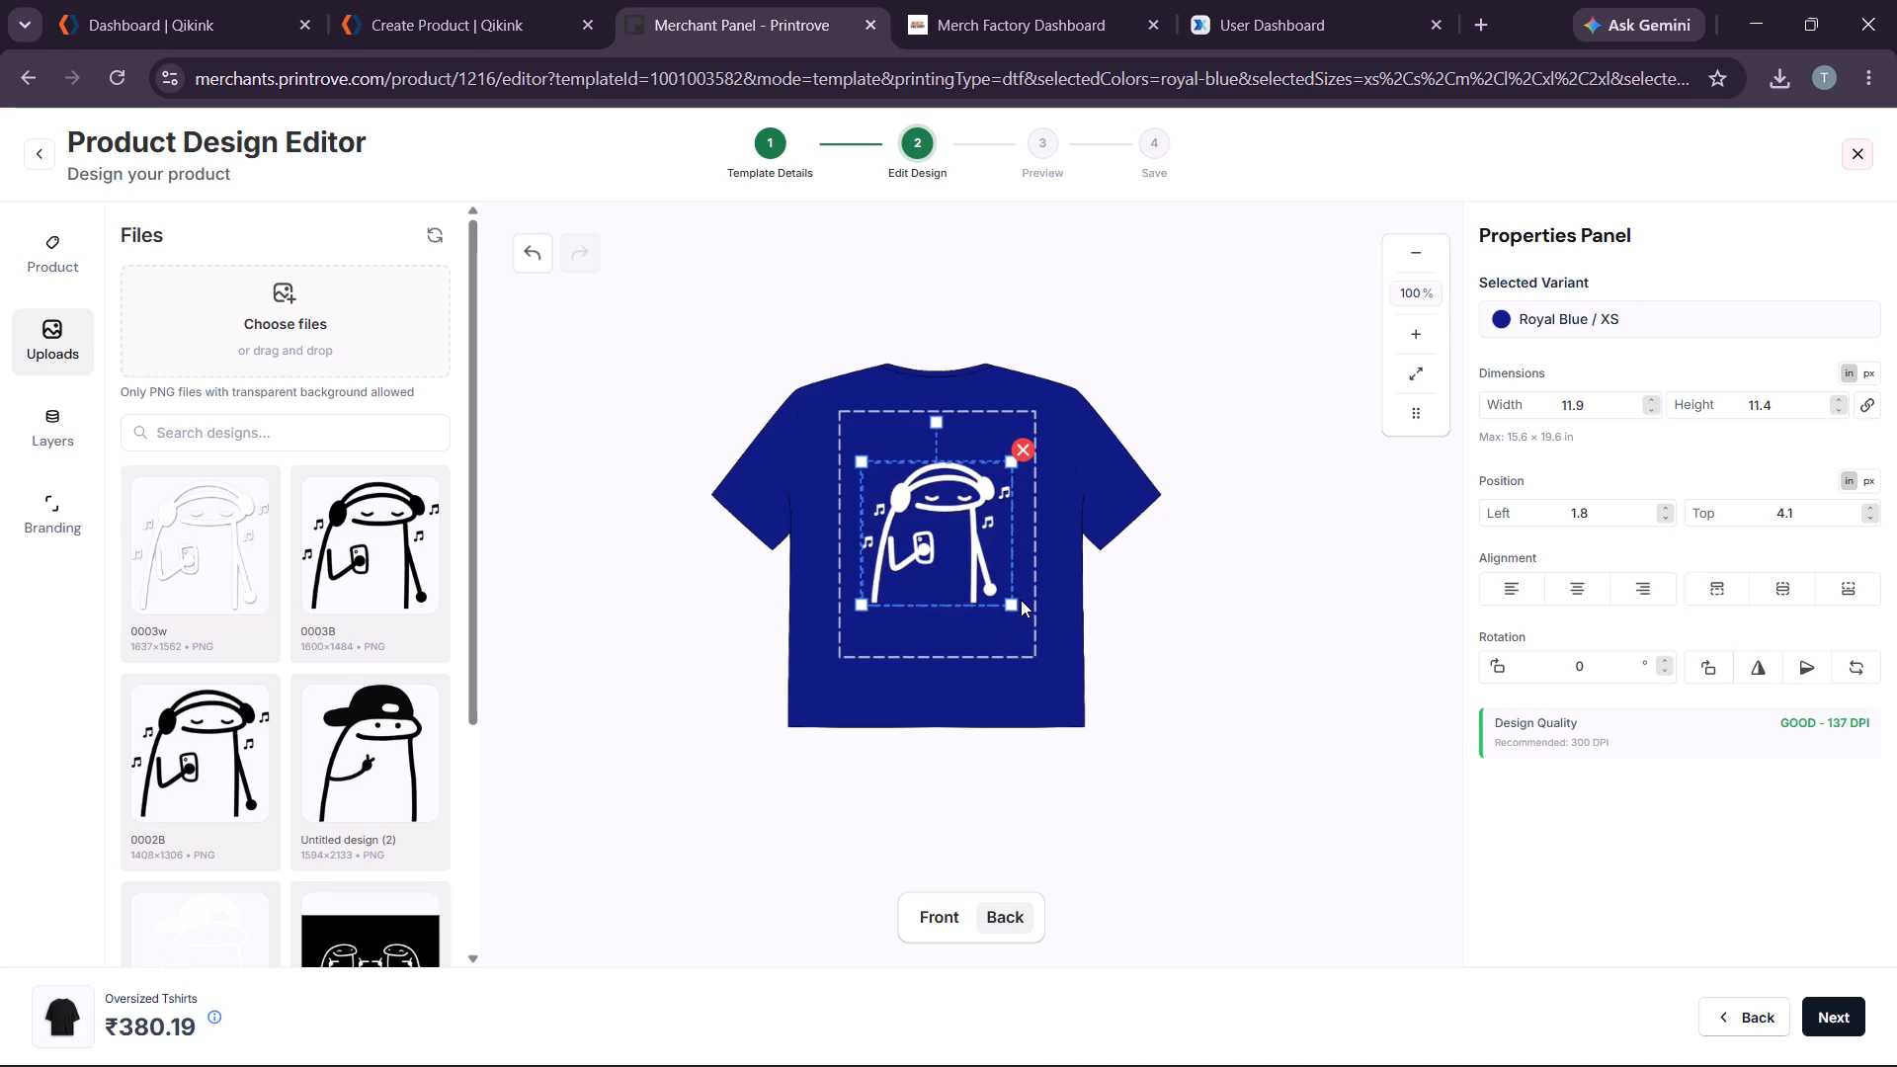
left_click(1014, 600)
left_click(1018, 604)
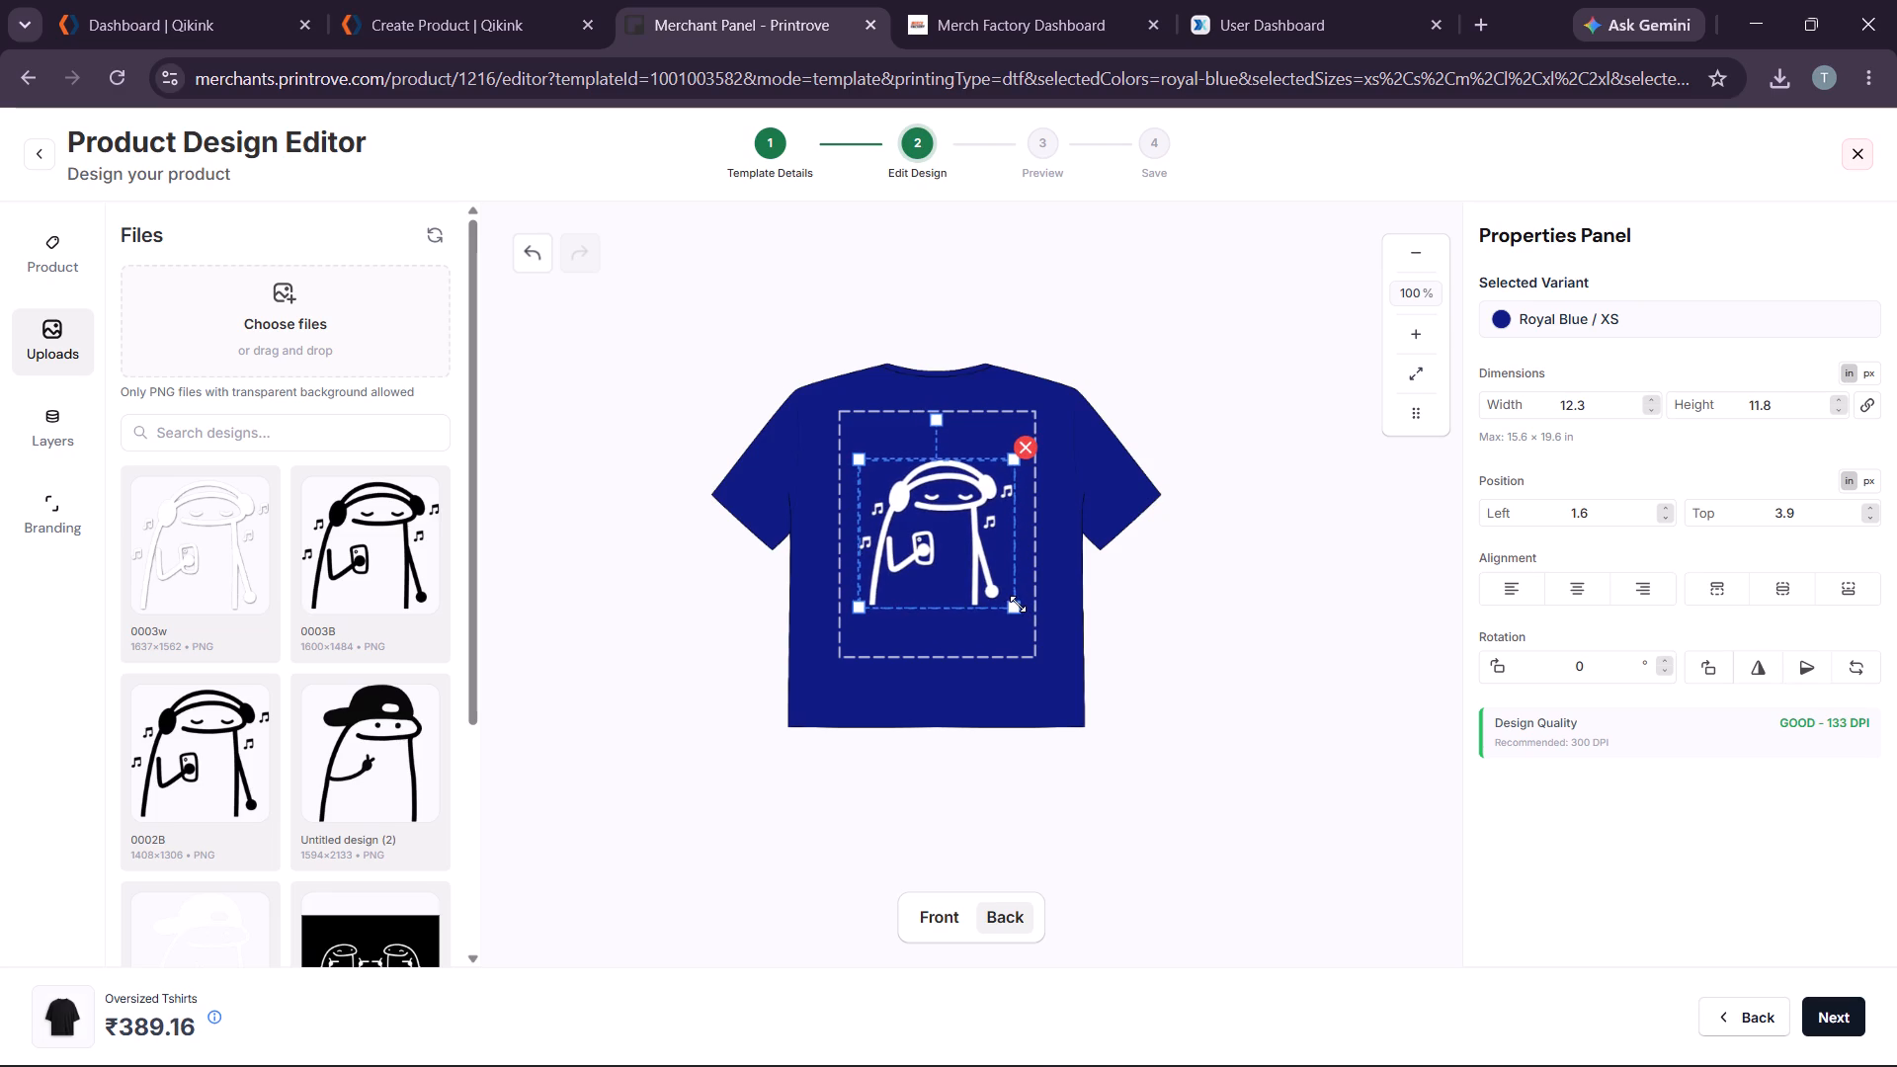
left_click(1129, 597)
left_click(894, 552)
left_click(960, 540)
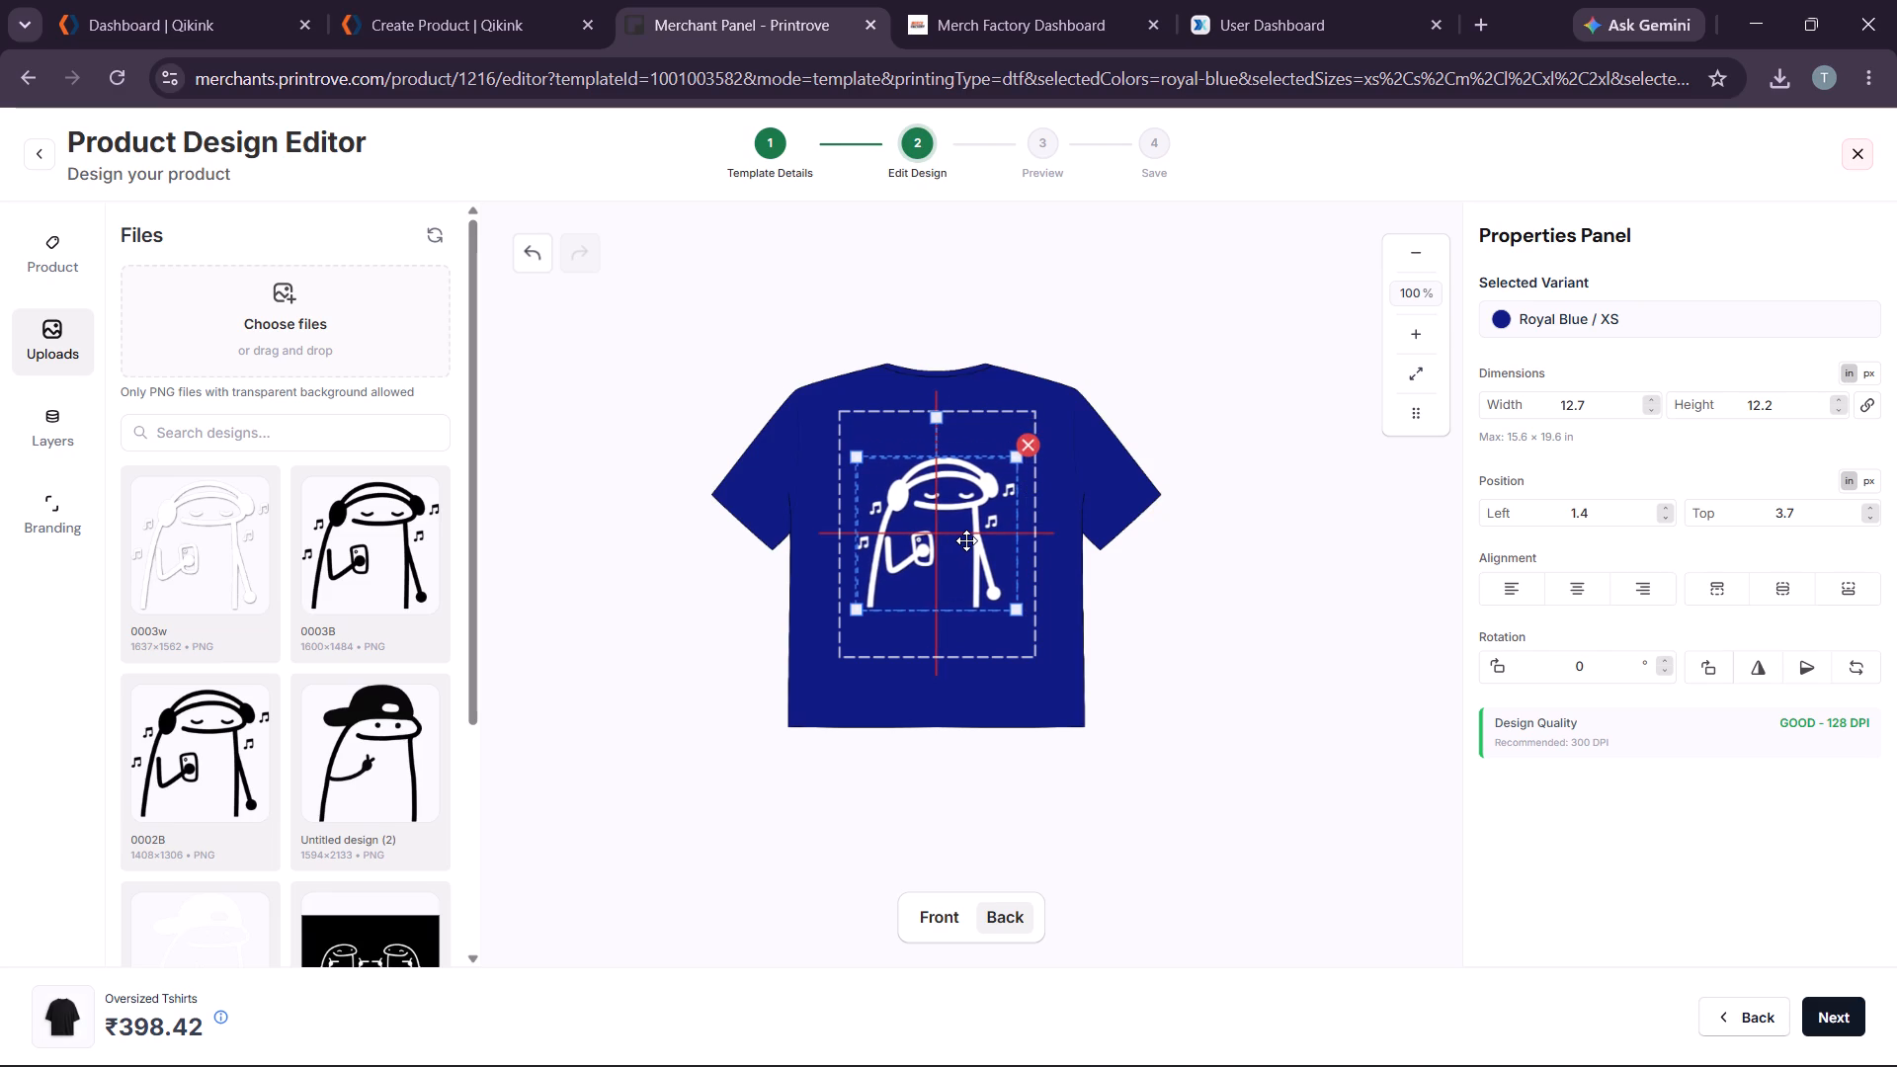
left_click(1211, 596)
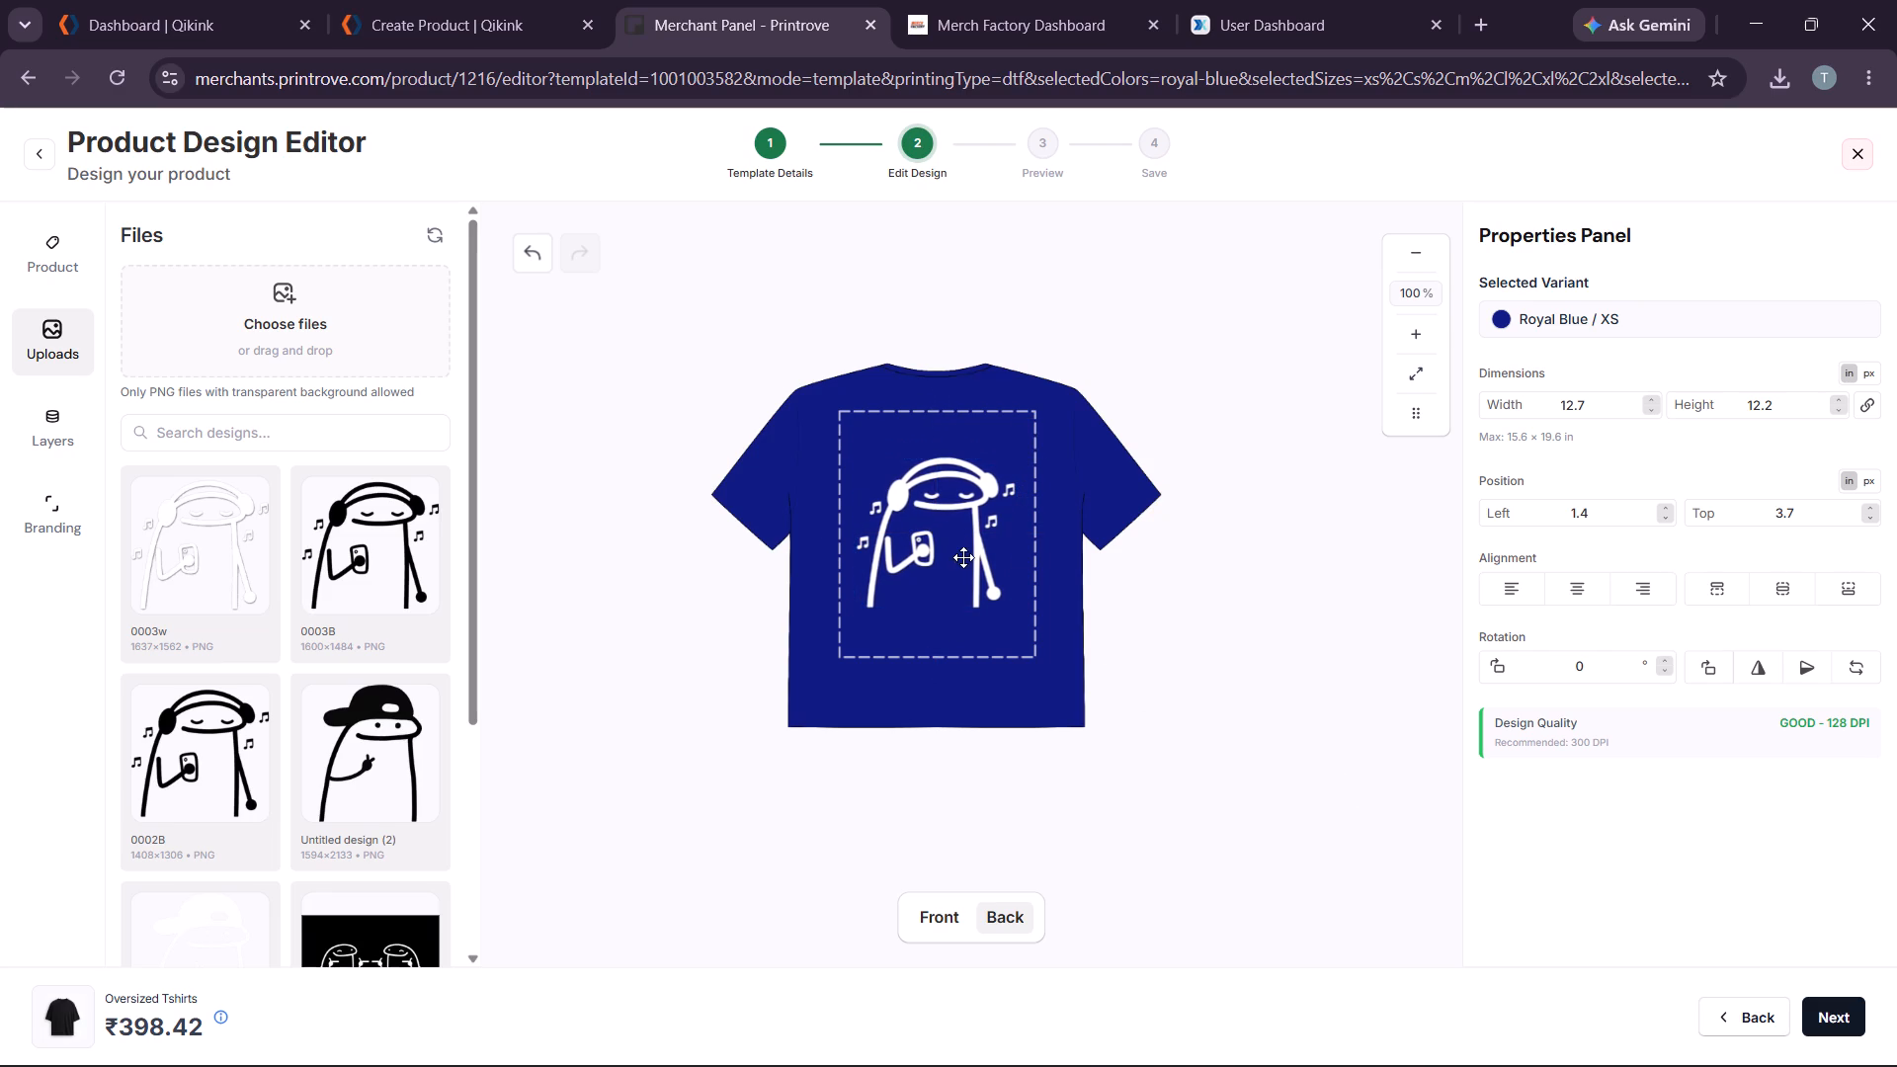
Move the white artwork up to about 3 in from the print area's top, keeping it horizontally centred.
left_click(962, 555)
left_click(914, 532)
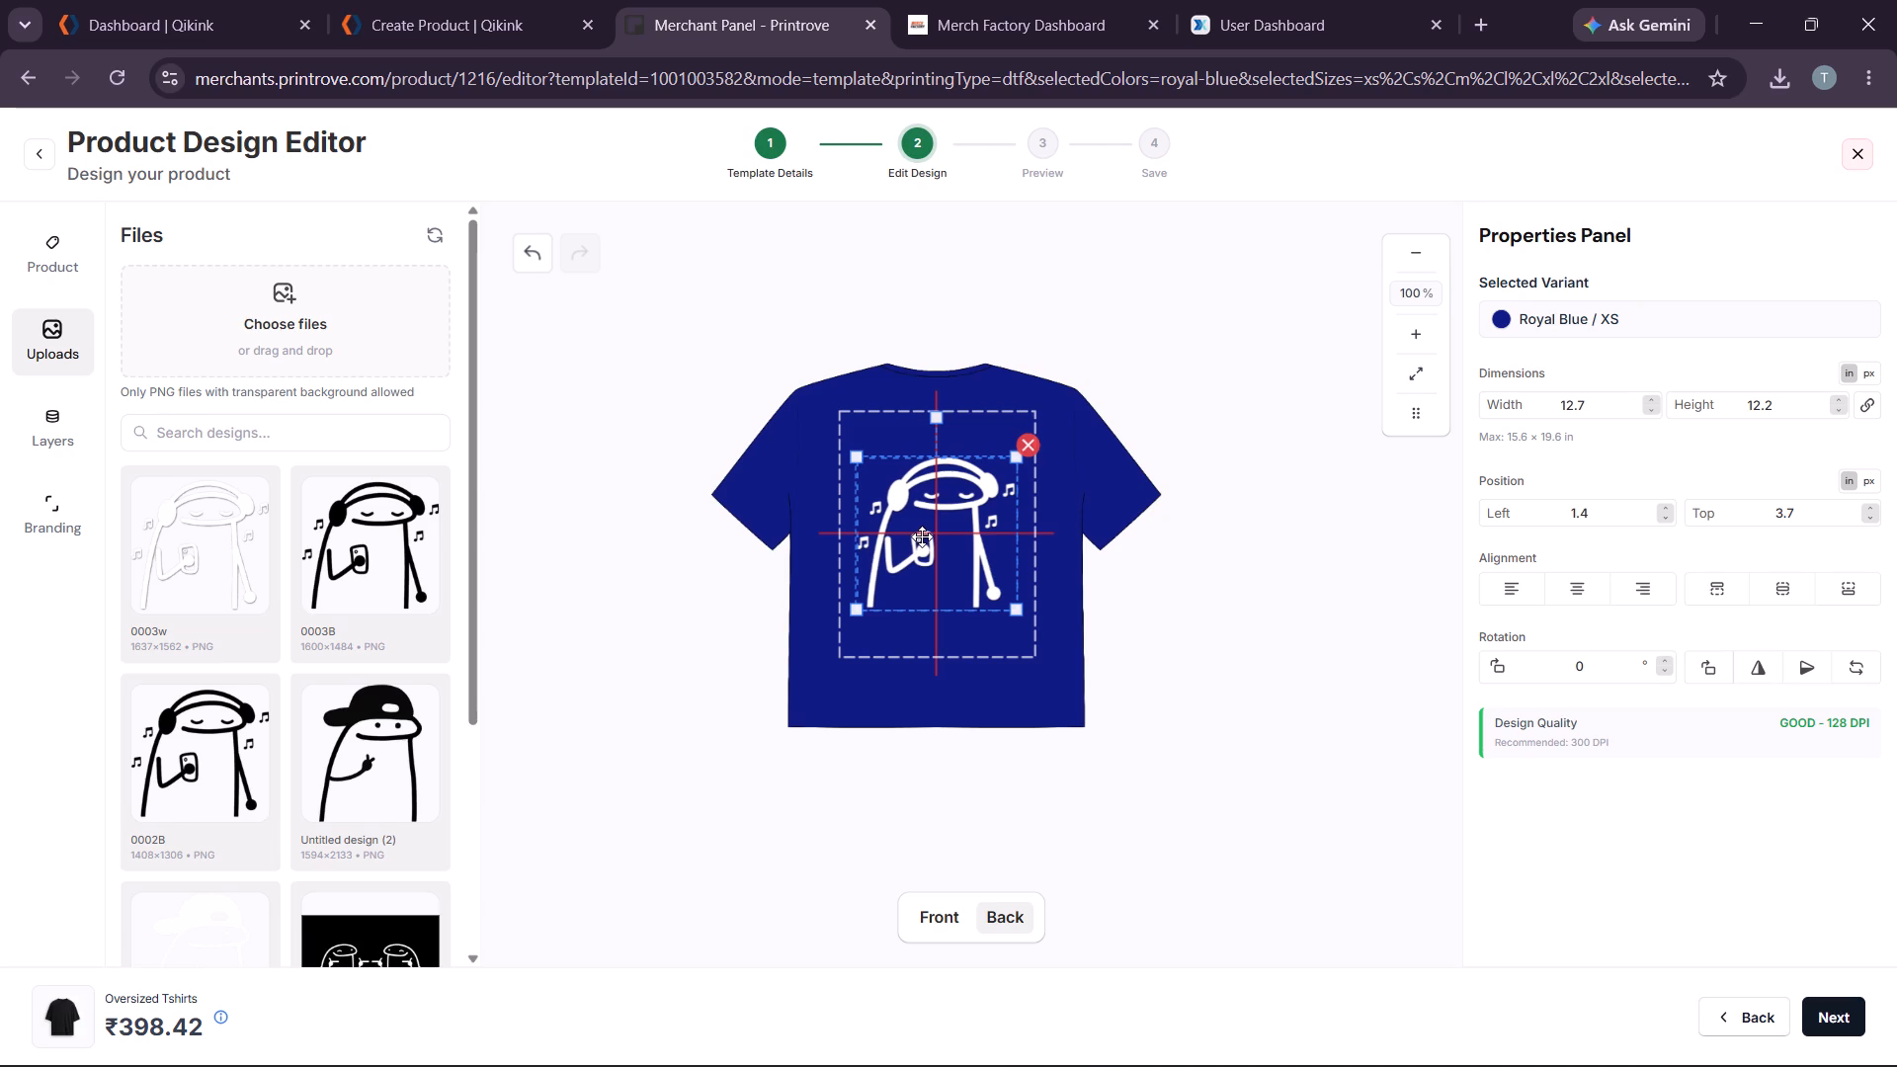
left_click(1214, 646)
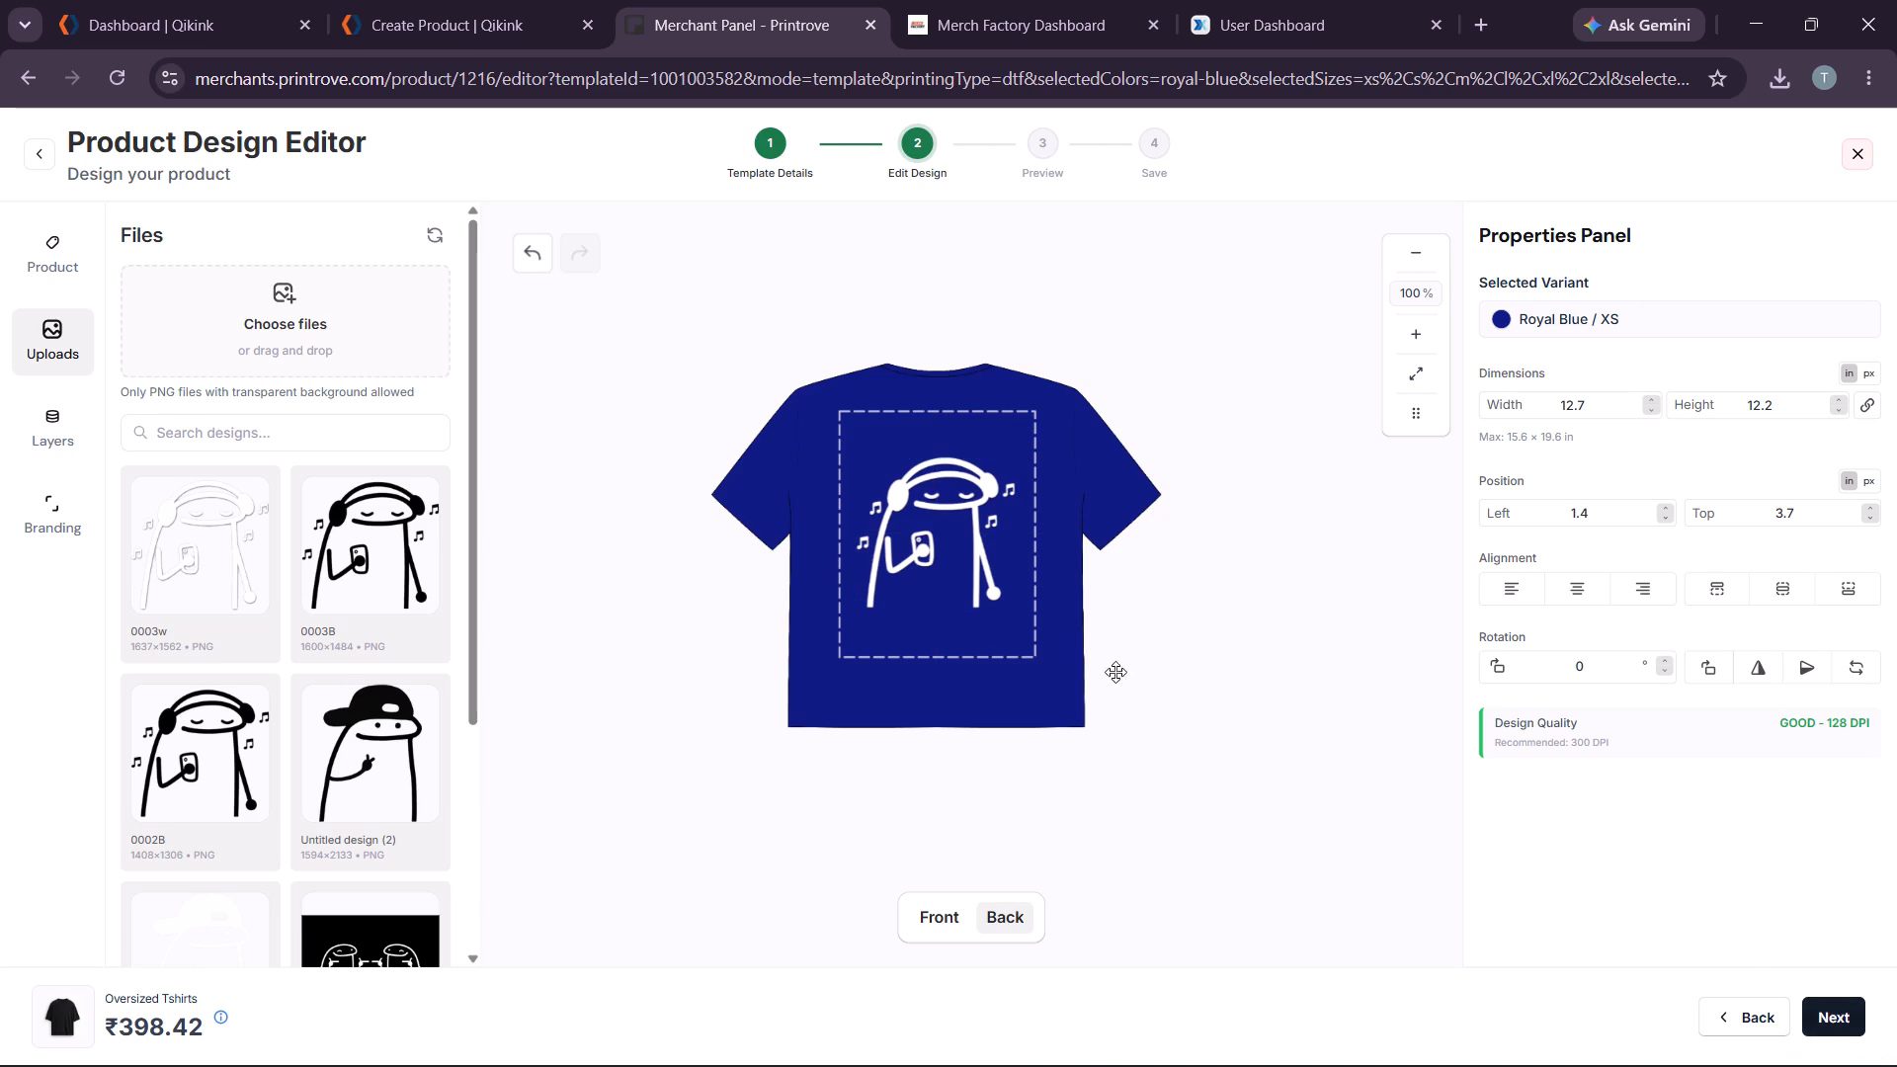
left_click(887, 510)
left_click_drag(949, 552, 951, 542)
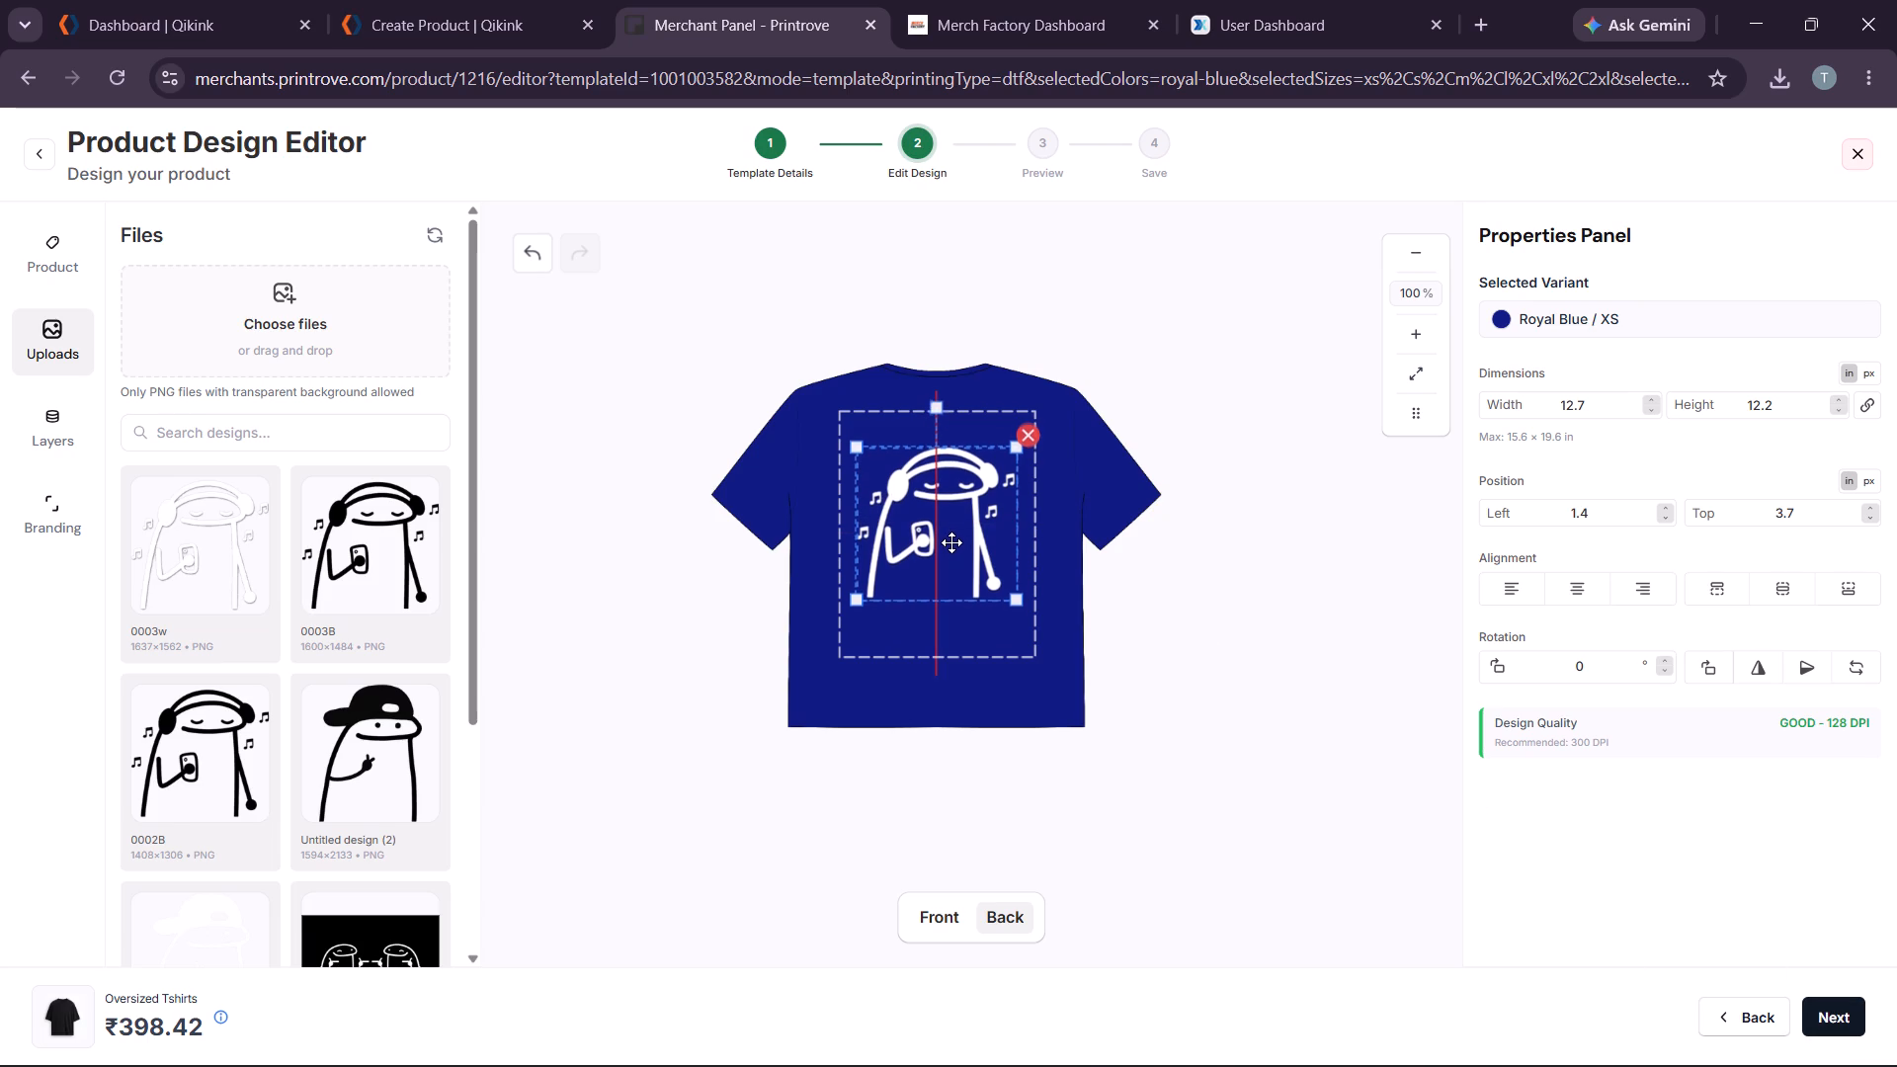
left_click_drag(951, 542, 951, 539)
left_click(951, 539)
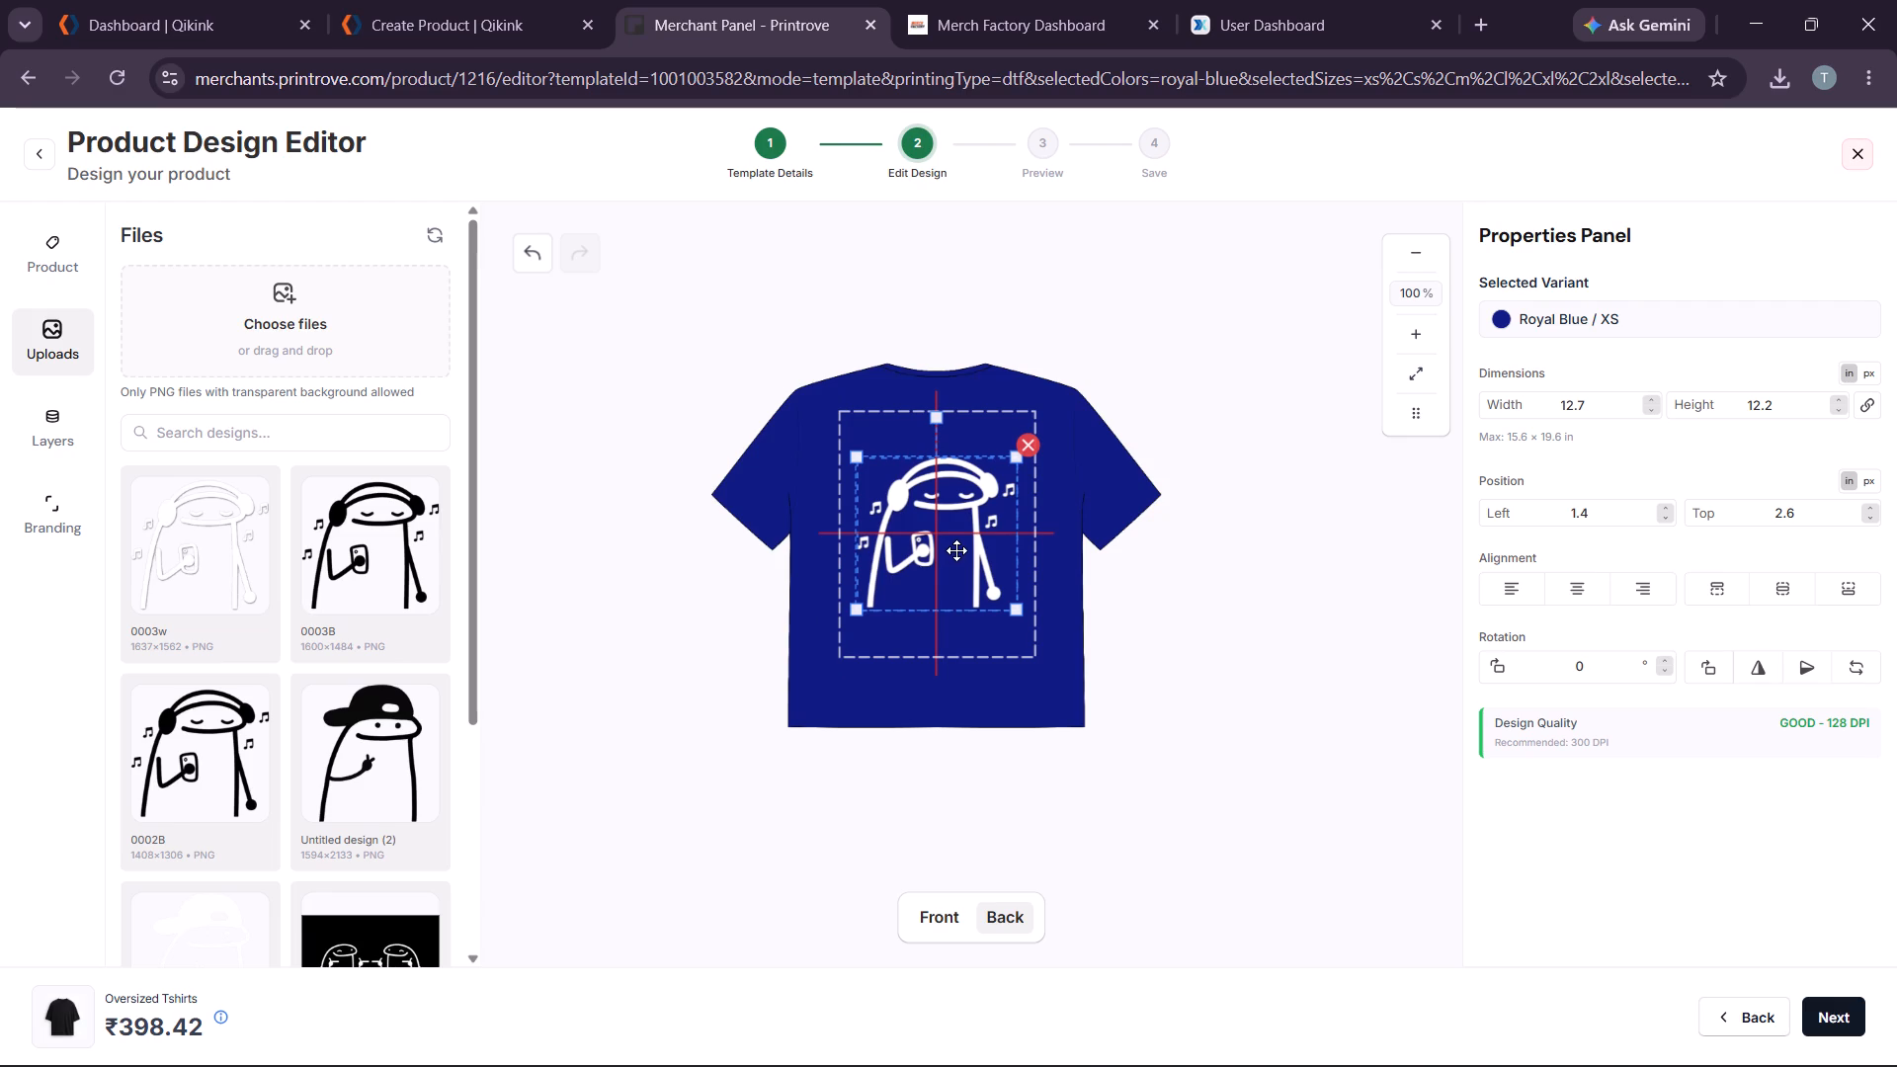
left_click(1177, 647)
Proceed to the mockups and update the product with the changed Royal Blue design.
left_click(1848, 1015)
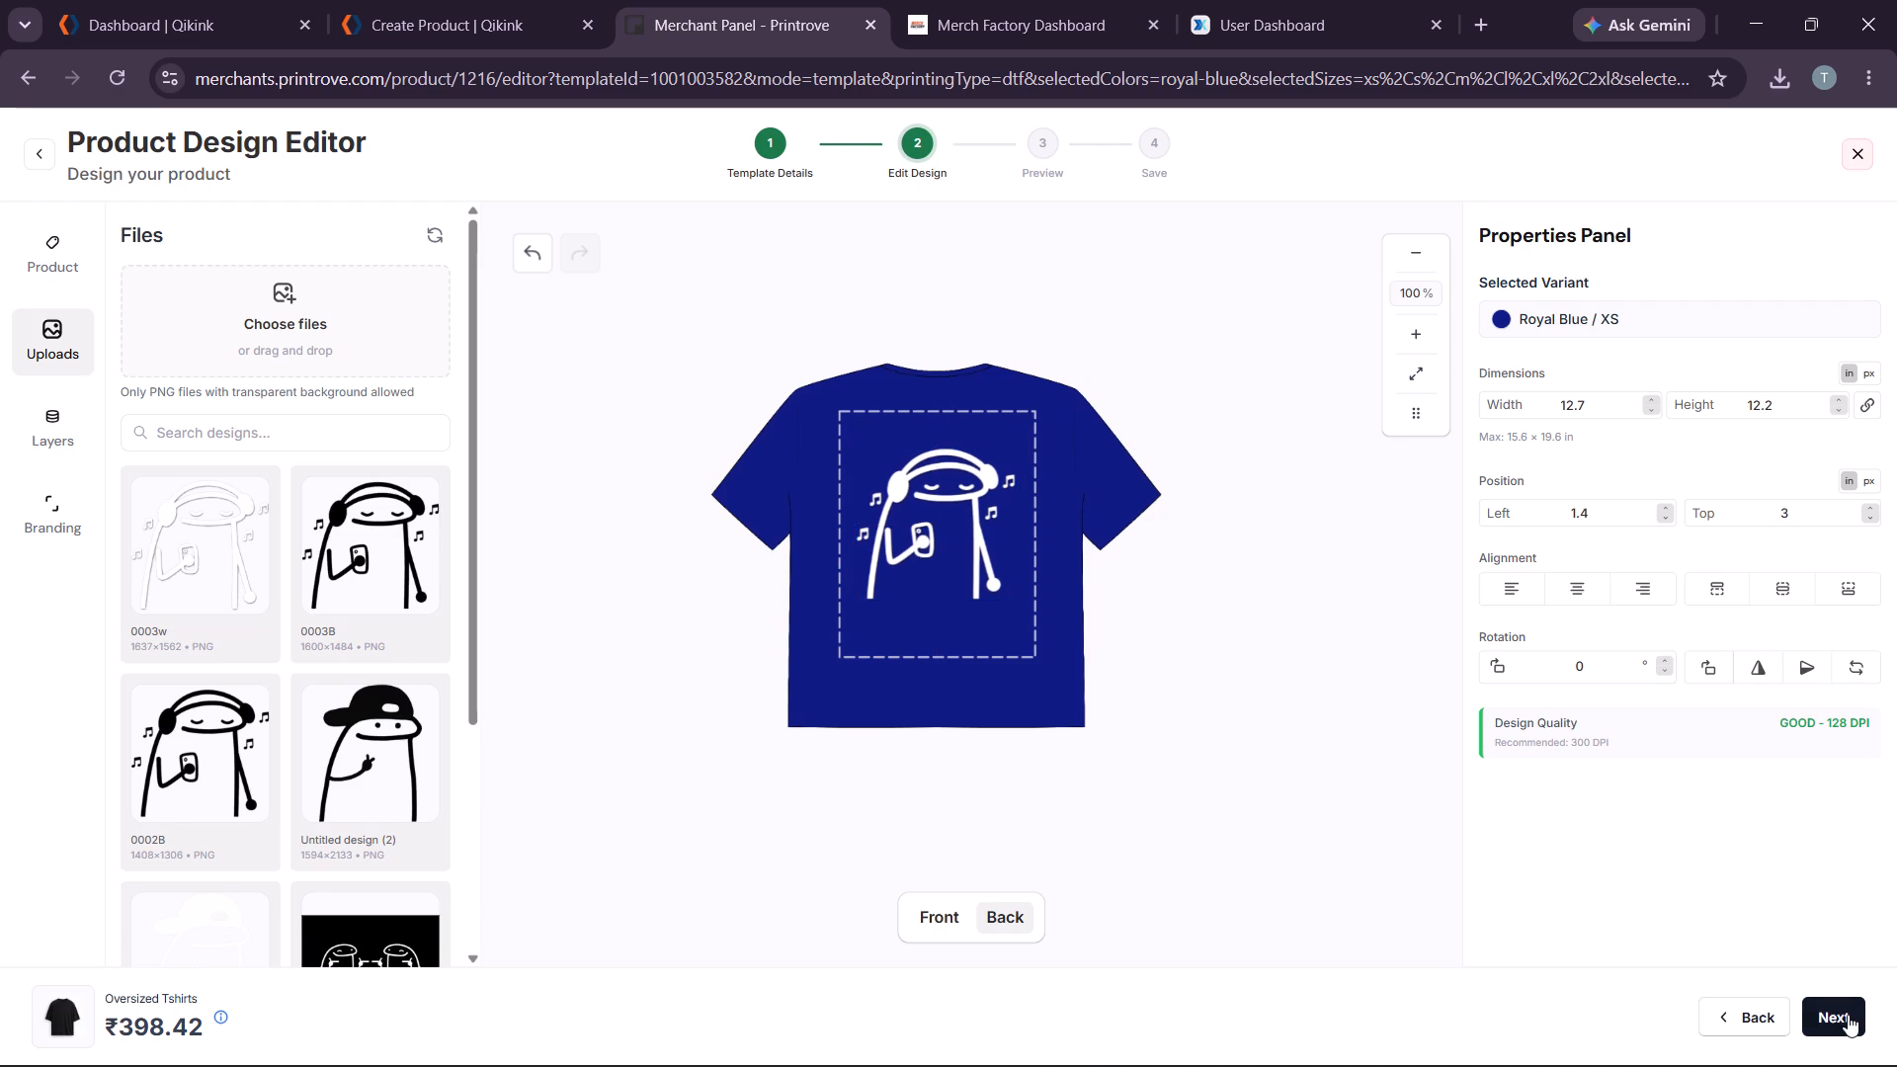
left_click(1788, 1022)
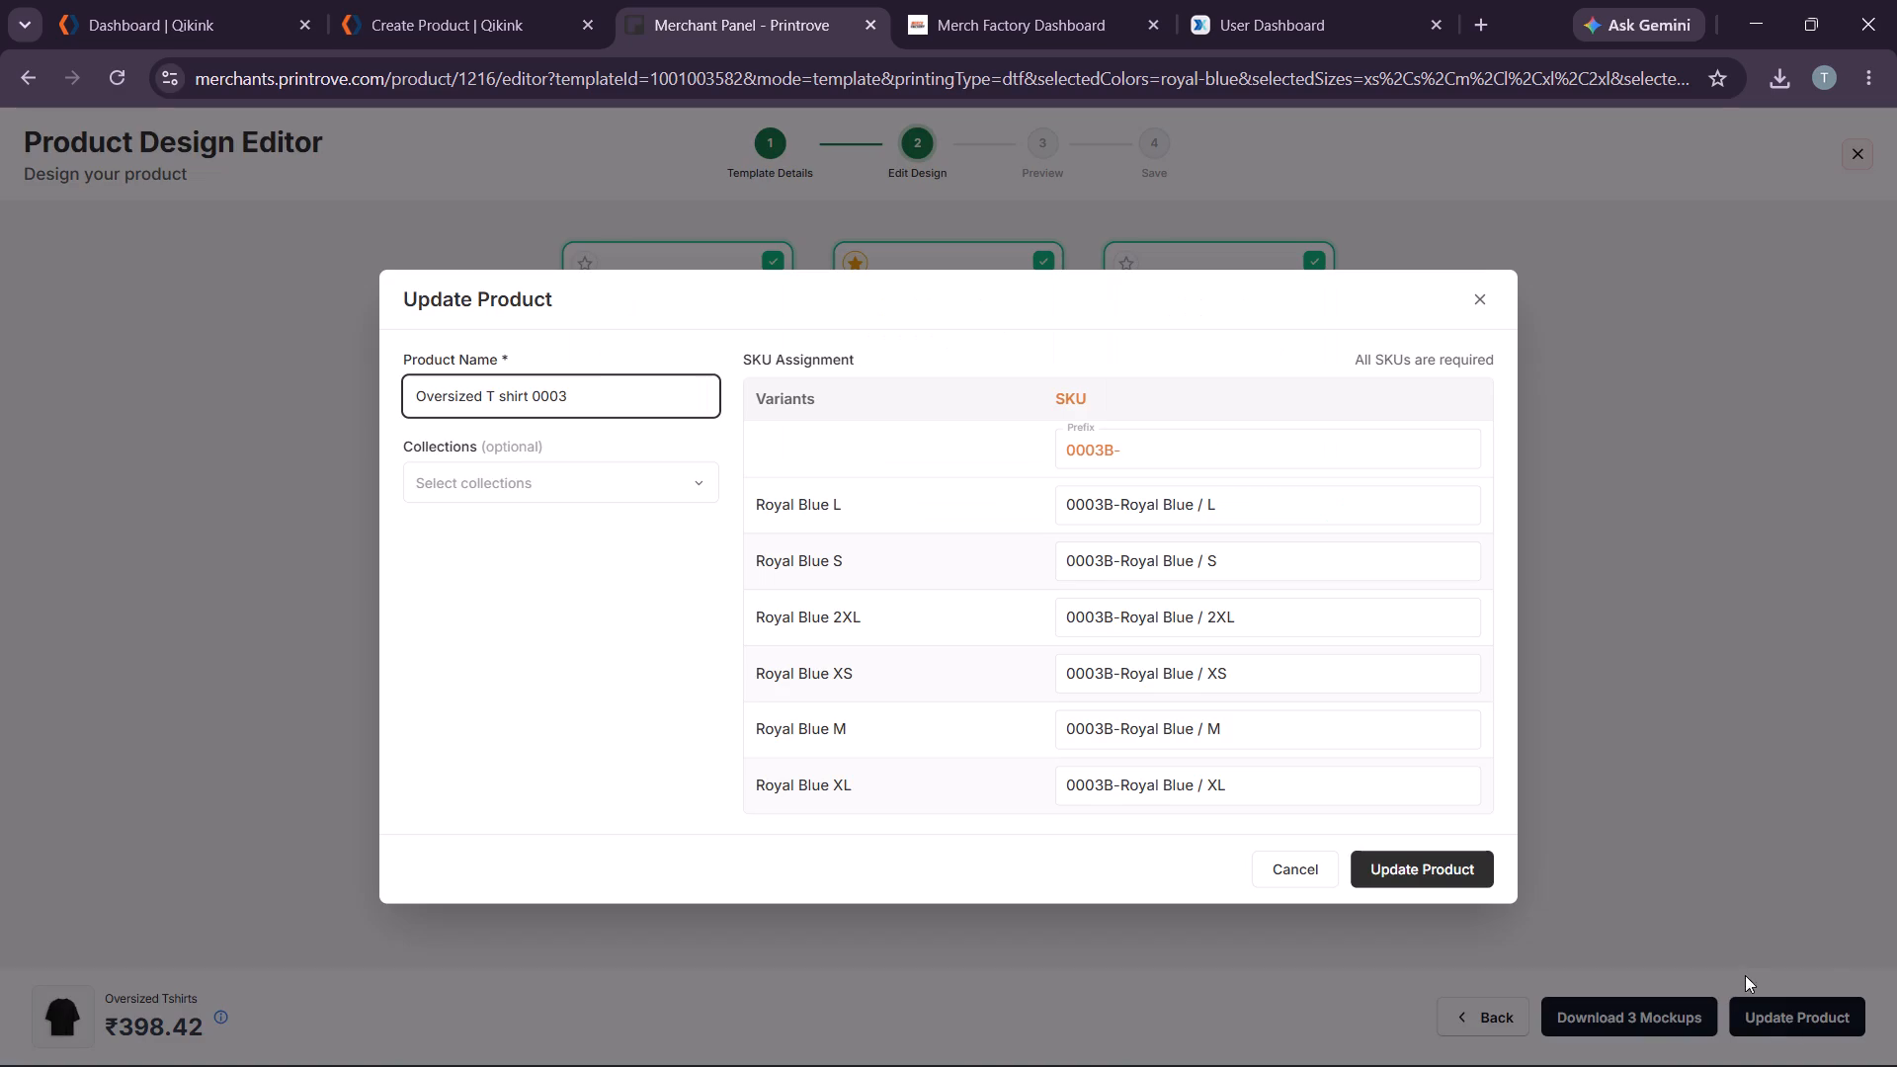
left_click(1404, 862)
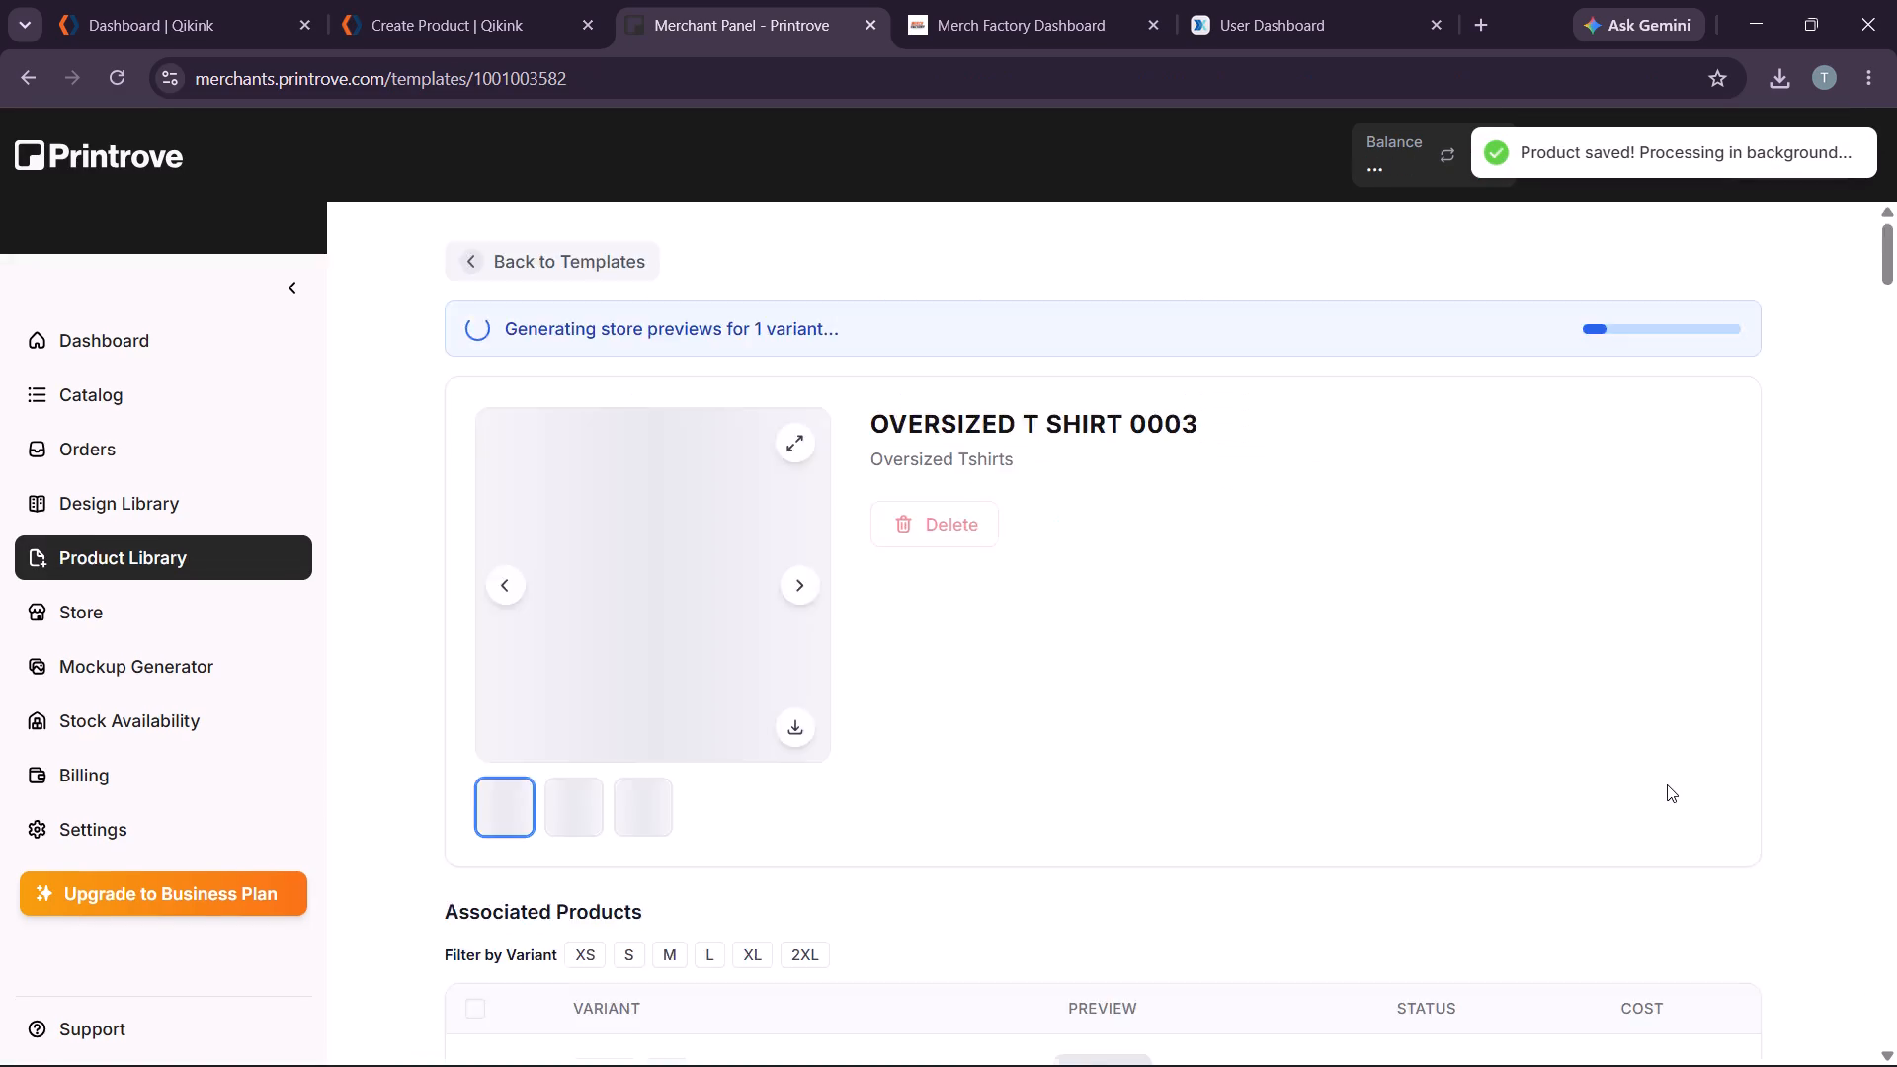
Filter the associated products to Burgundy, select all of those variants and open them in the design editor.
scroll(782, 613, "down", 2)
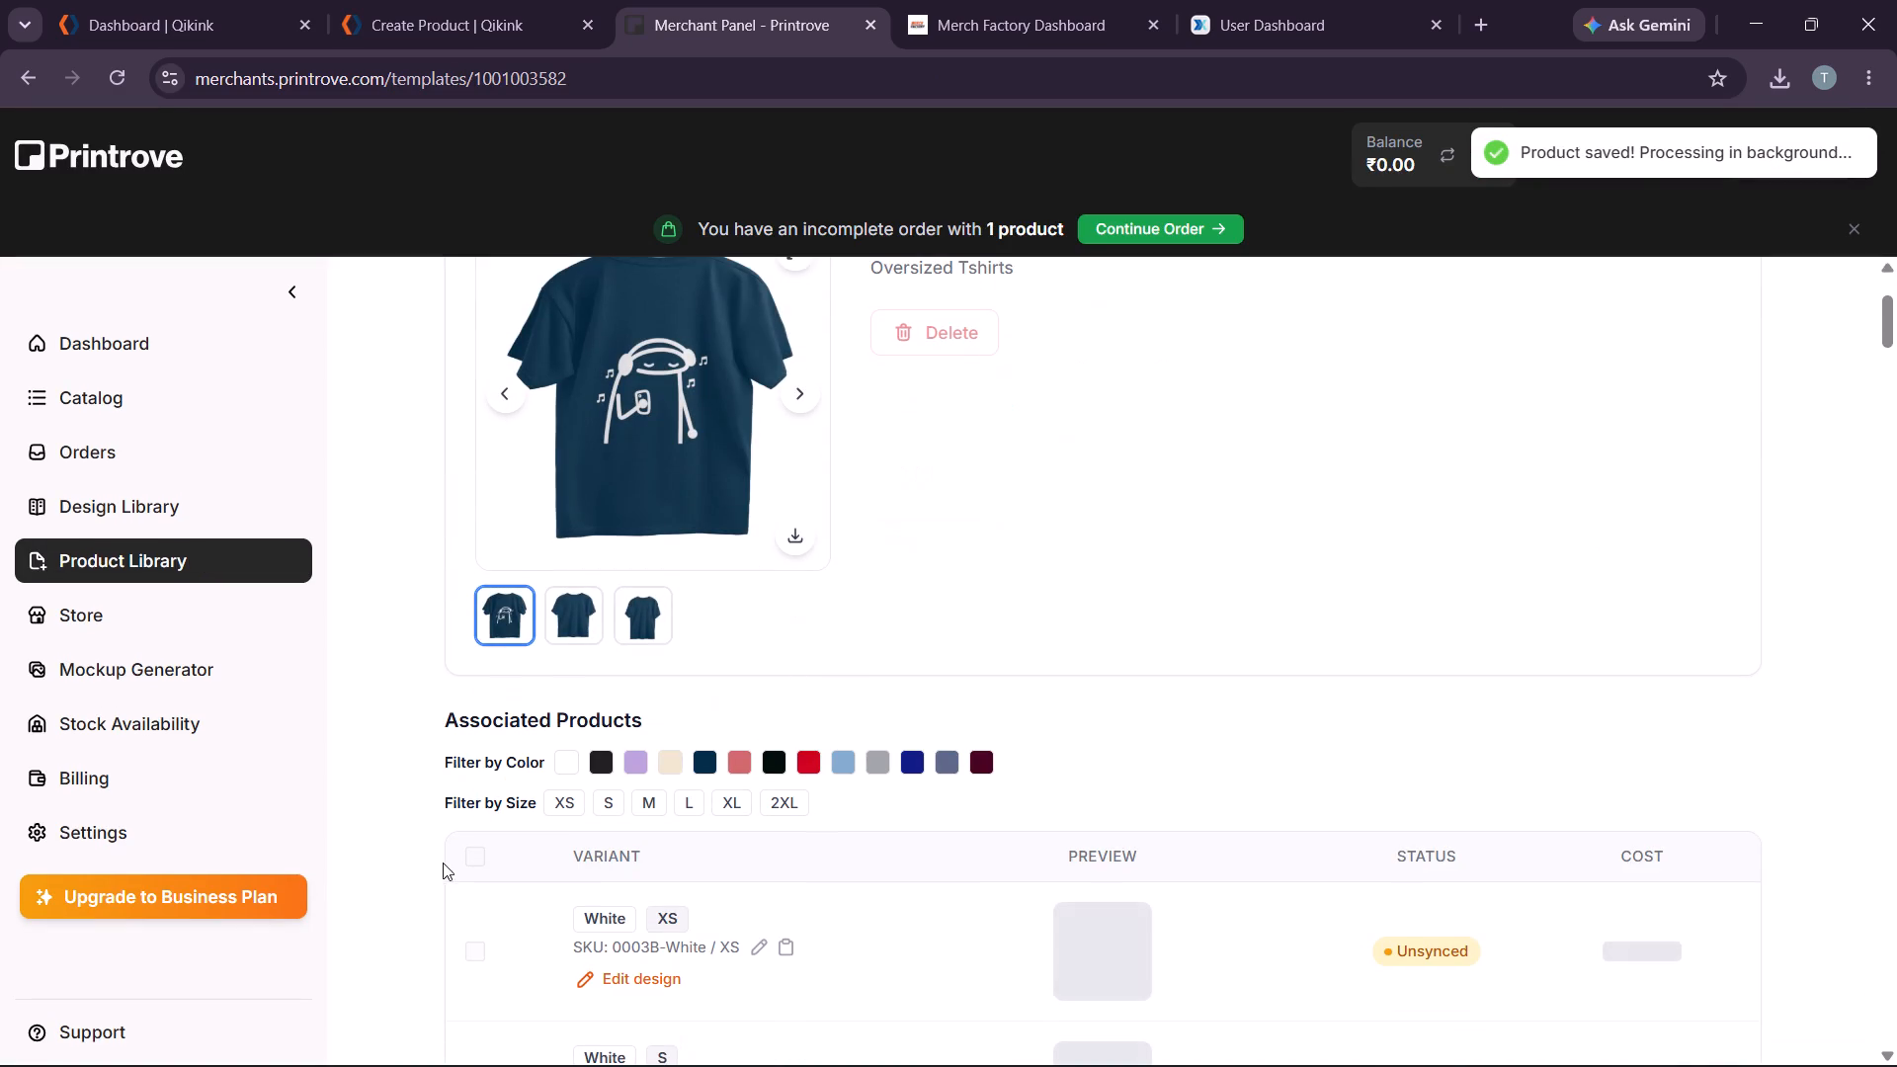
left_click(979, 767)
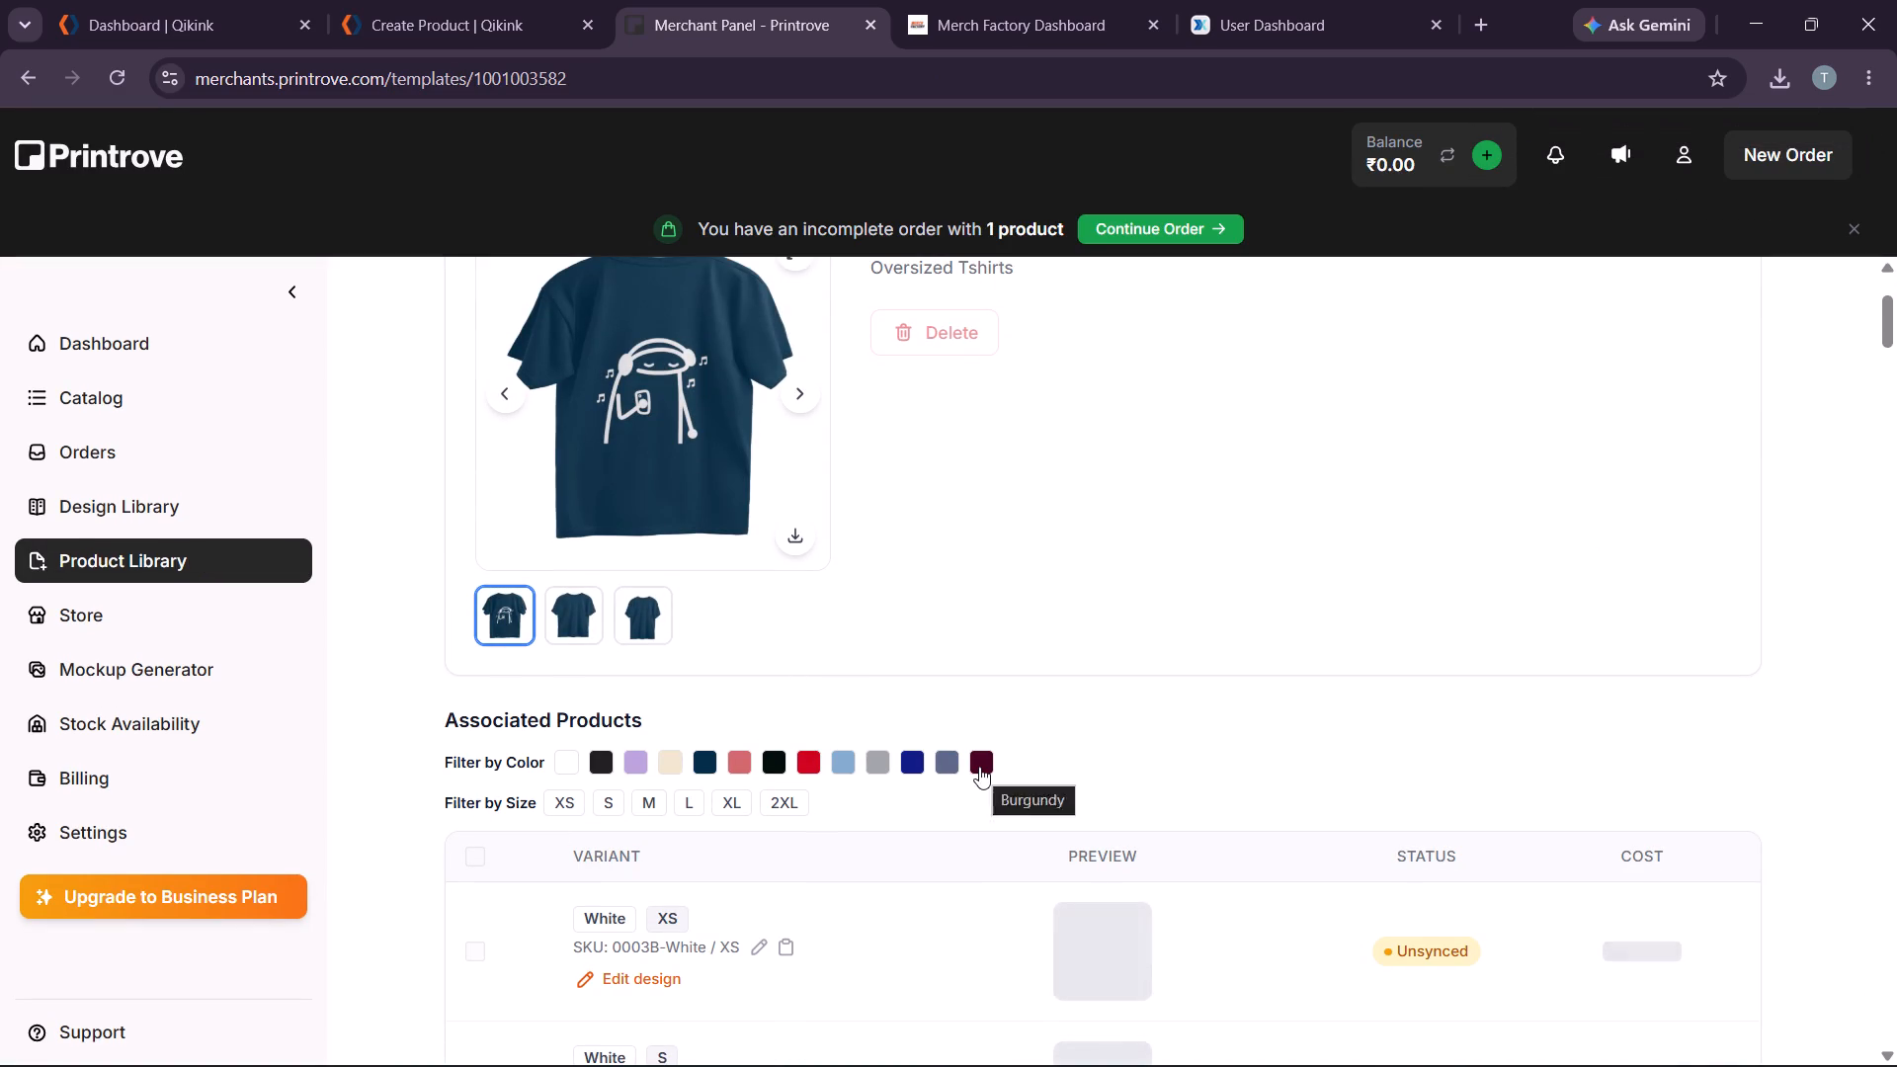
scroll(1083, 714, "down", 2)
scroll(1074, 721, "up", 4)
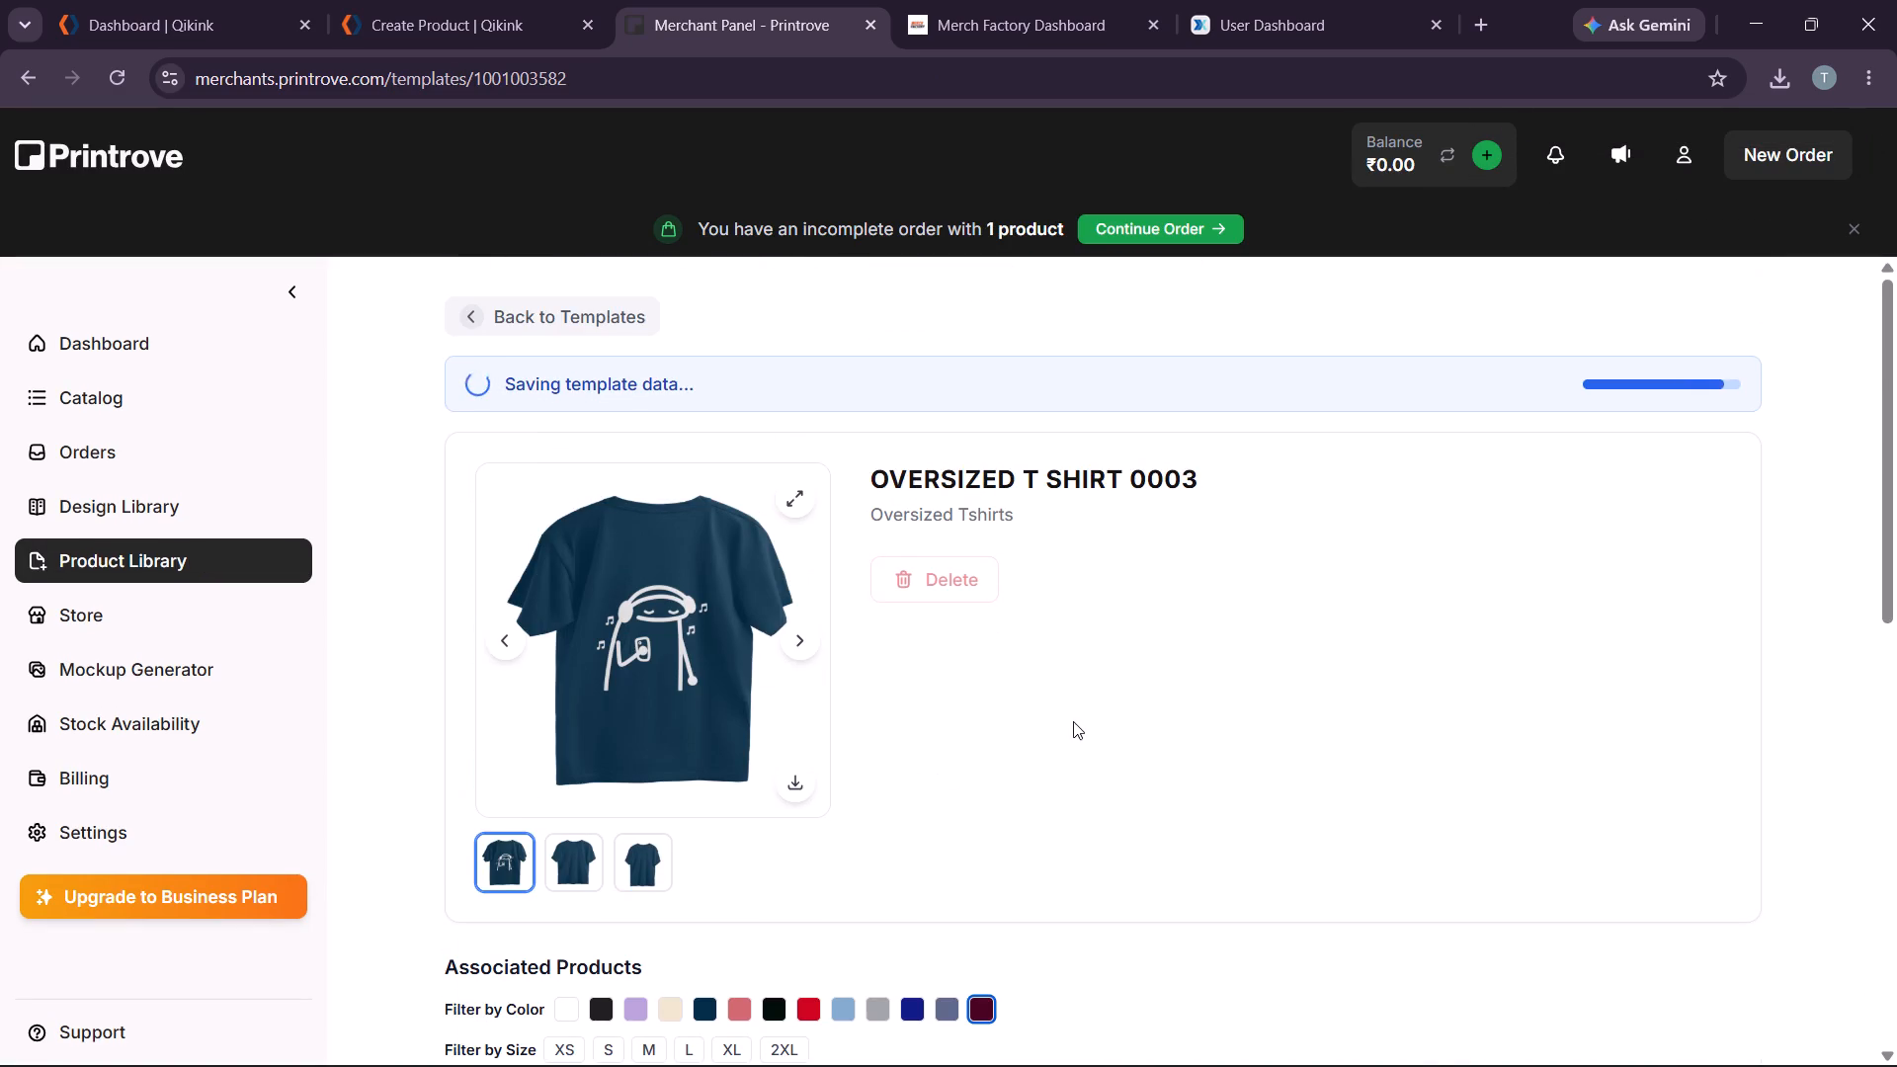
scroll(1073, 723, "down", 2)
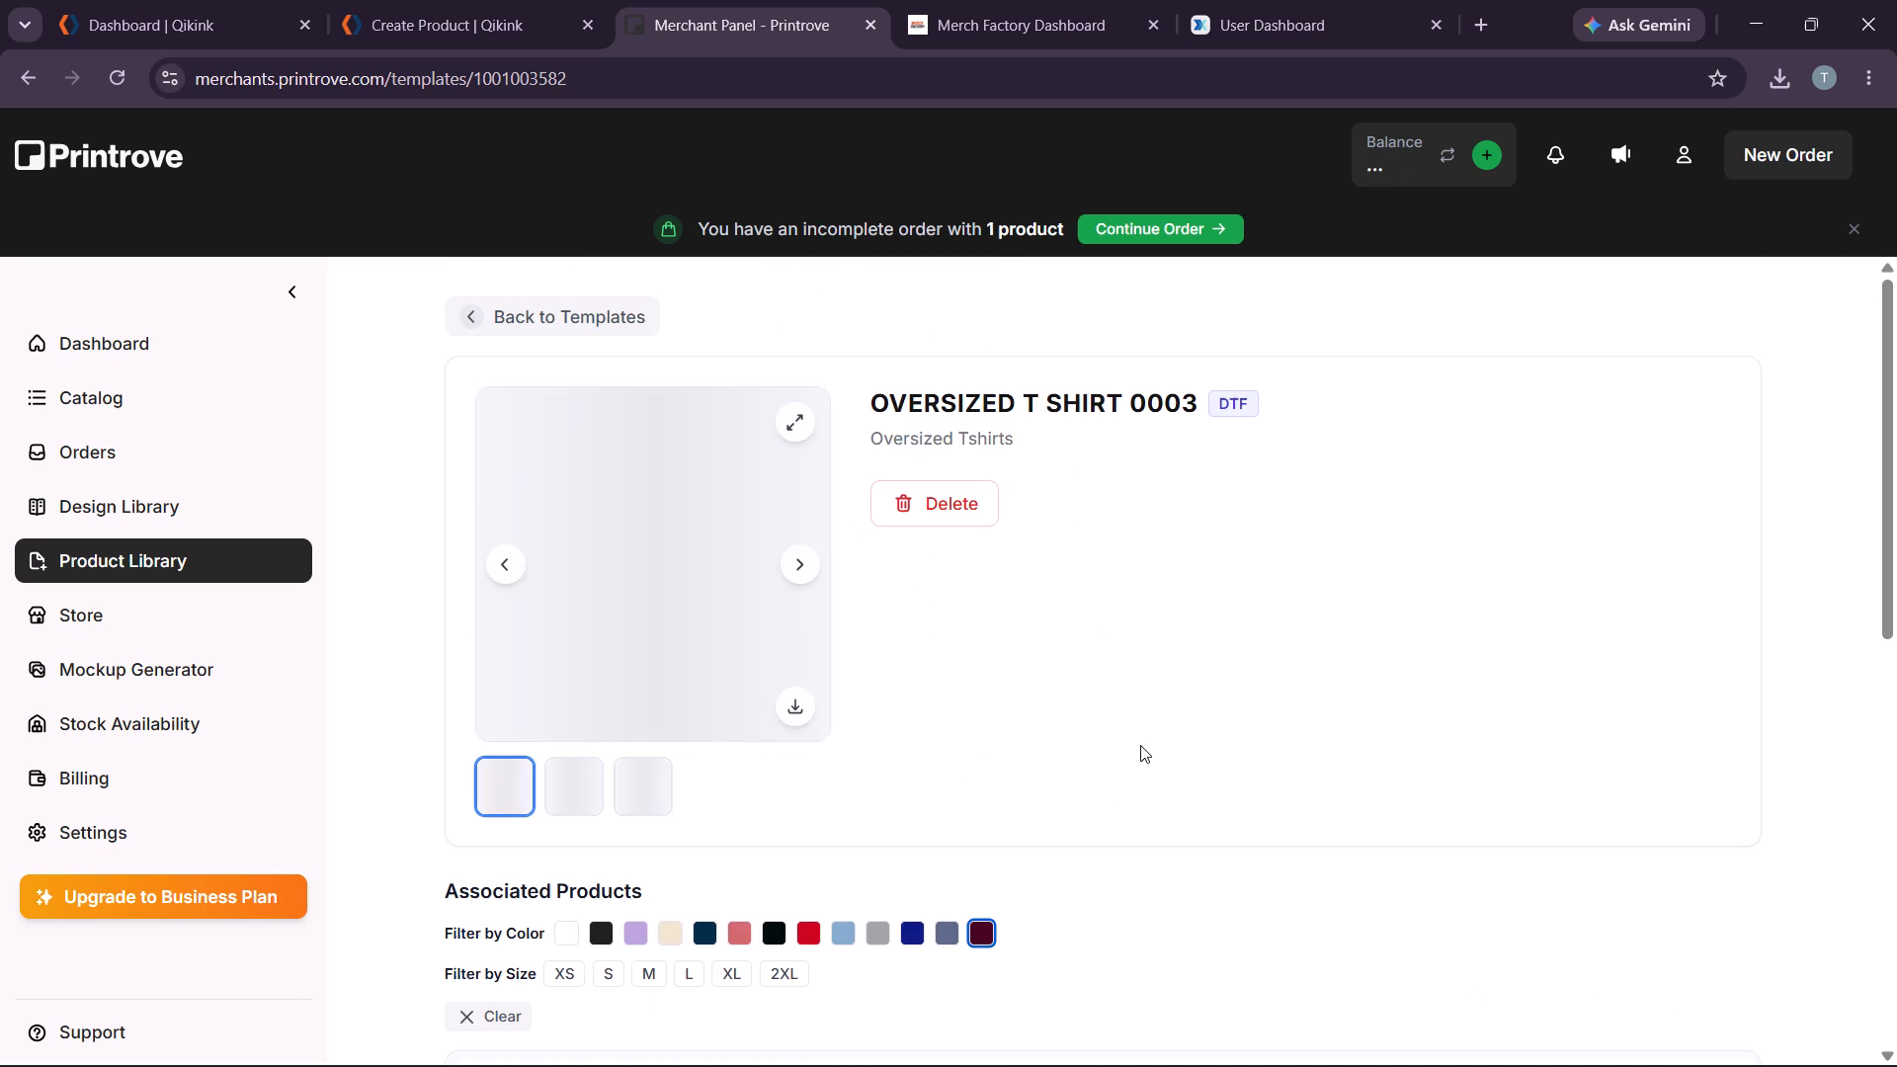
scroll(1135, 752, "down", 1)
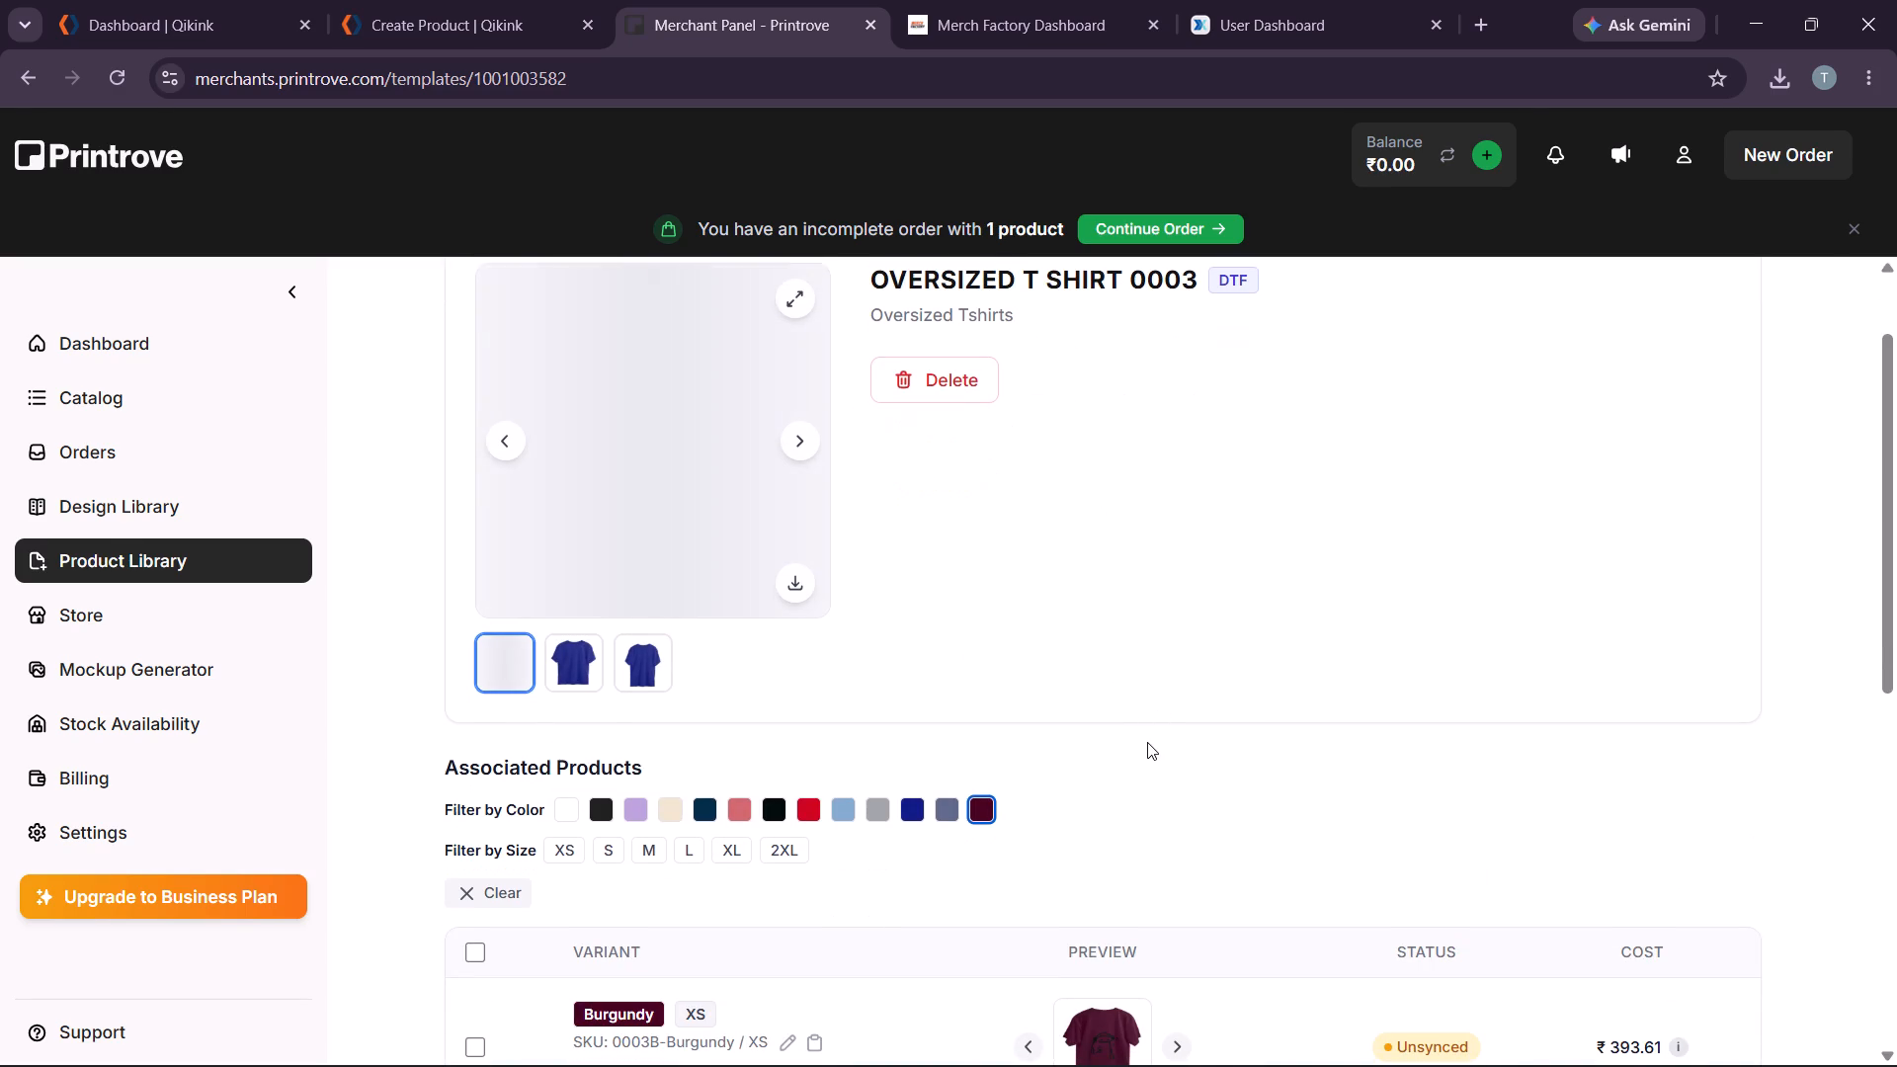
left_click(988, 815)
scroll(1077, 822, "down", 2)
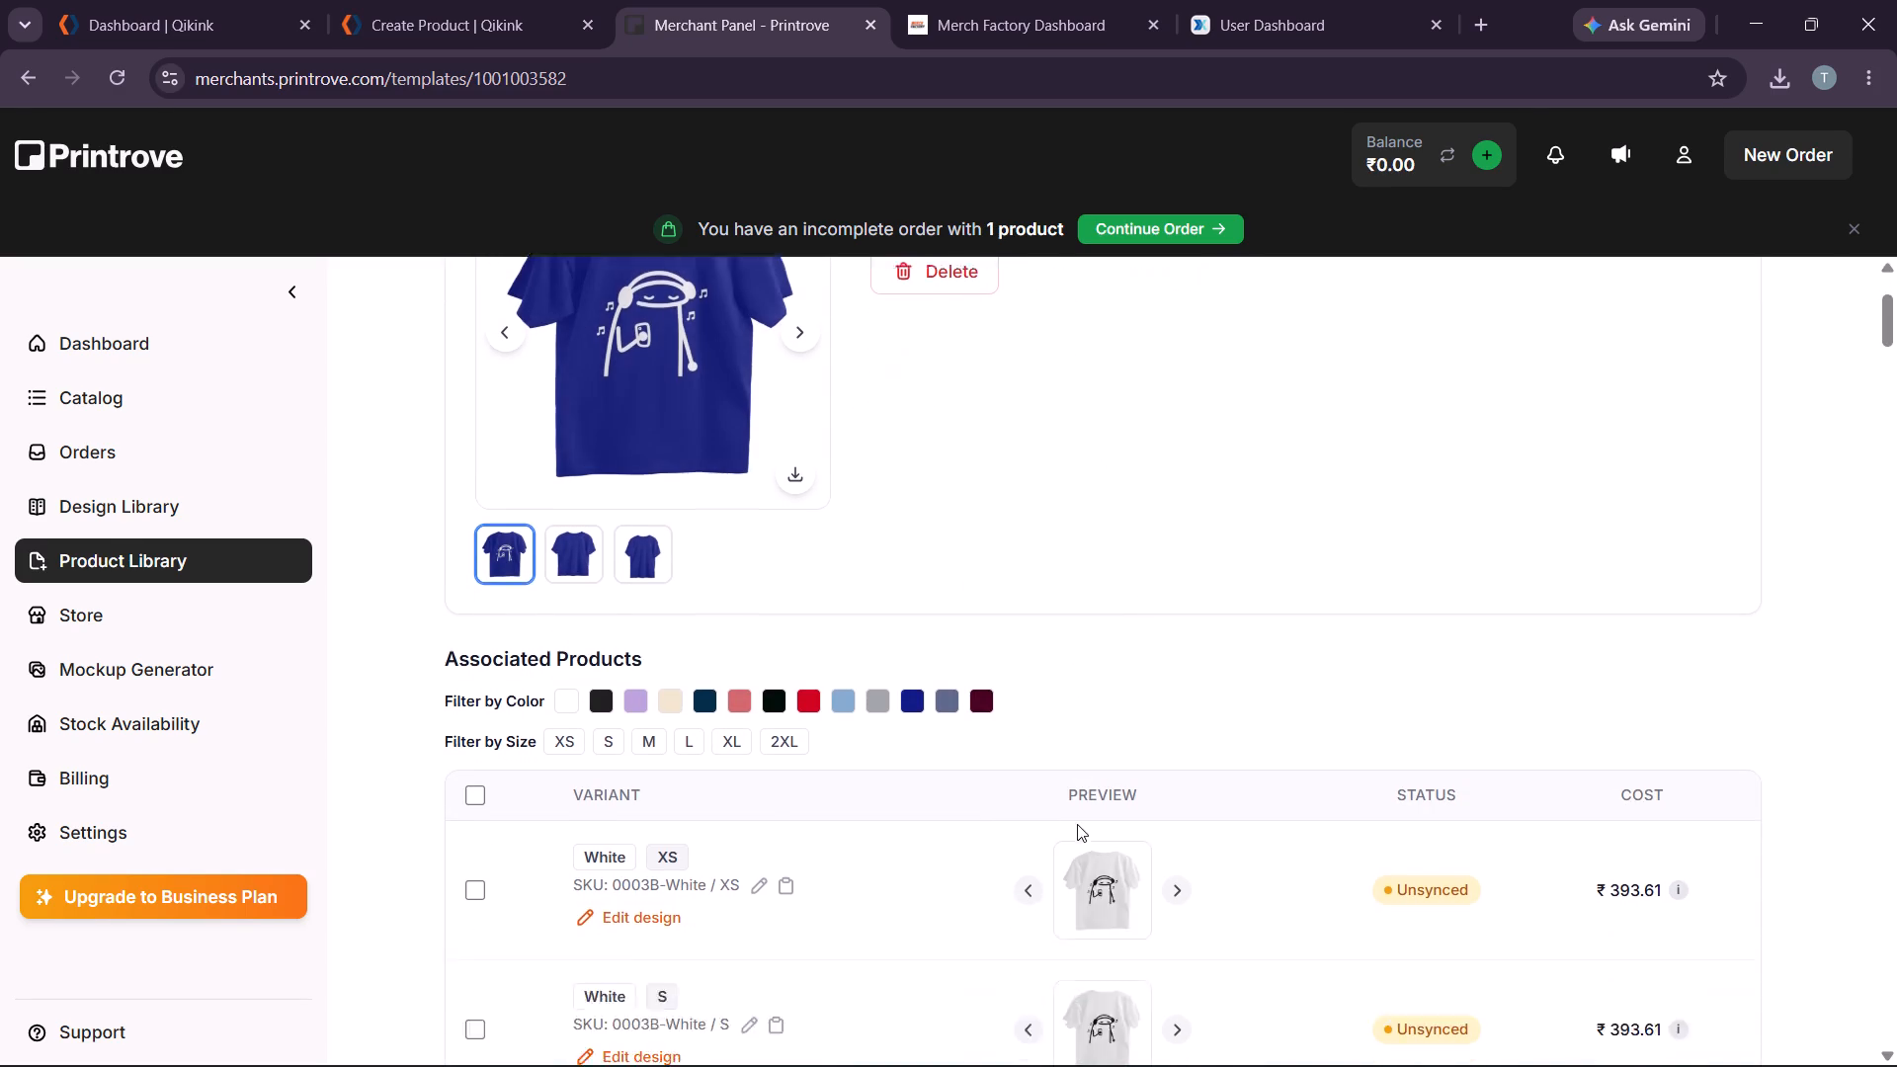
left_click(984, 566)
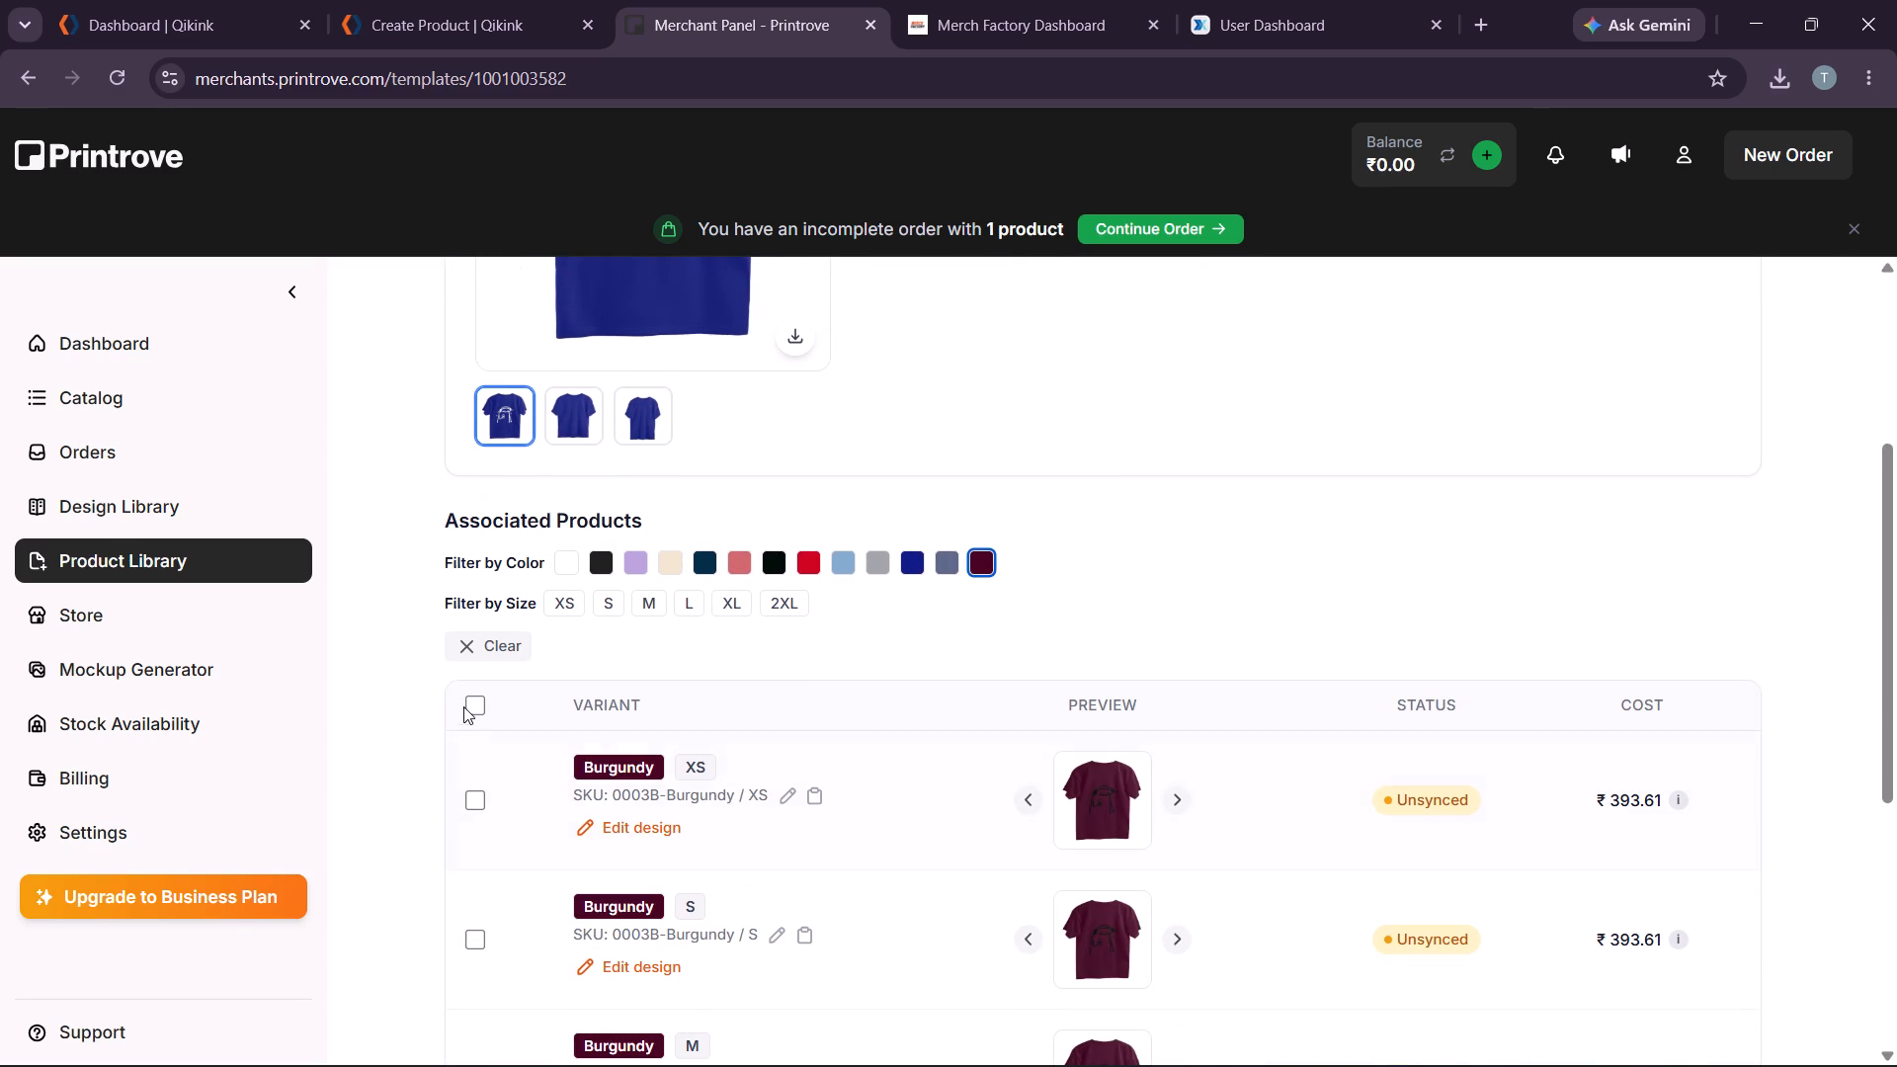
left_click(464, 703)
left_click(1451, 524)
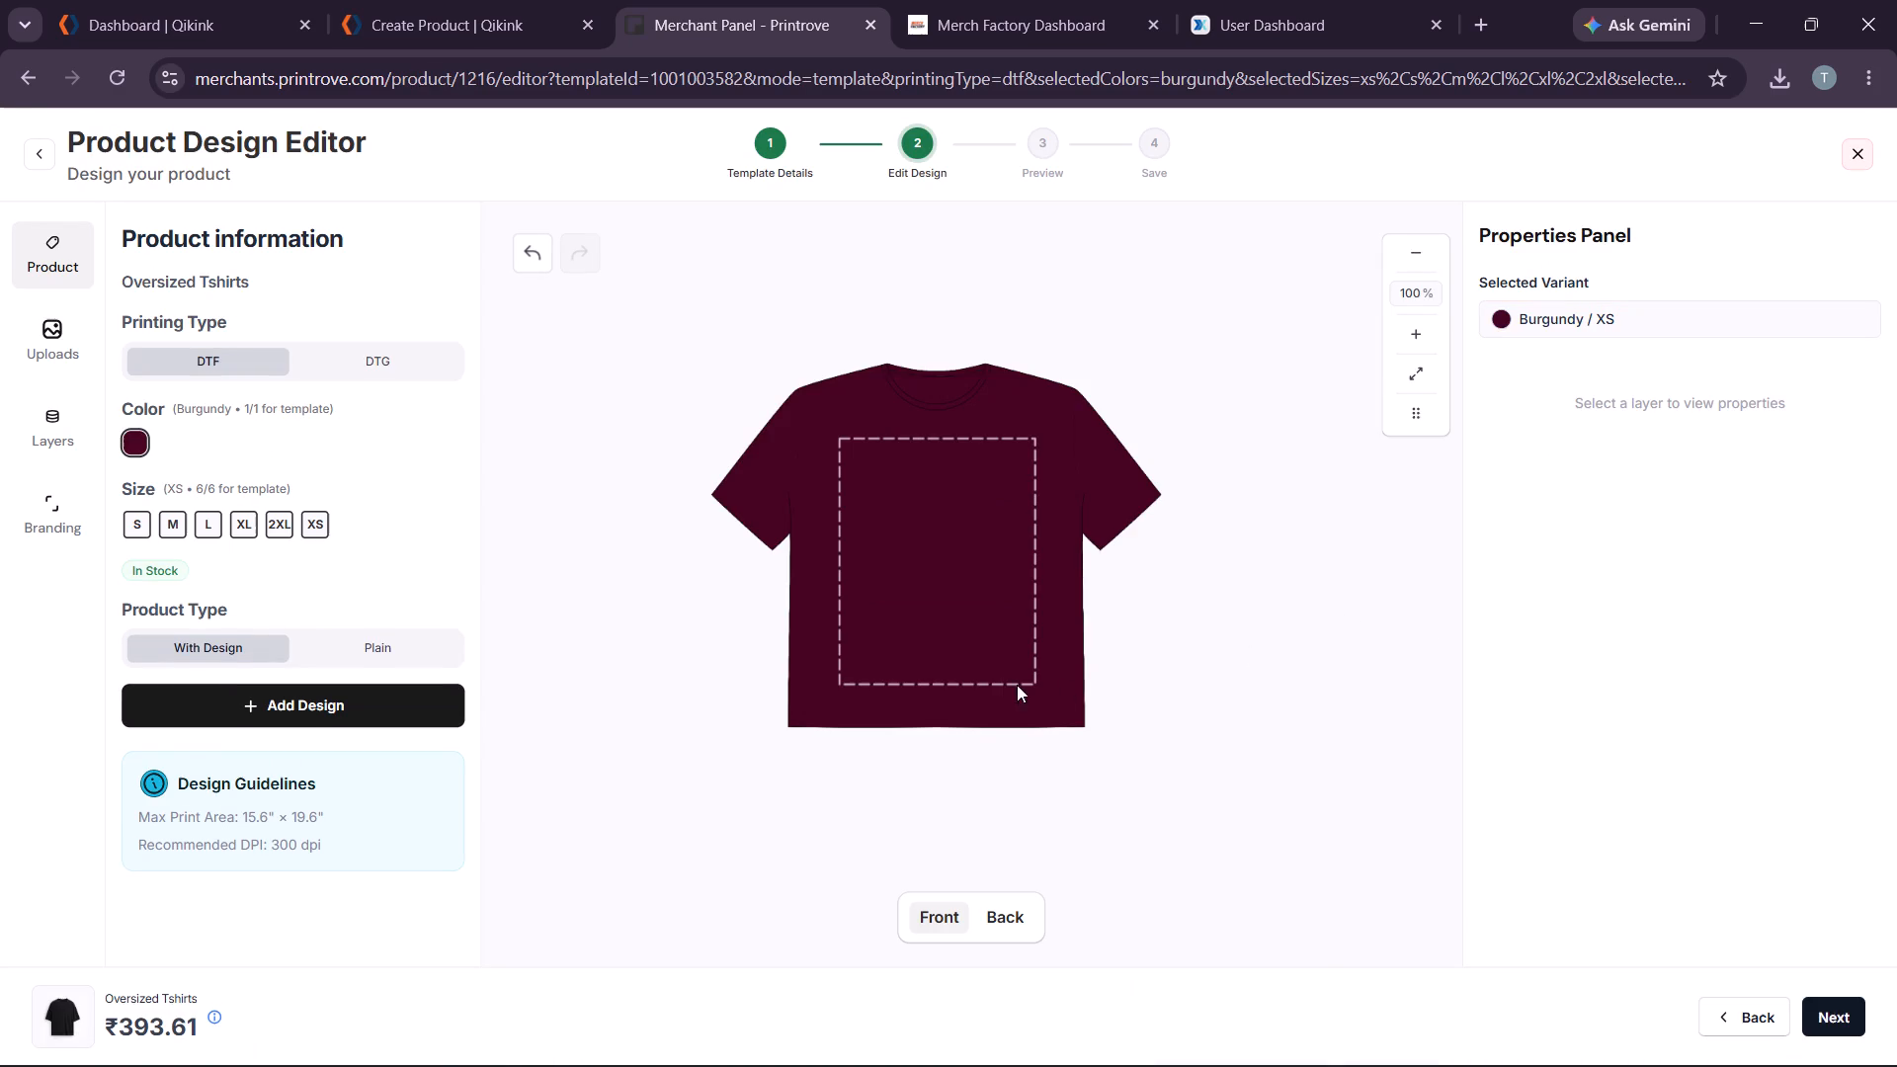
On the back of the Burgundy shirt, remove the black artwork and place the white 0003w design instead.
left_click(1015, 926)
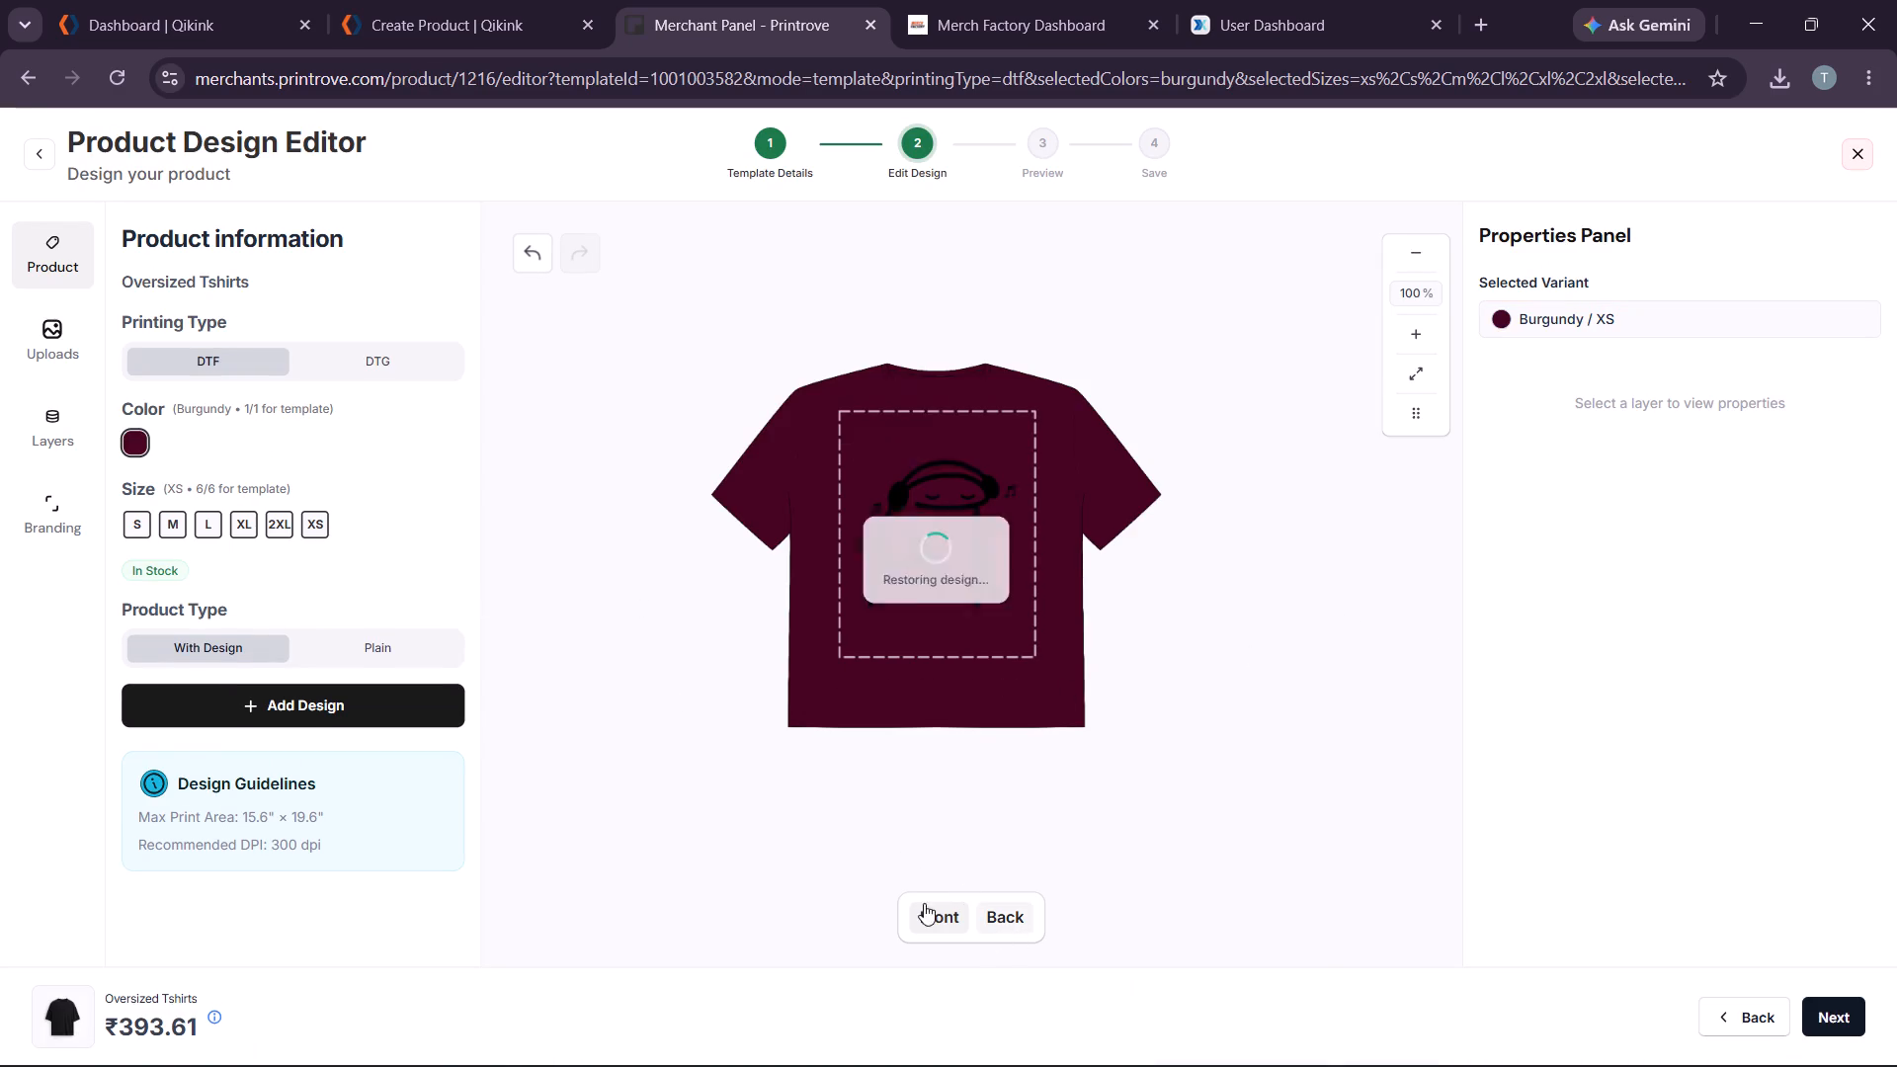
left_click(51, 313)
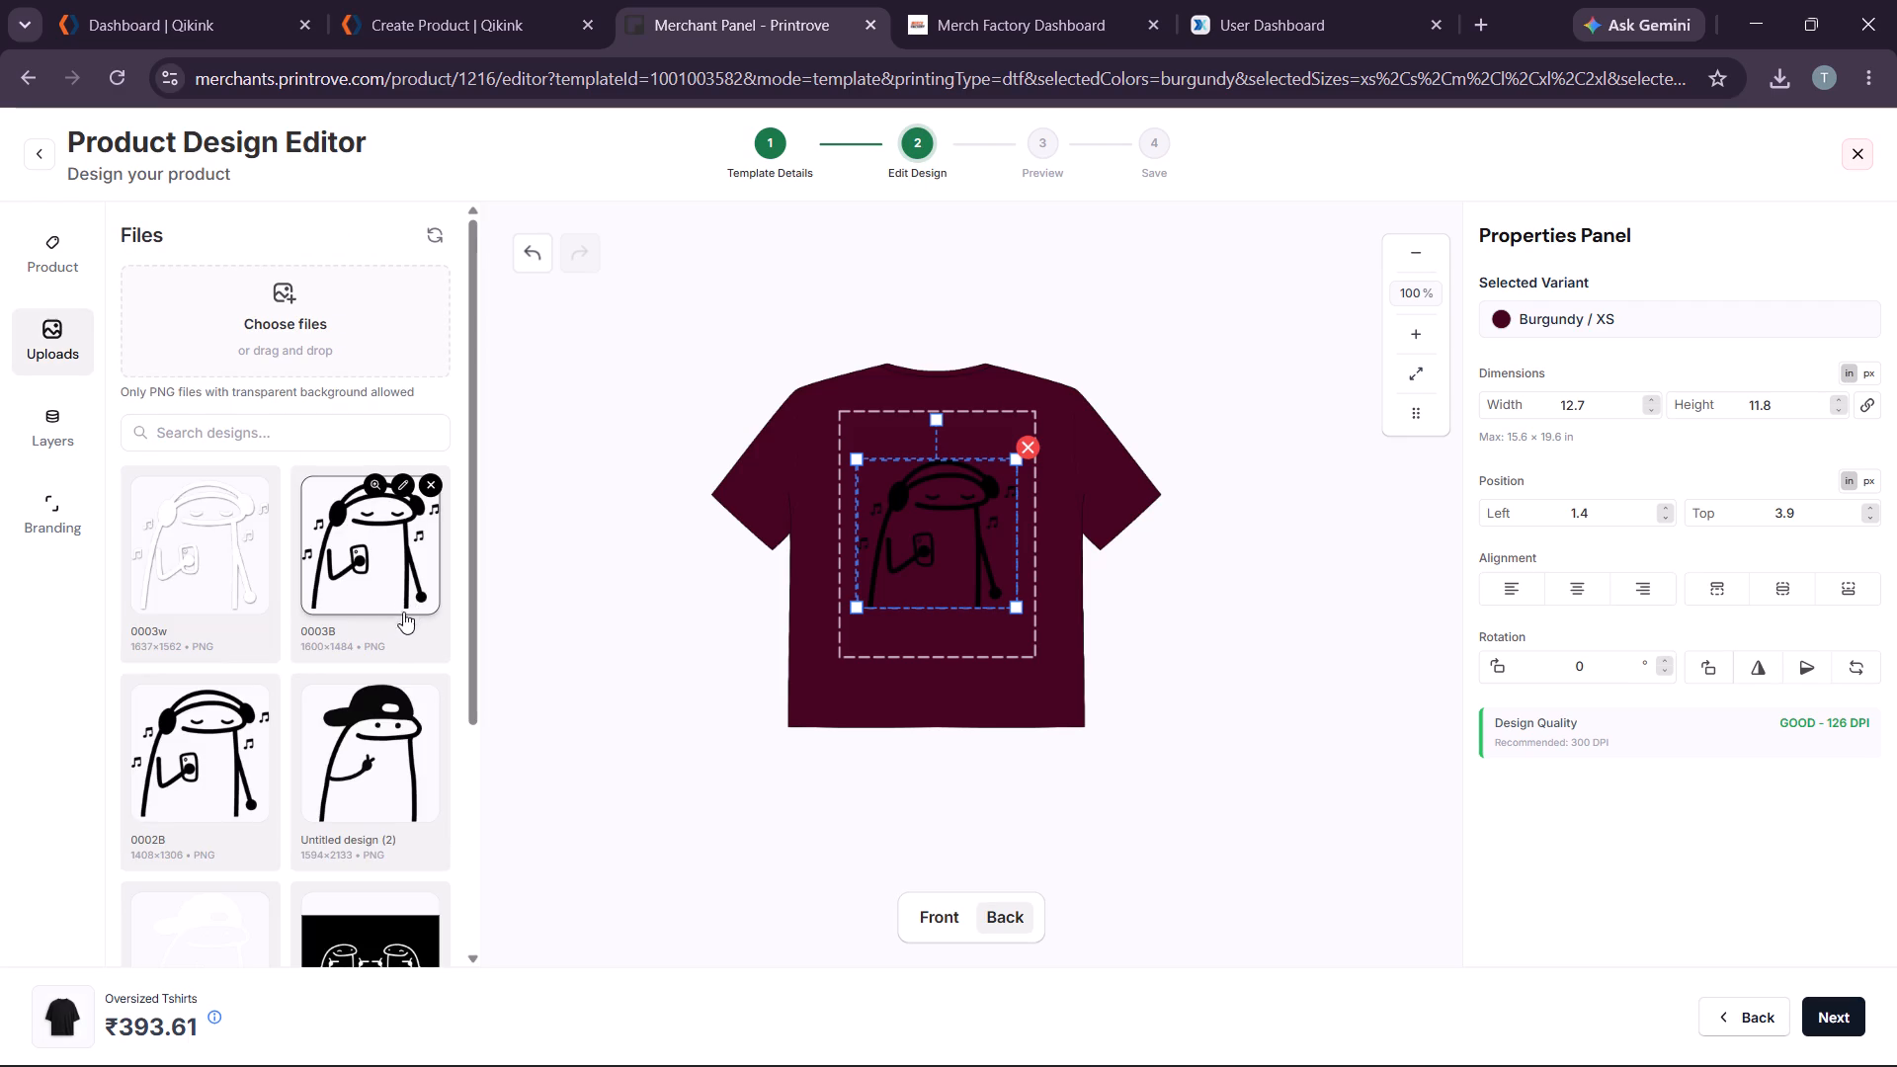
left_click(239, 547)
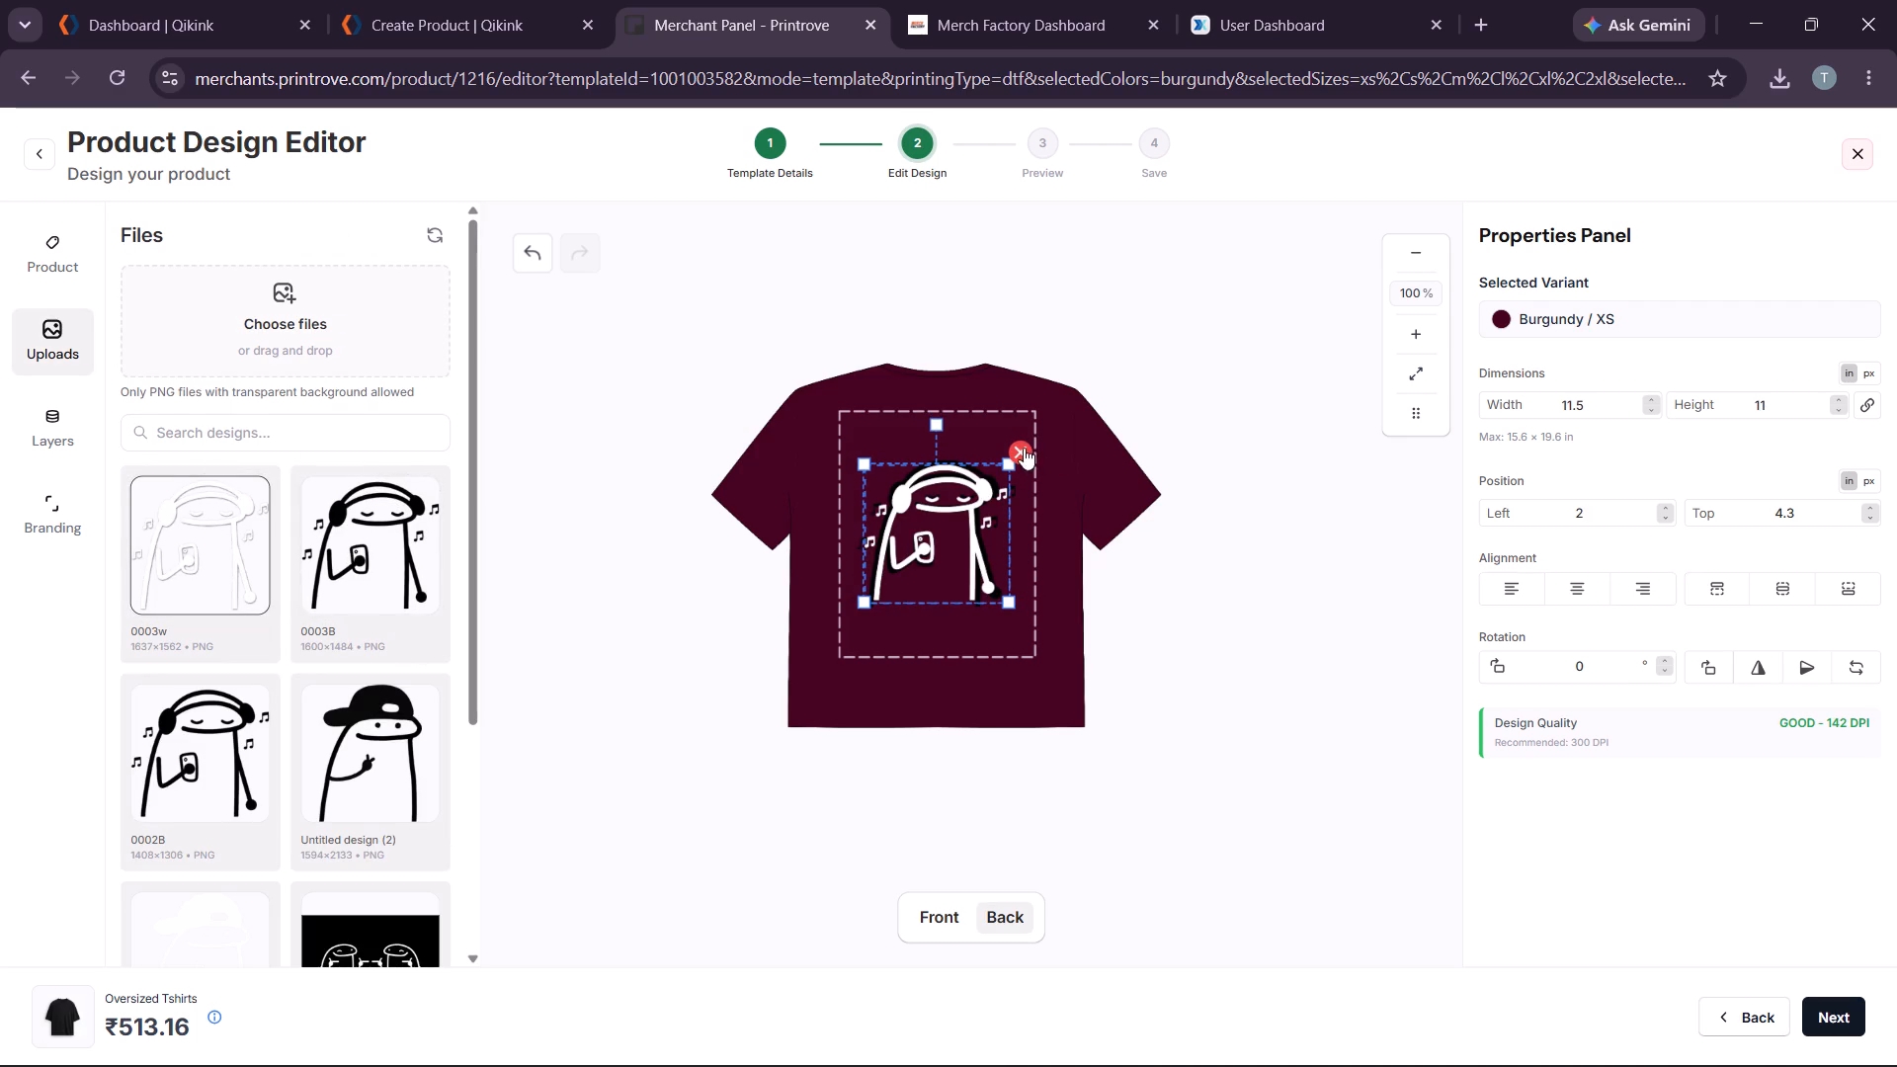
left_click(1023, 448)
left_click(949, 540)
left_click(1025, 451)
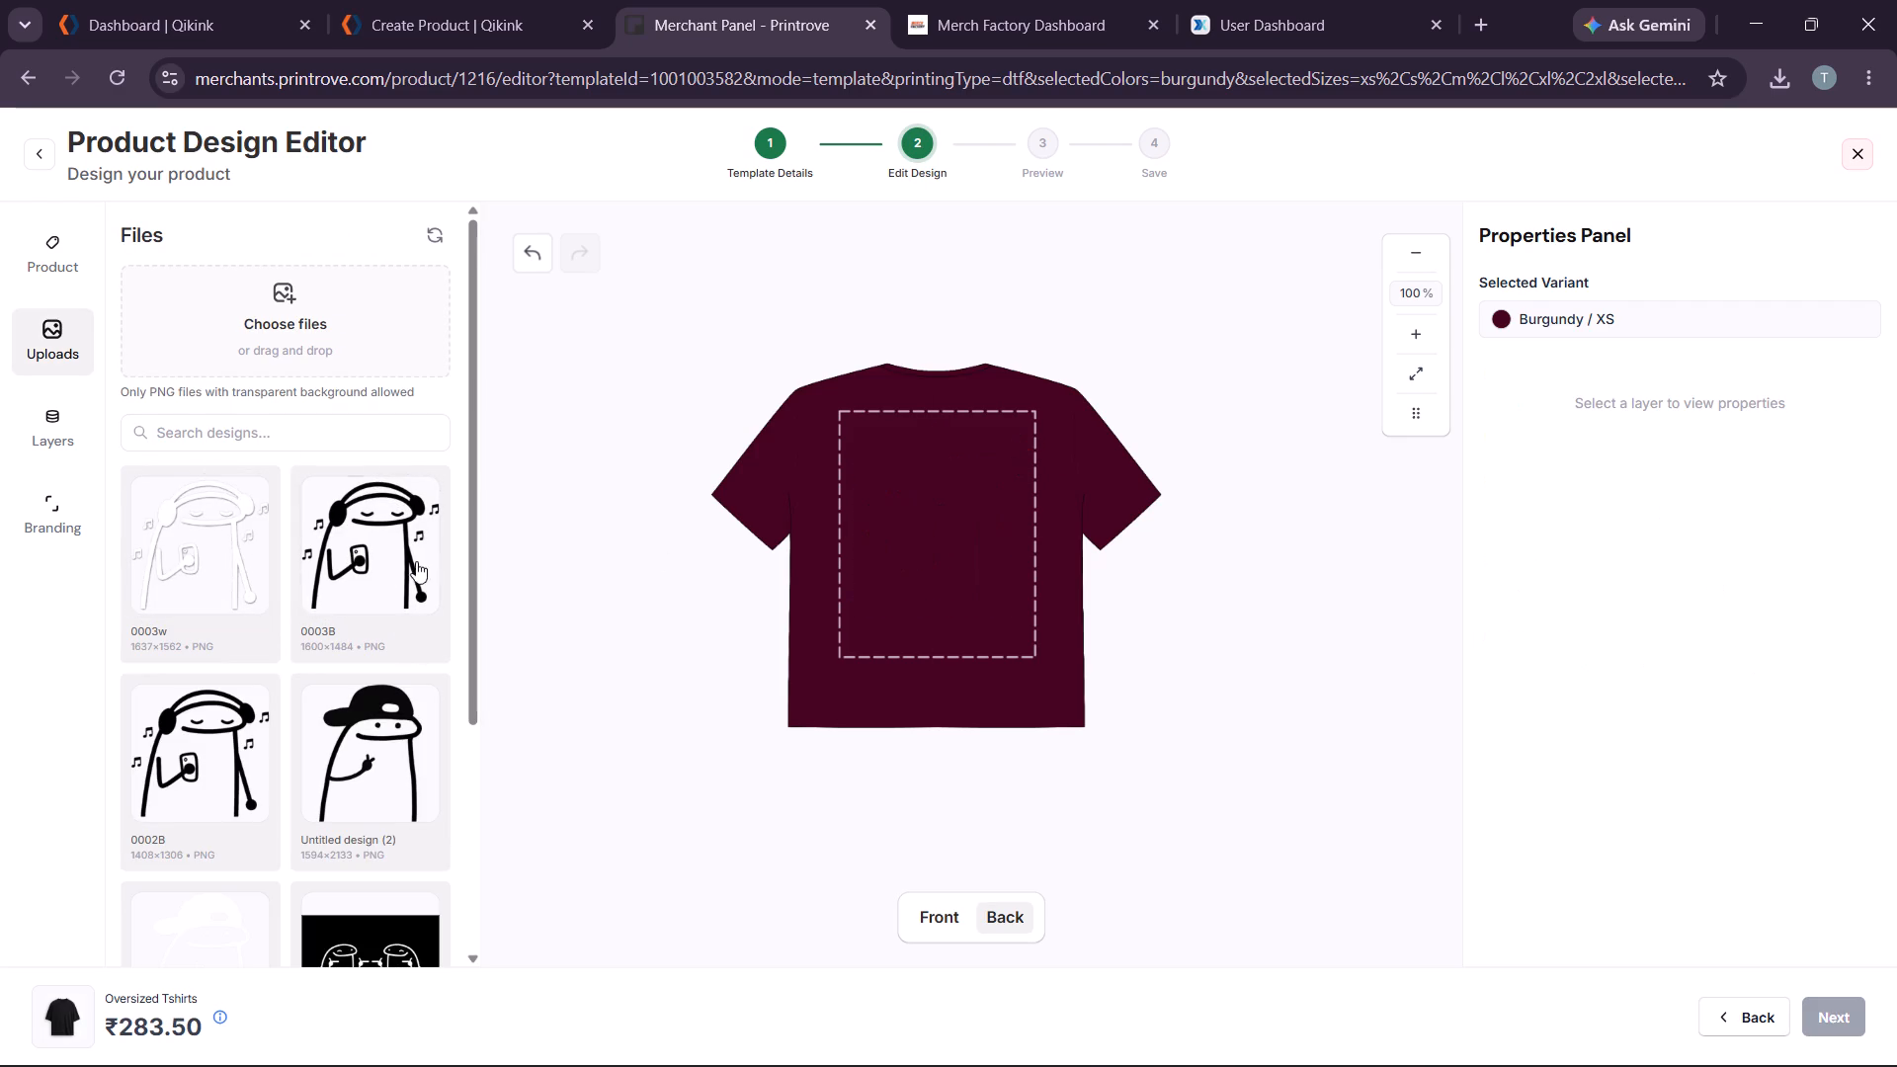
left_click(227, 543)
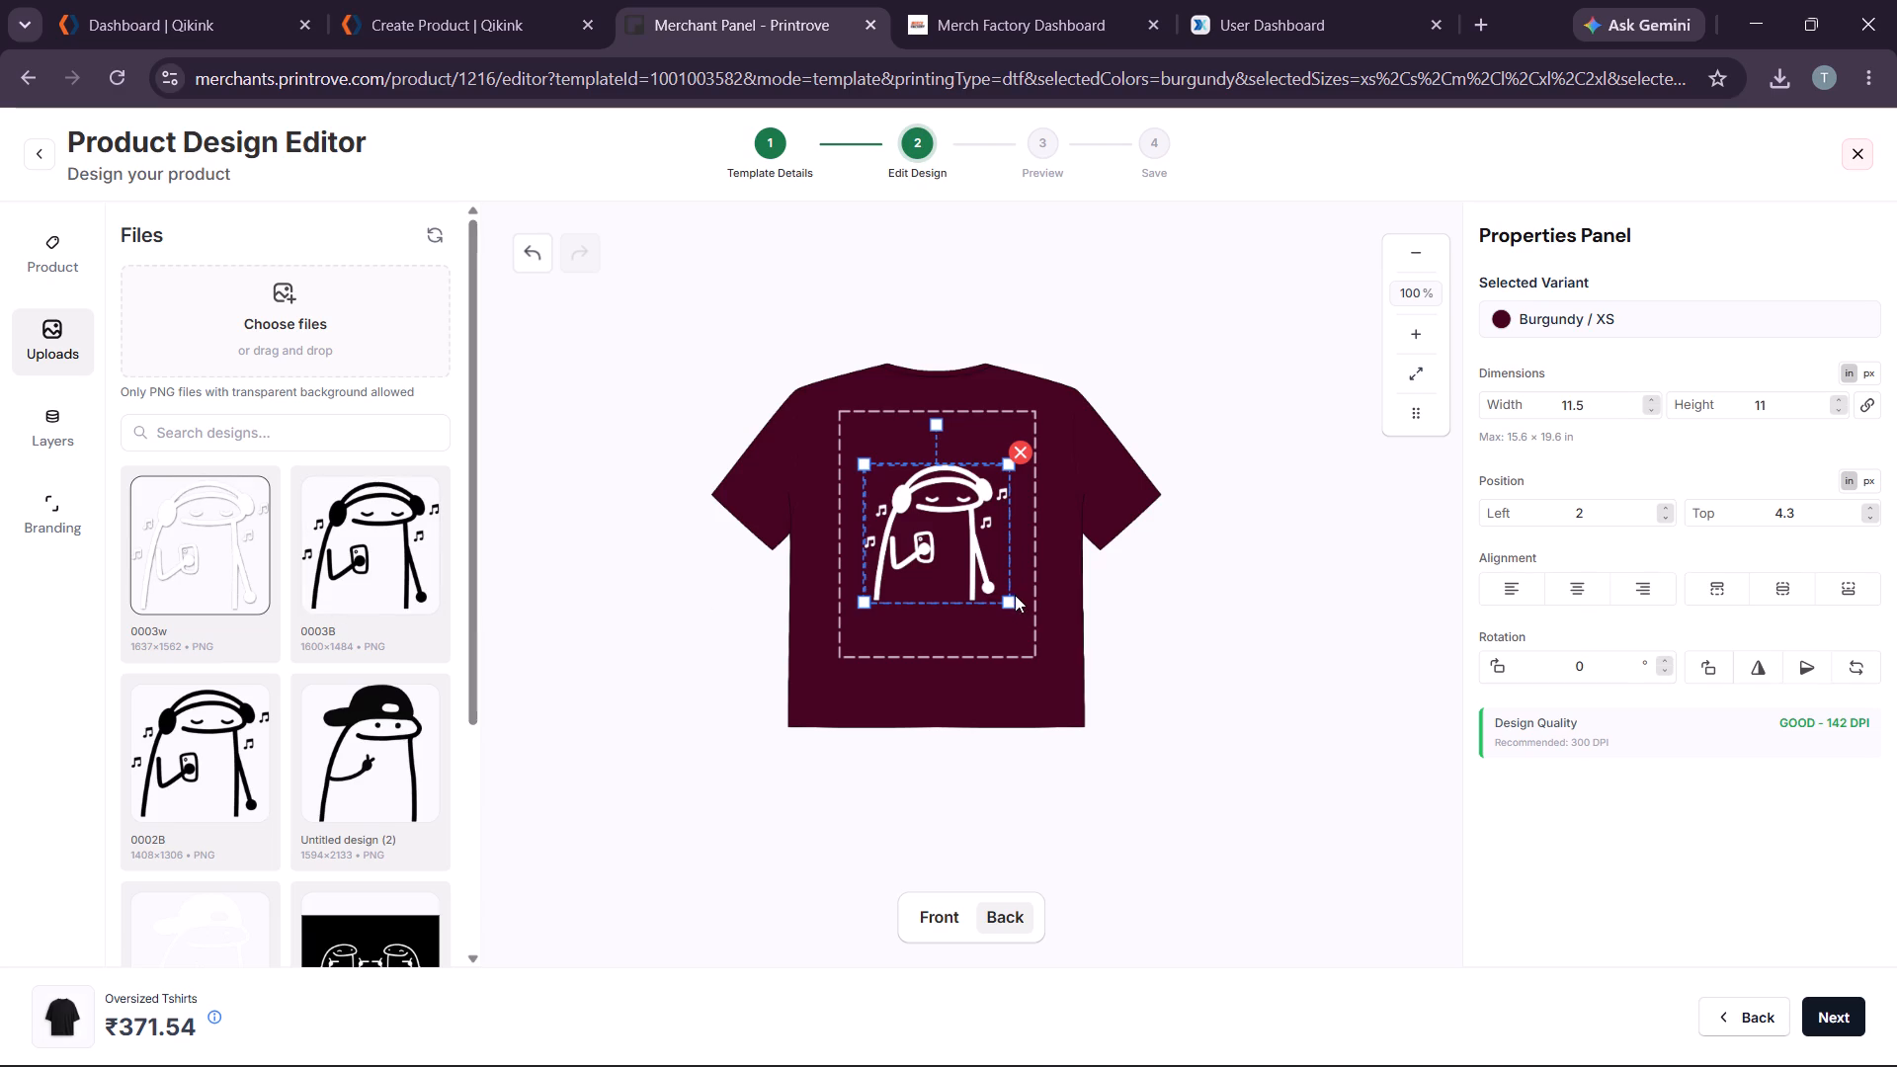
Enlarge the white artwork on the Burgundy back to about 12.7 × 12.2 in, centred in the print area.
left_click_drag(1009, 600, 1020, 605)
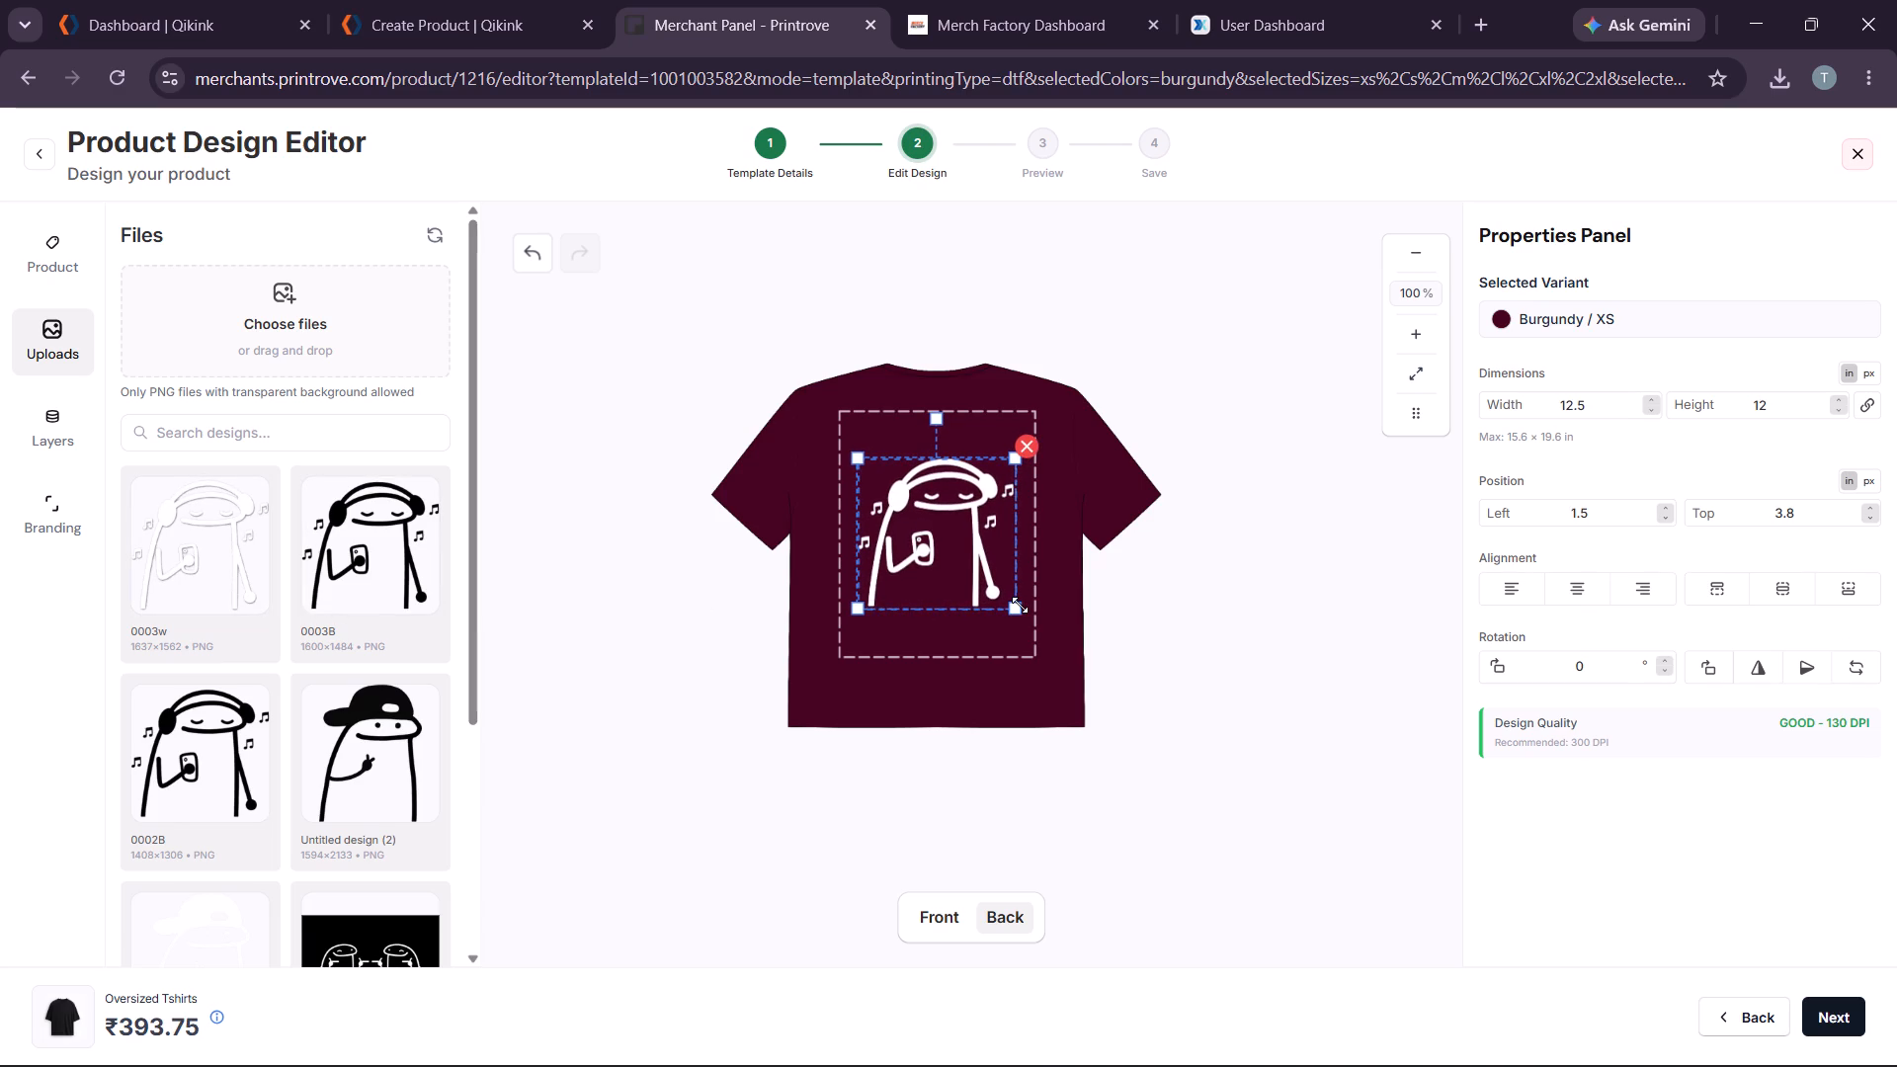
left_click(1020, 605)
left_click(1020, 613)
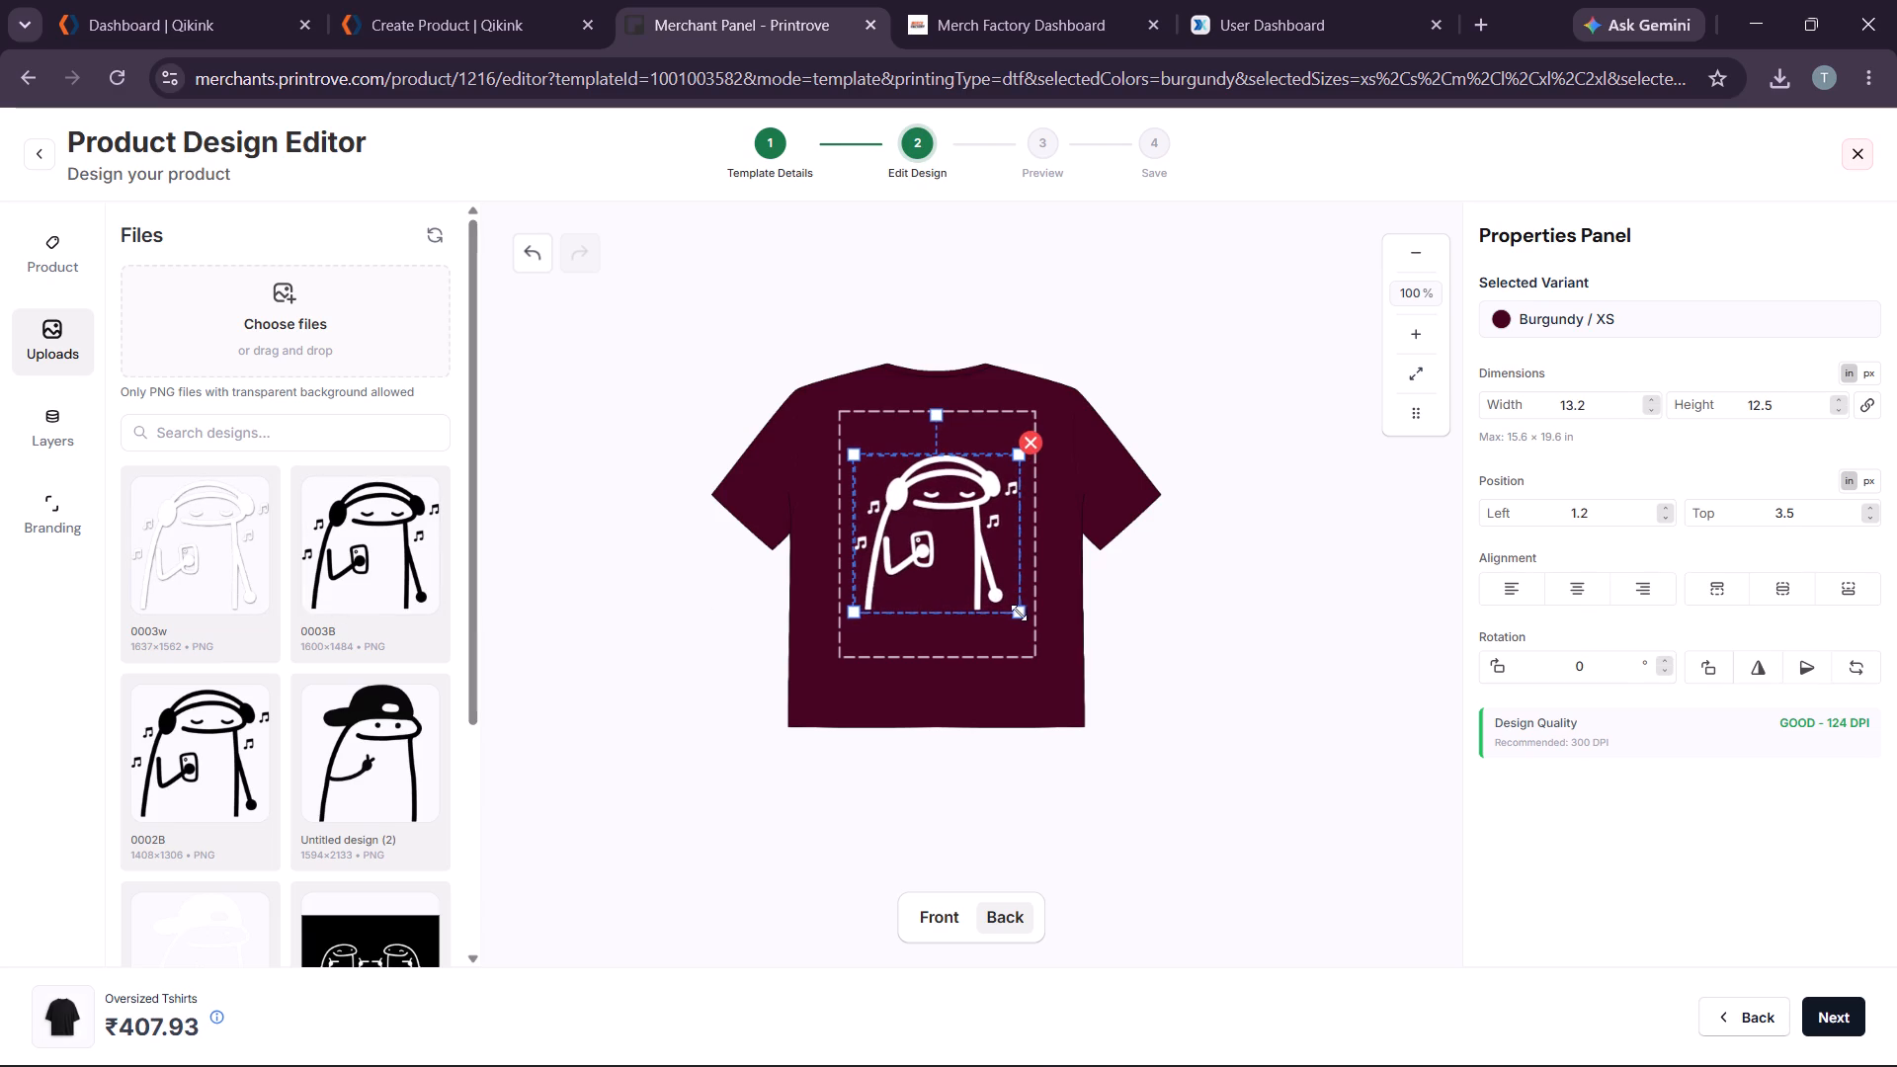
left_click(1013, 608)
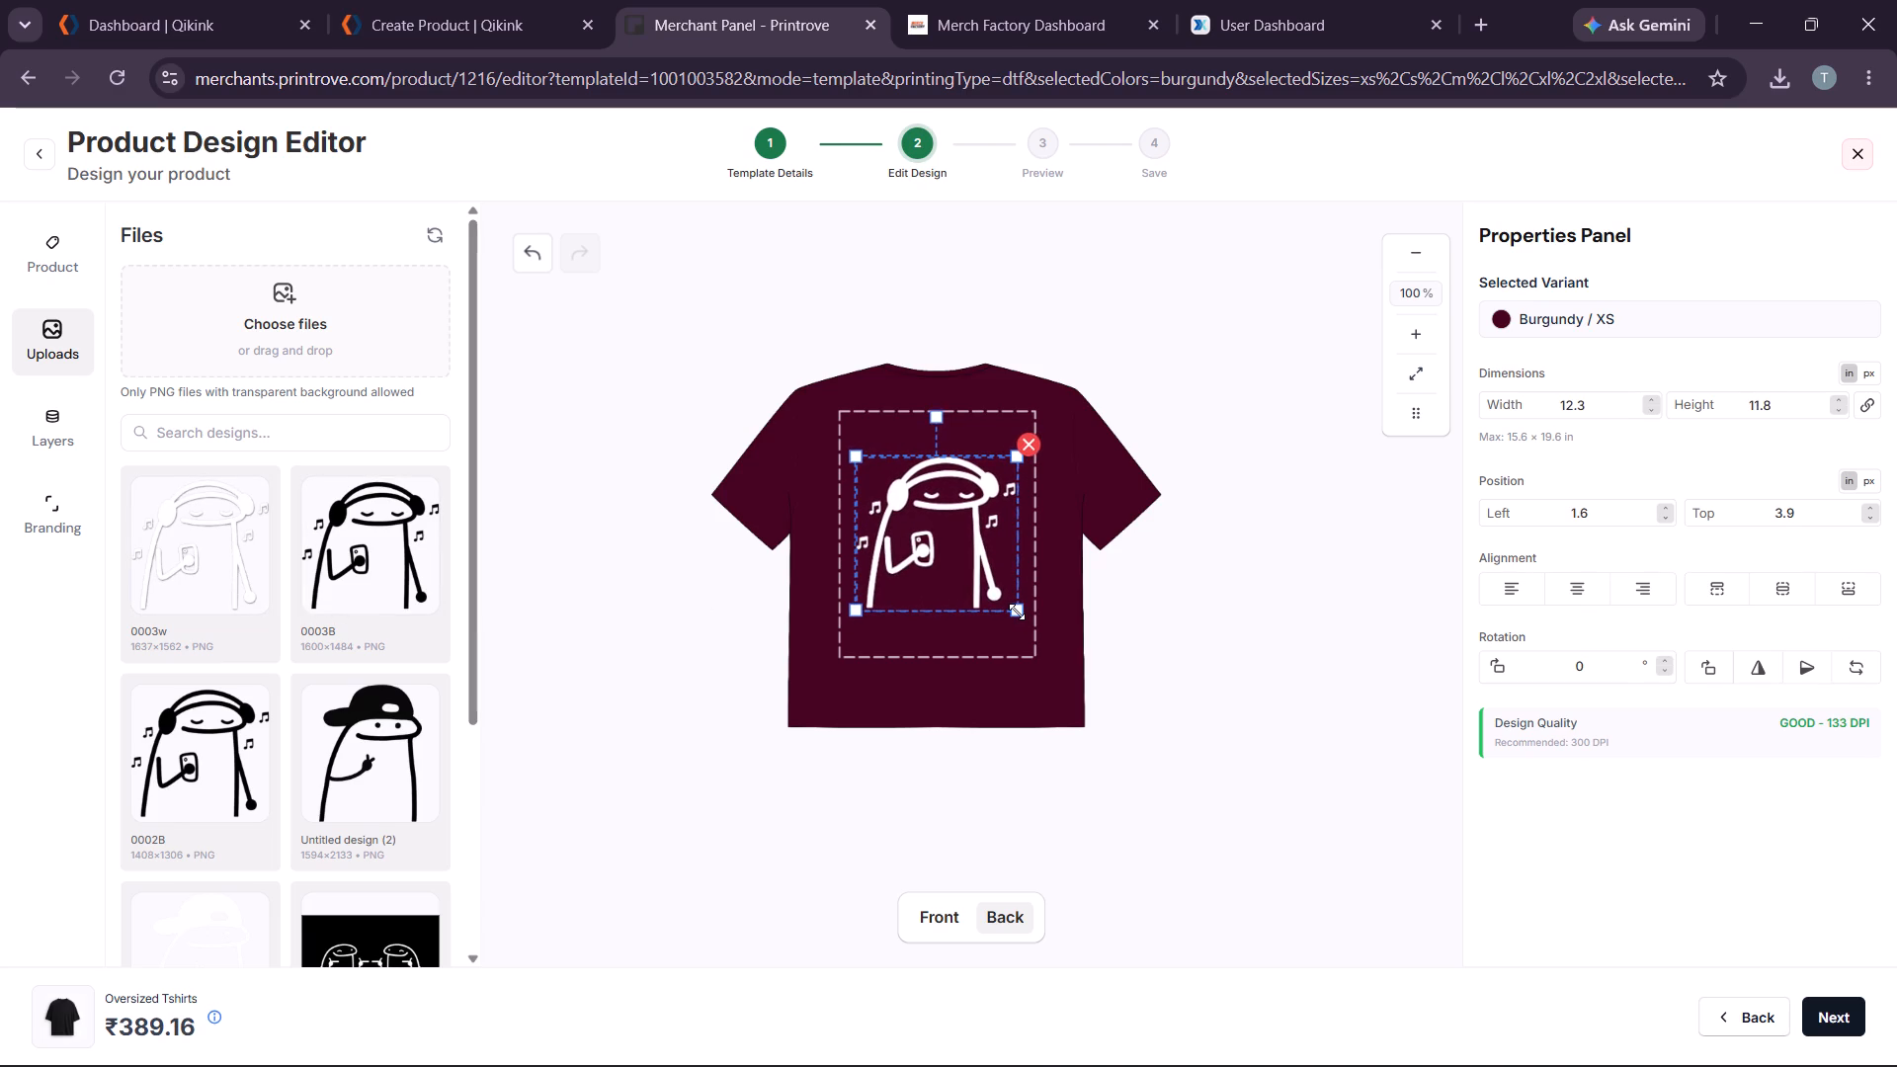
left_click(1017, 612)
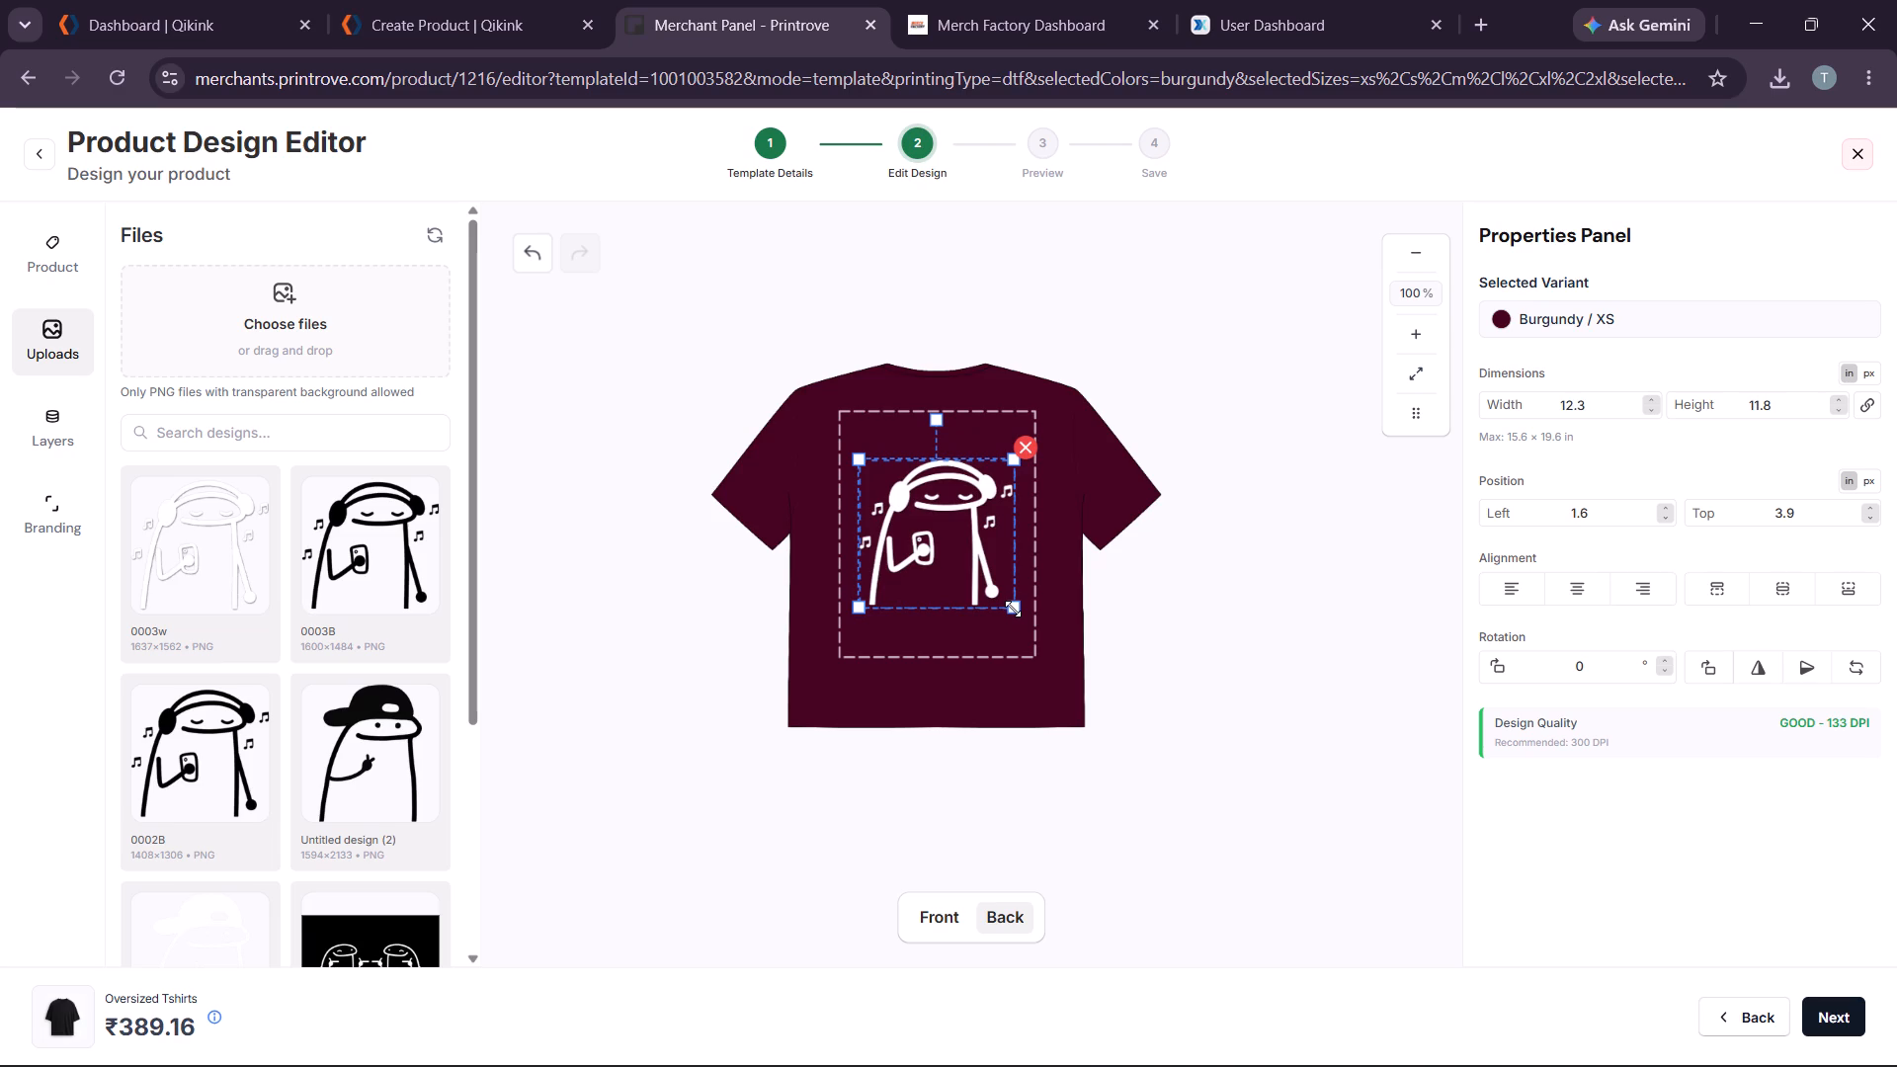
left_click(1013, 609)
left_click(1014, 611)
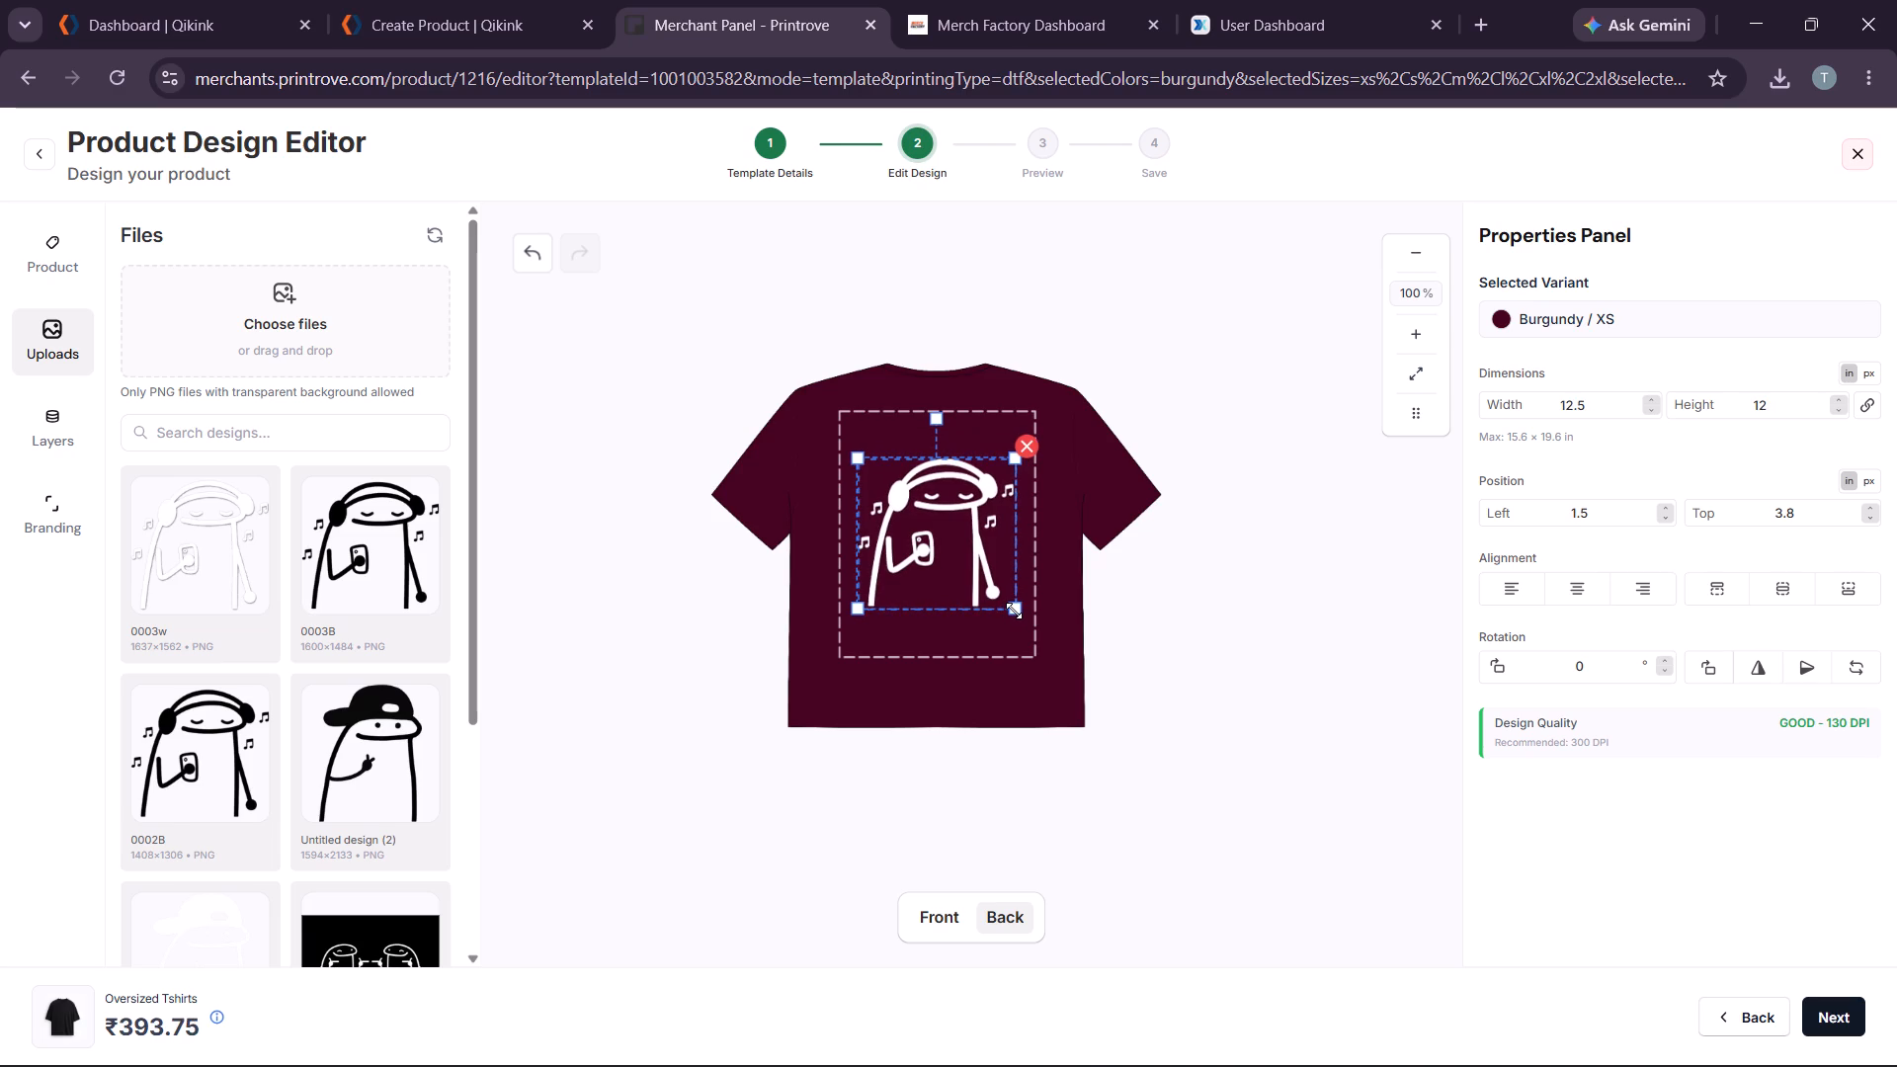
left_click(1014, 612)
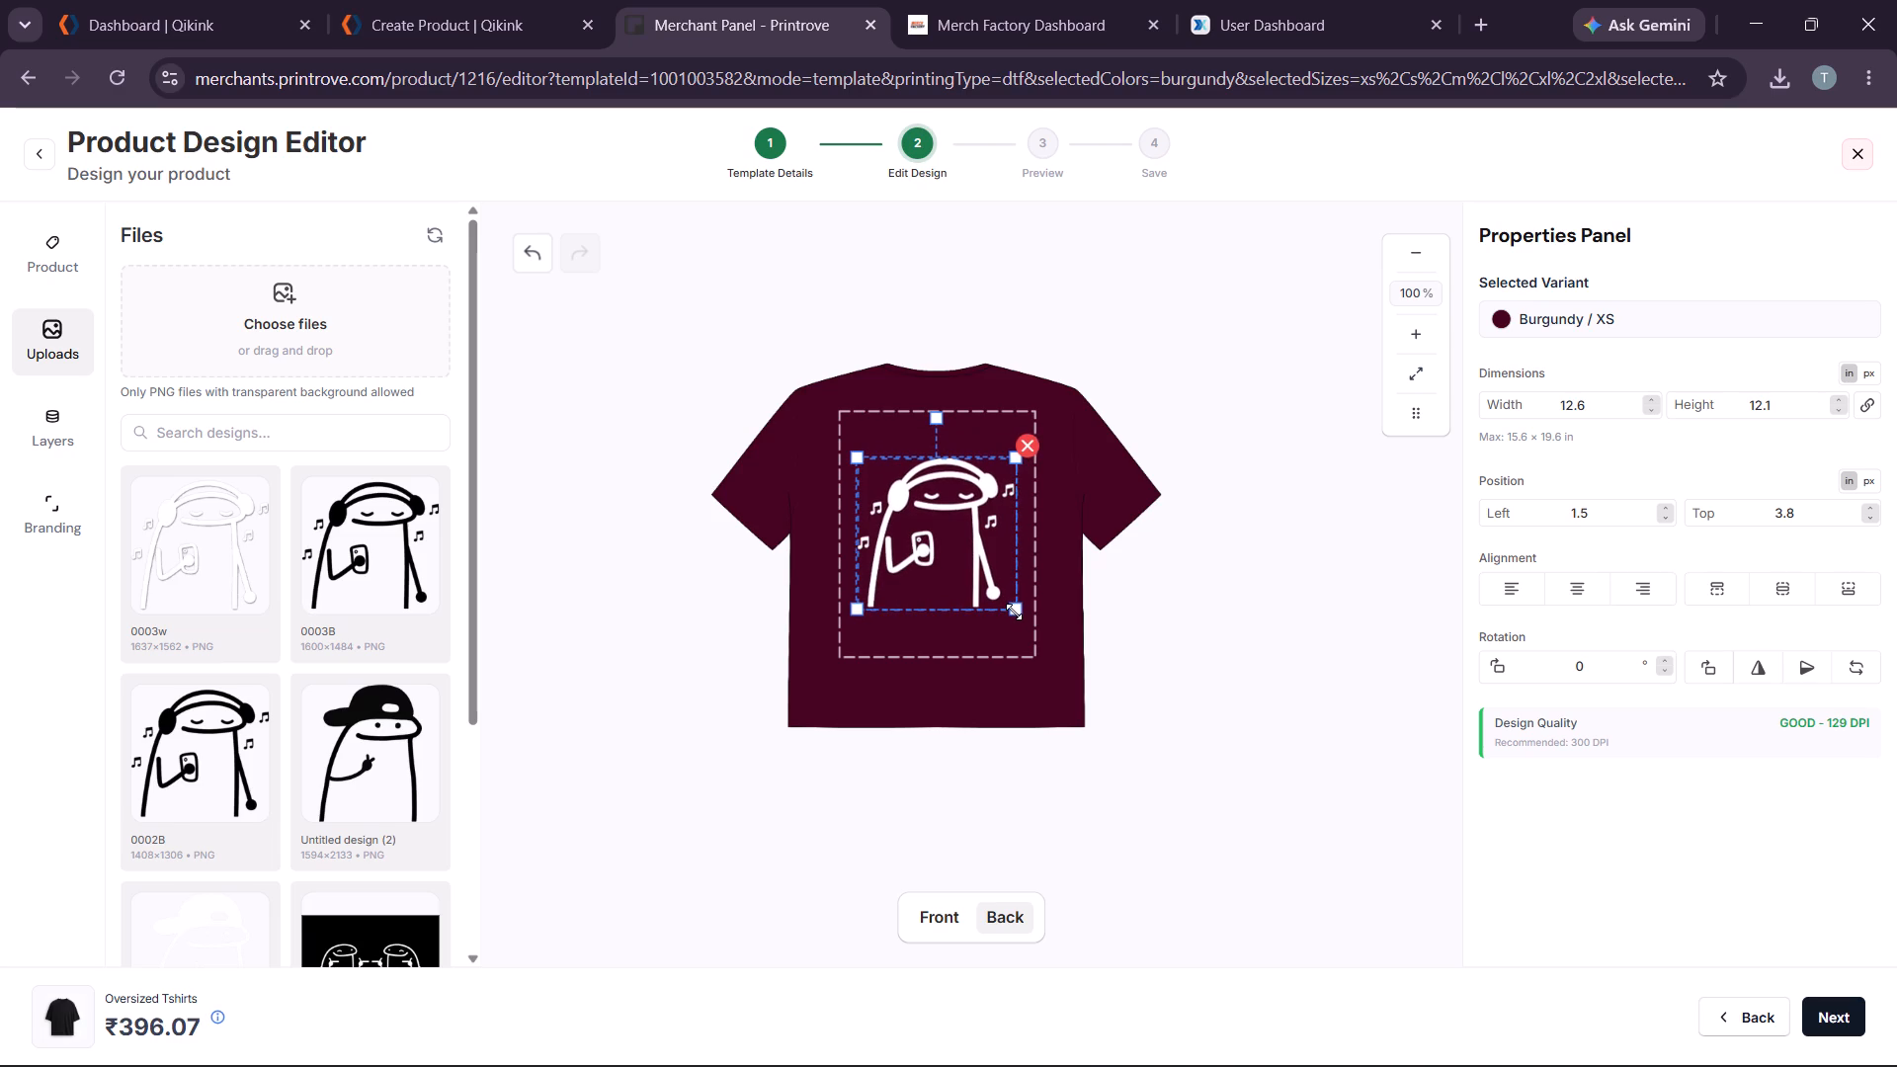
left_click(1257, 618)
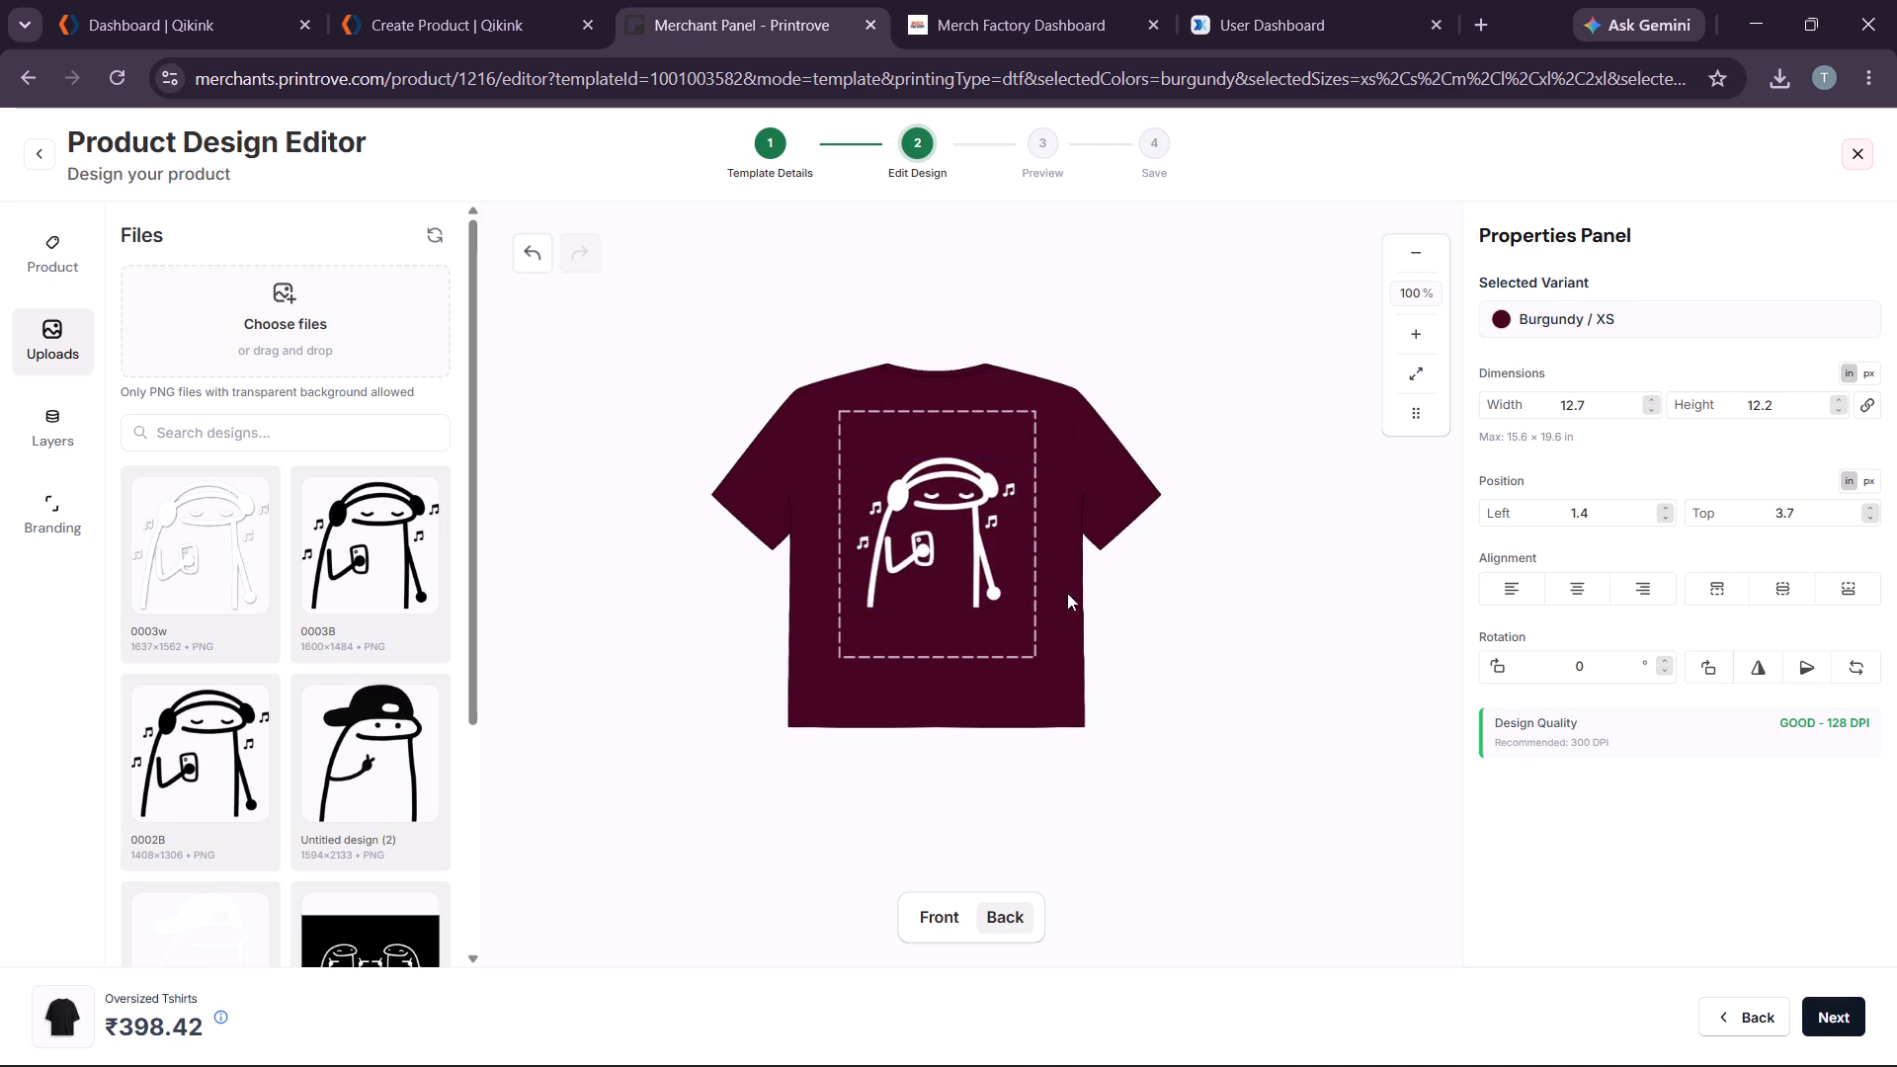
left_click(936, 539)
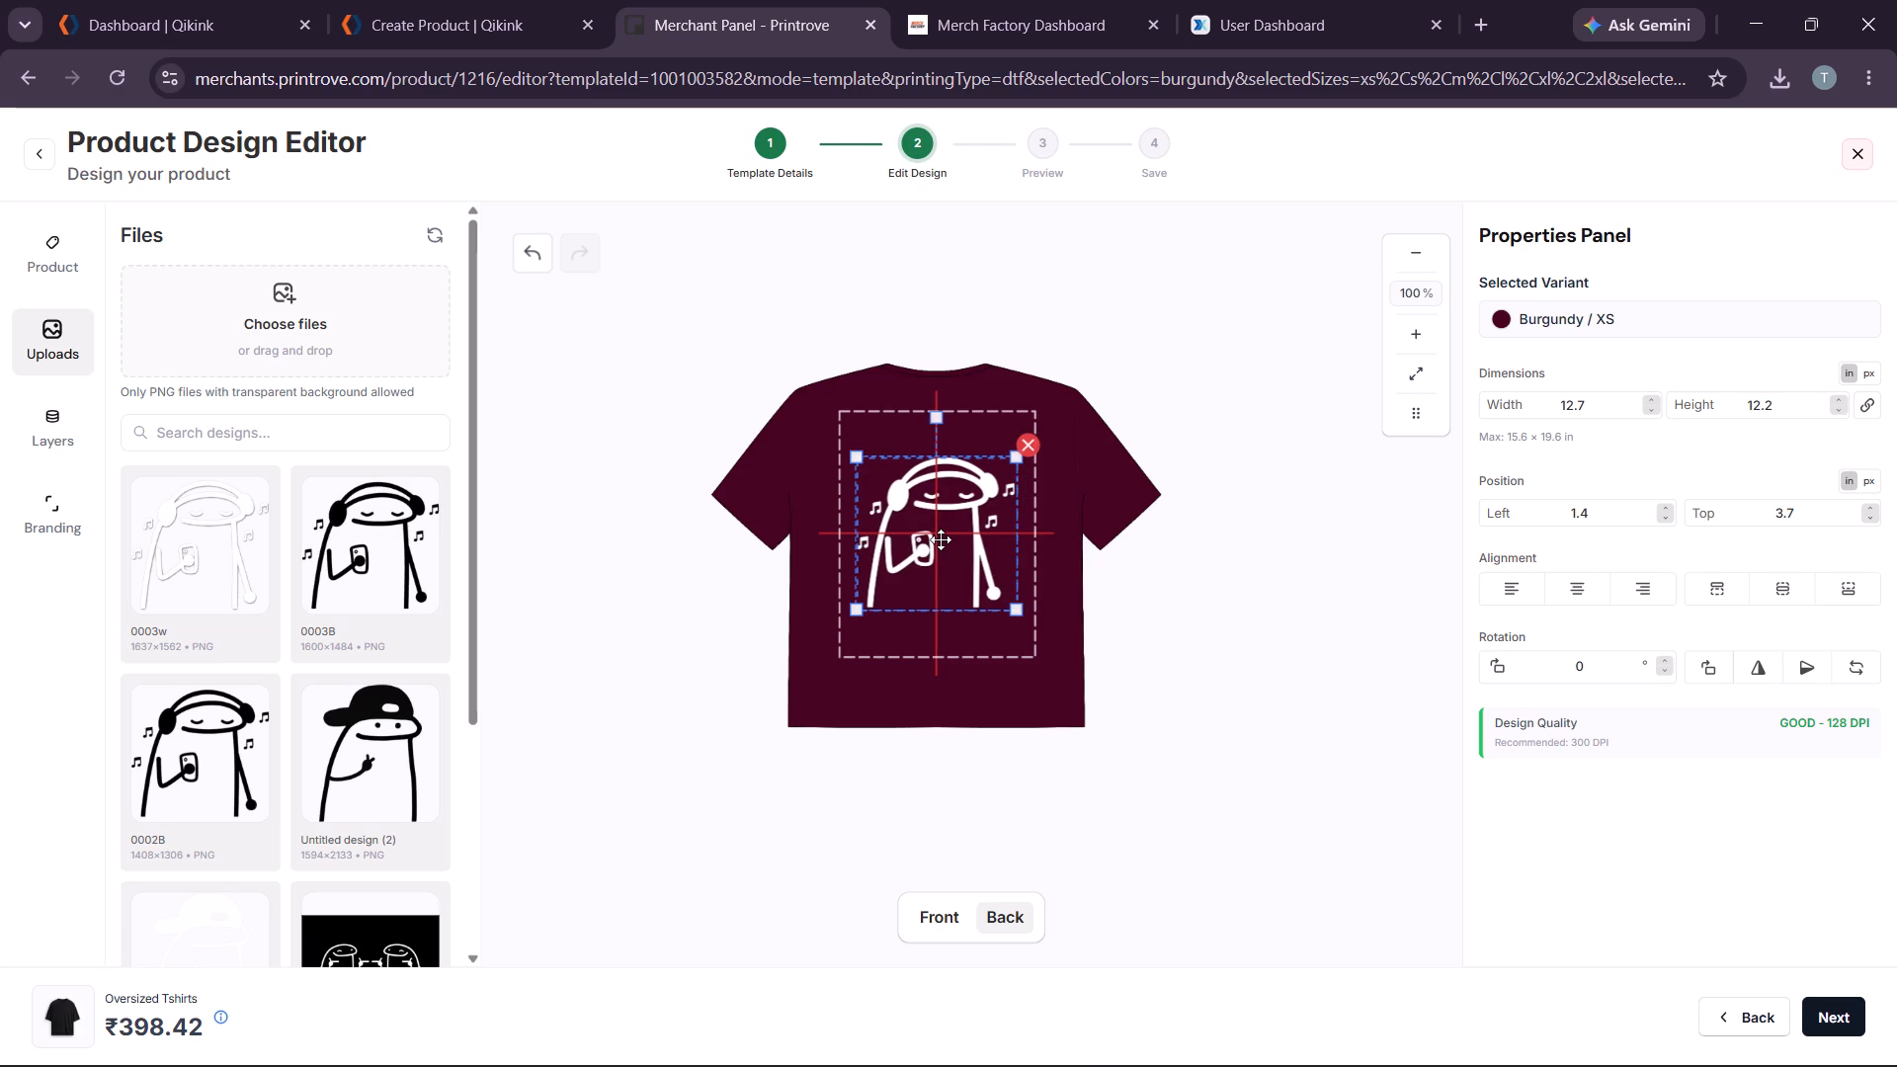
left_click(1262, 606)
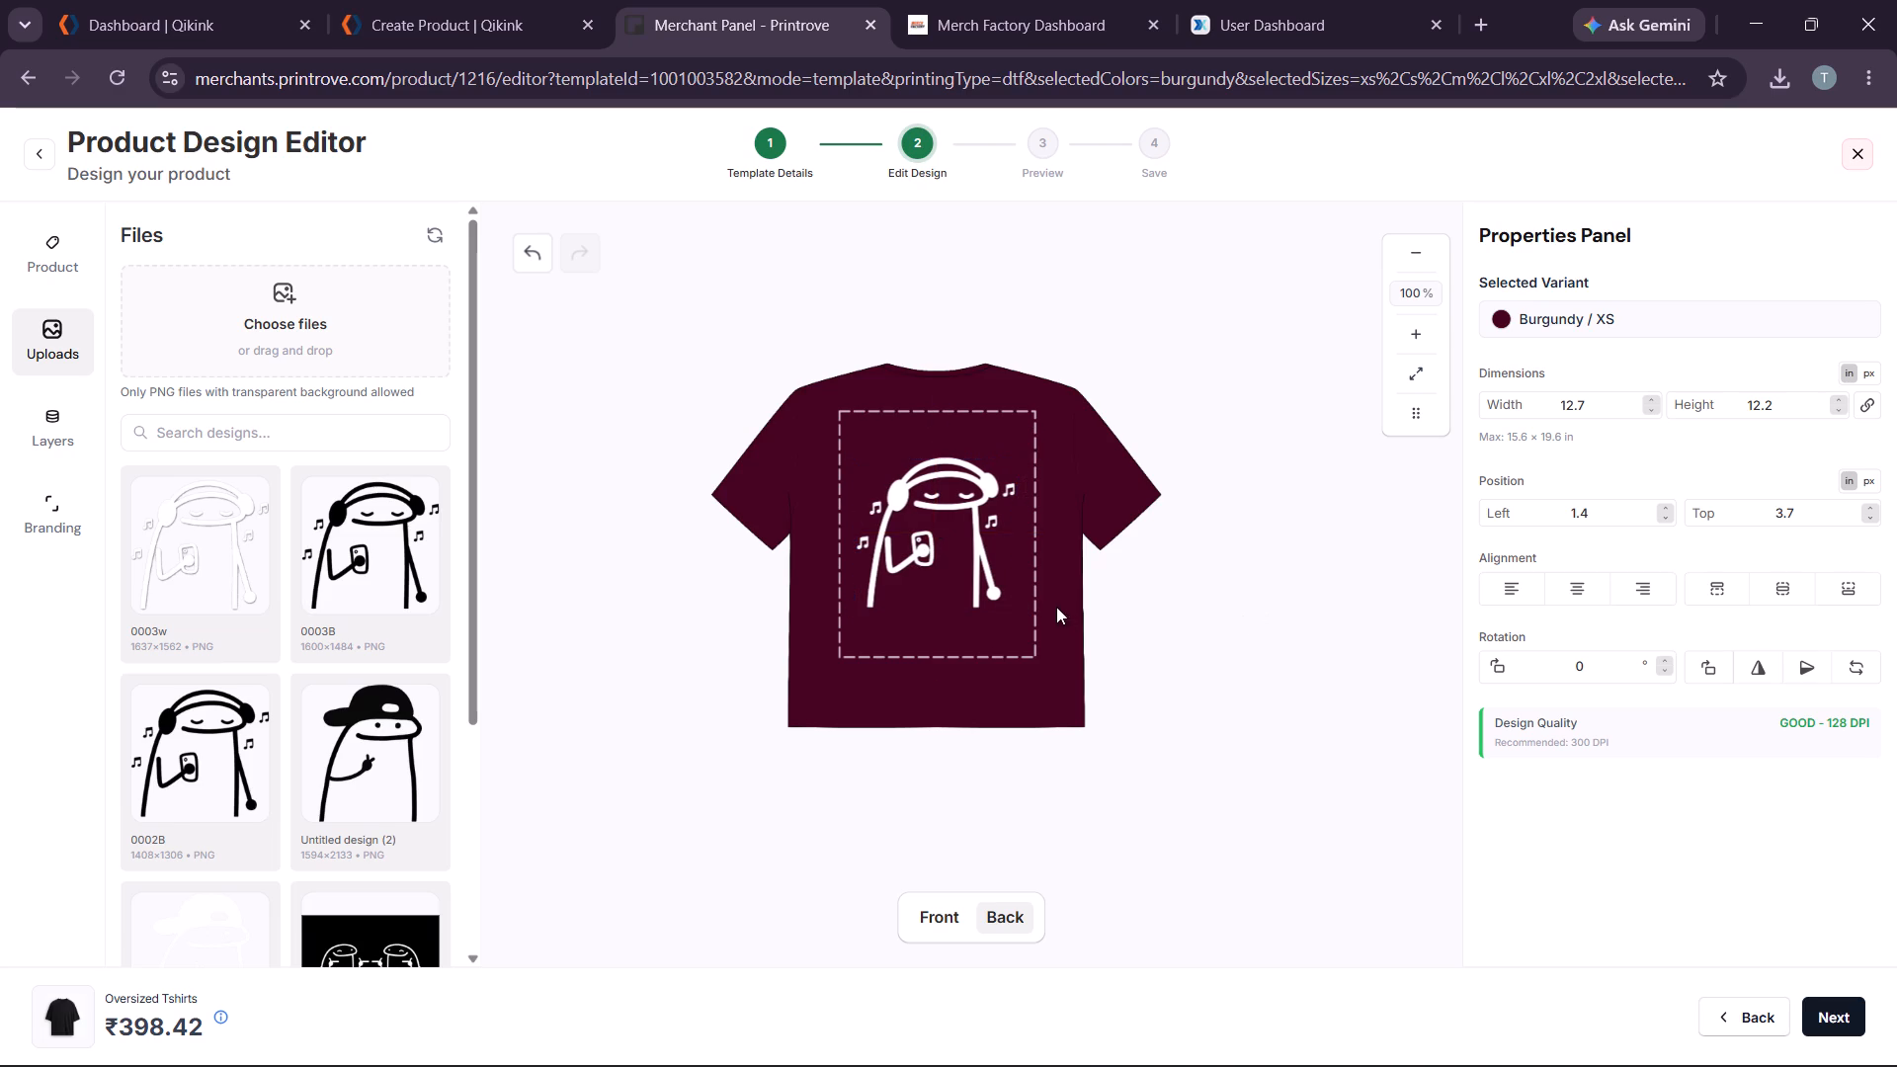
Proceed to the mockups and update the product with the changed Burgundy design.
left_click(1841, 1021)
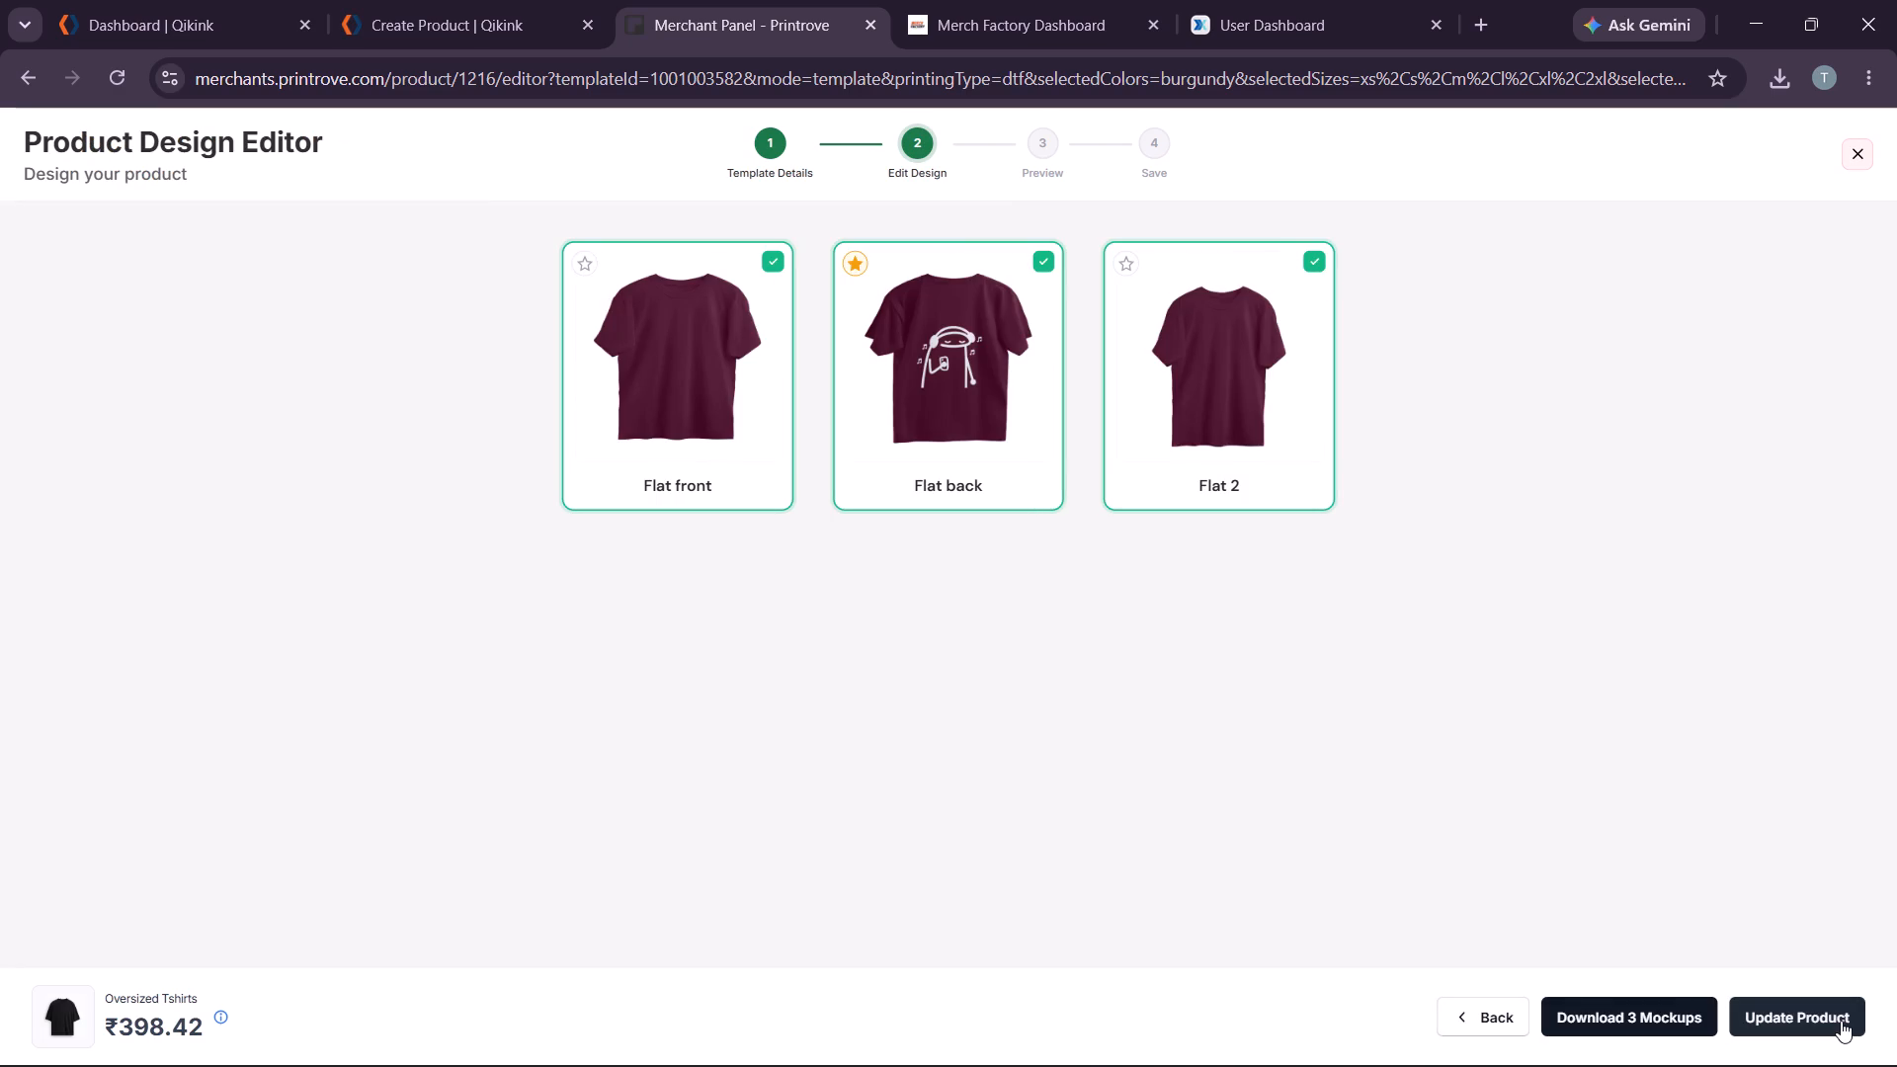
left_click(1838, 1016)
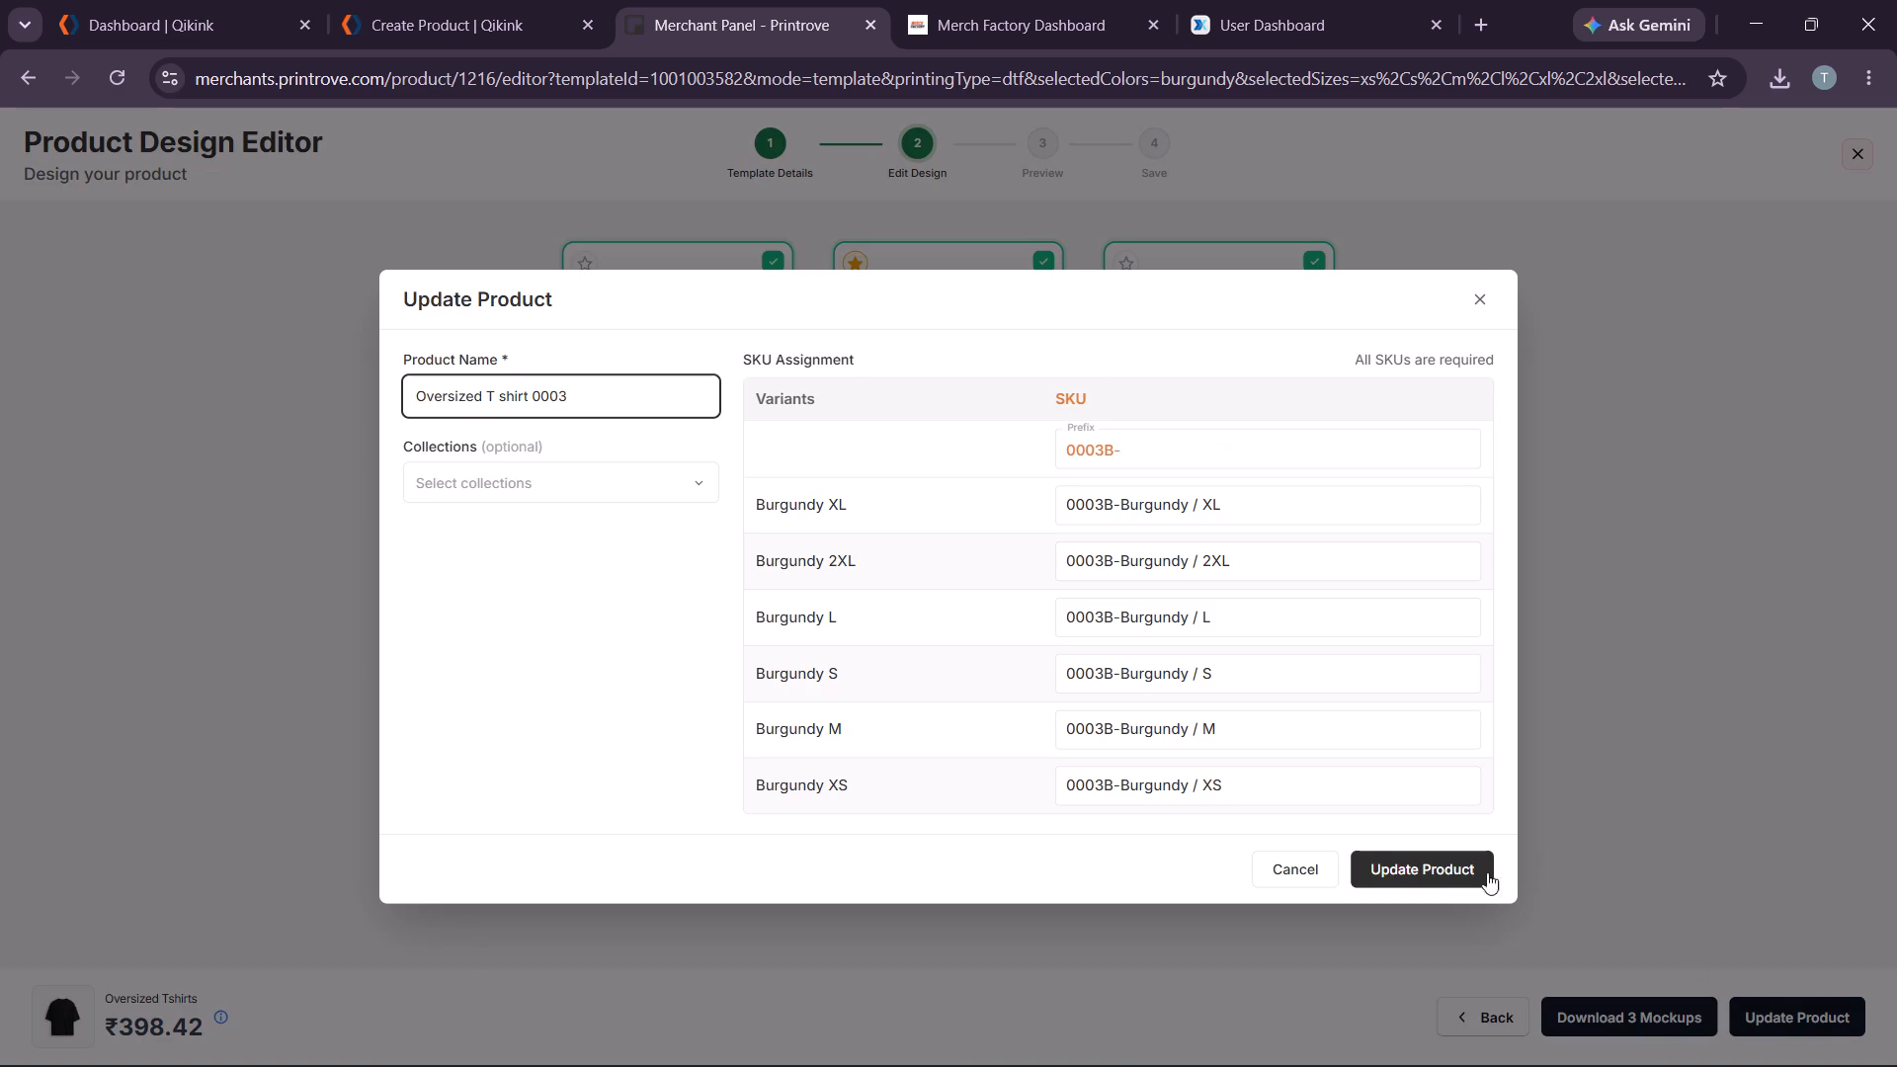
left_click(1475, 870)
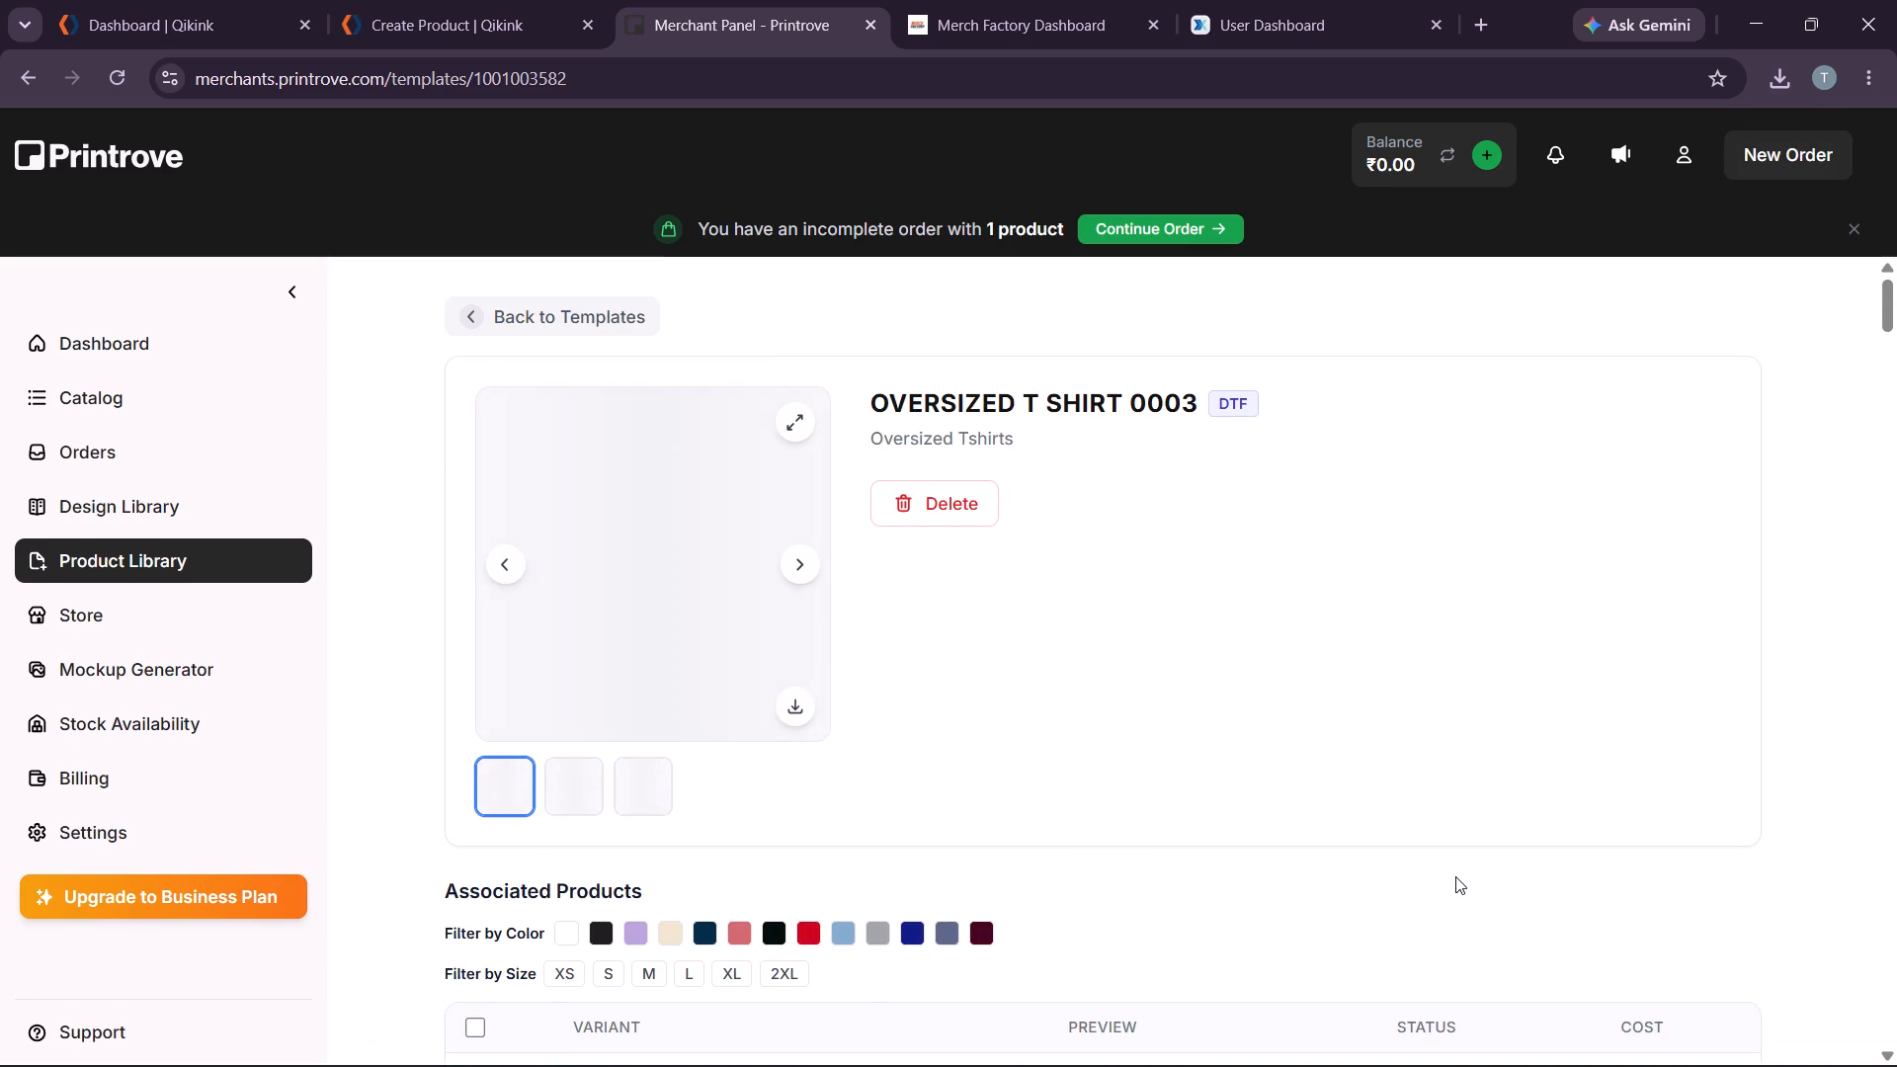
Filter the associated products by each colour in turn to check the artwork previews, clearing each filter after viewing.
scroll(1450, 876, "down", 3)
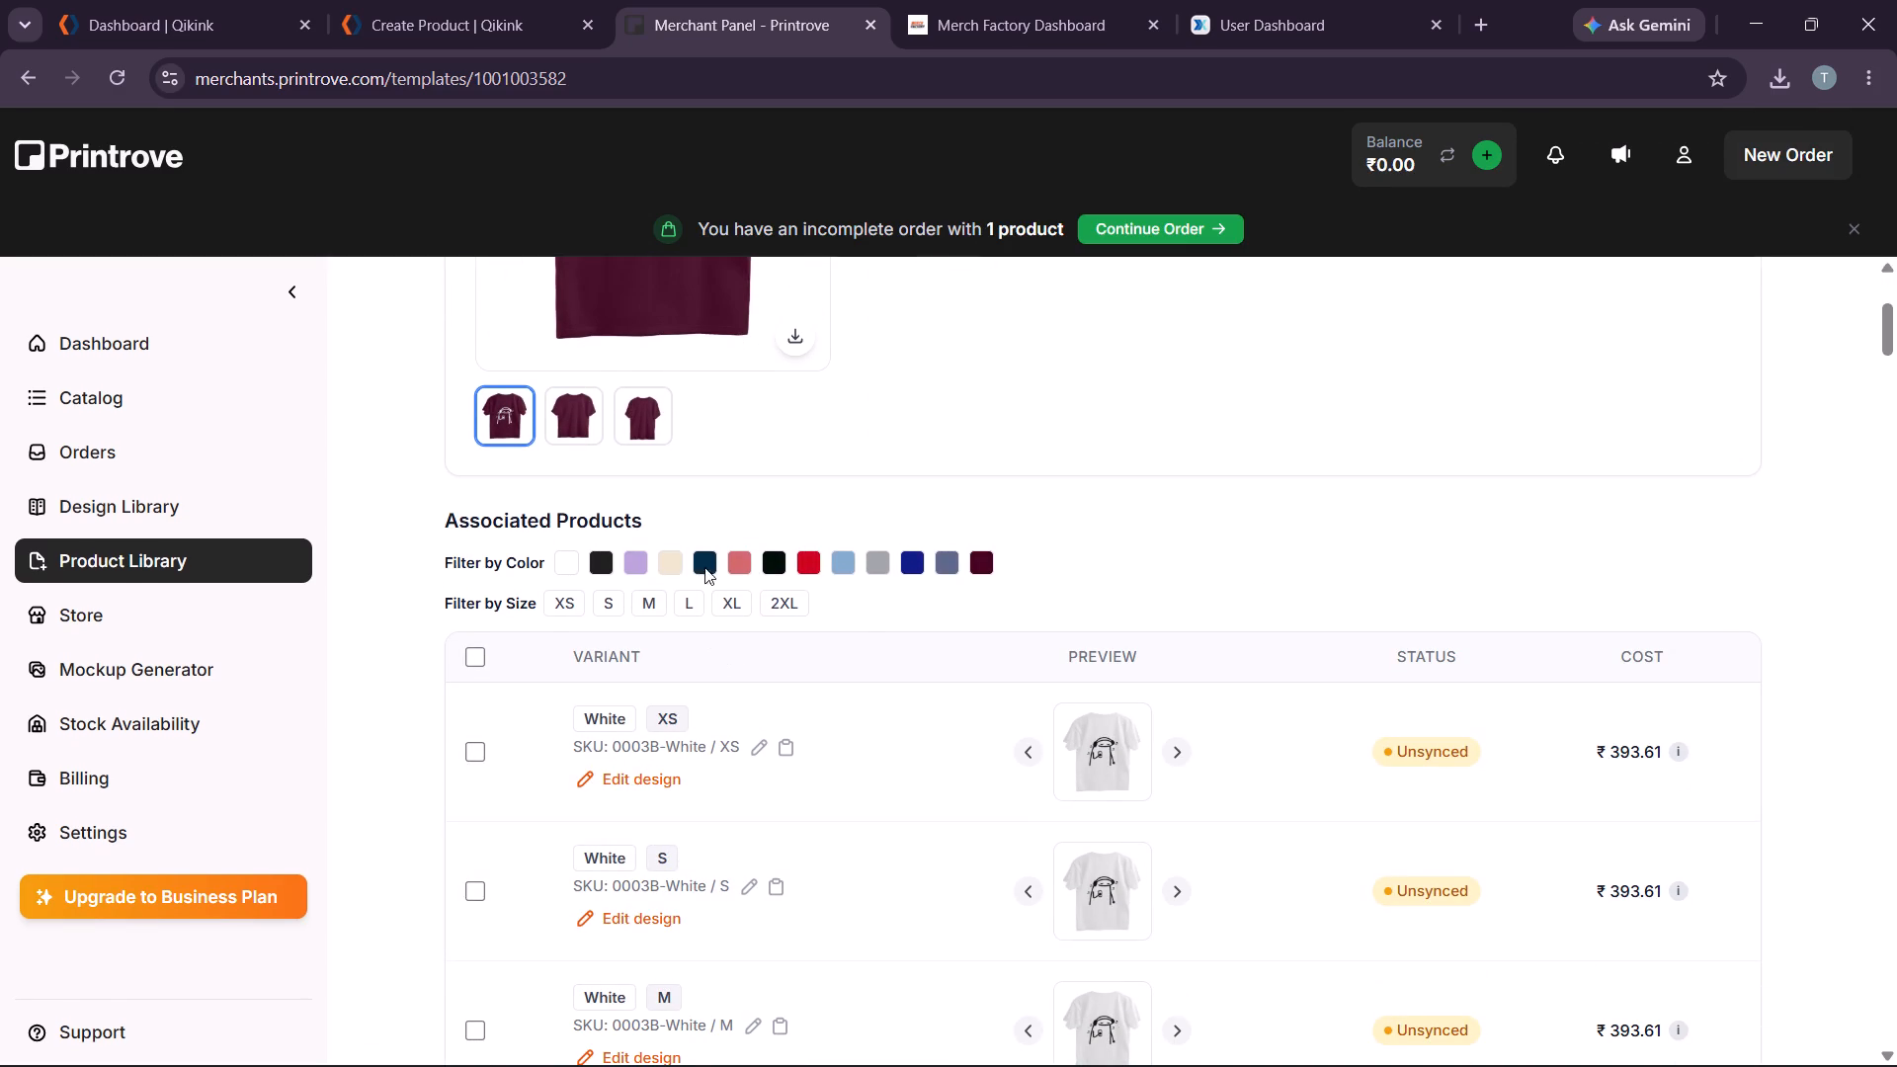
left_click(589, 562)
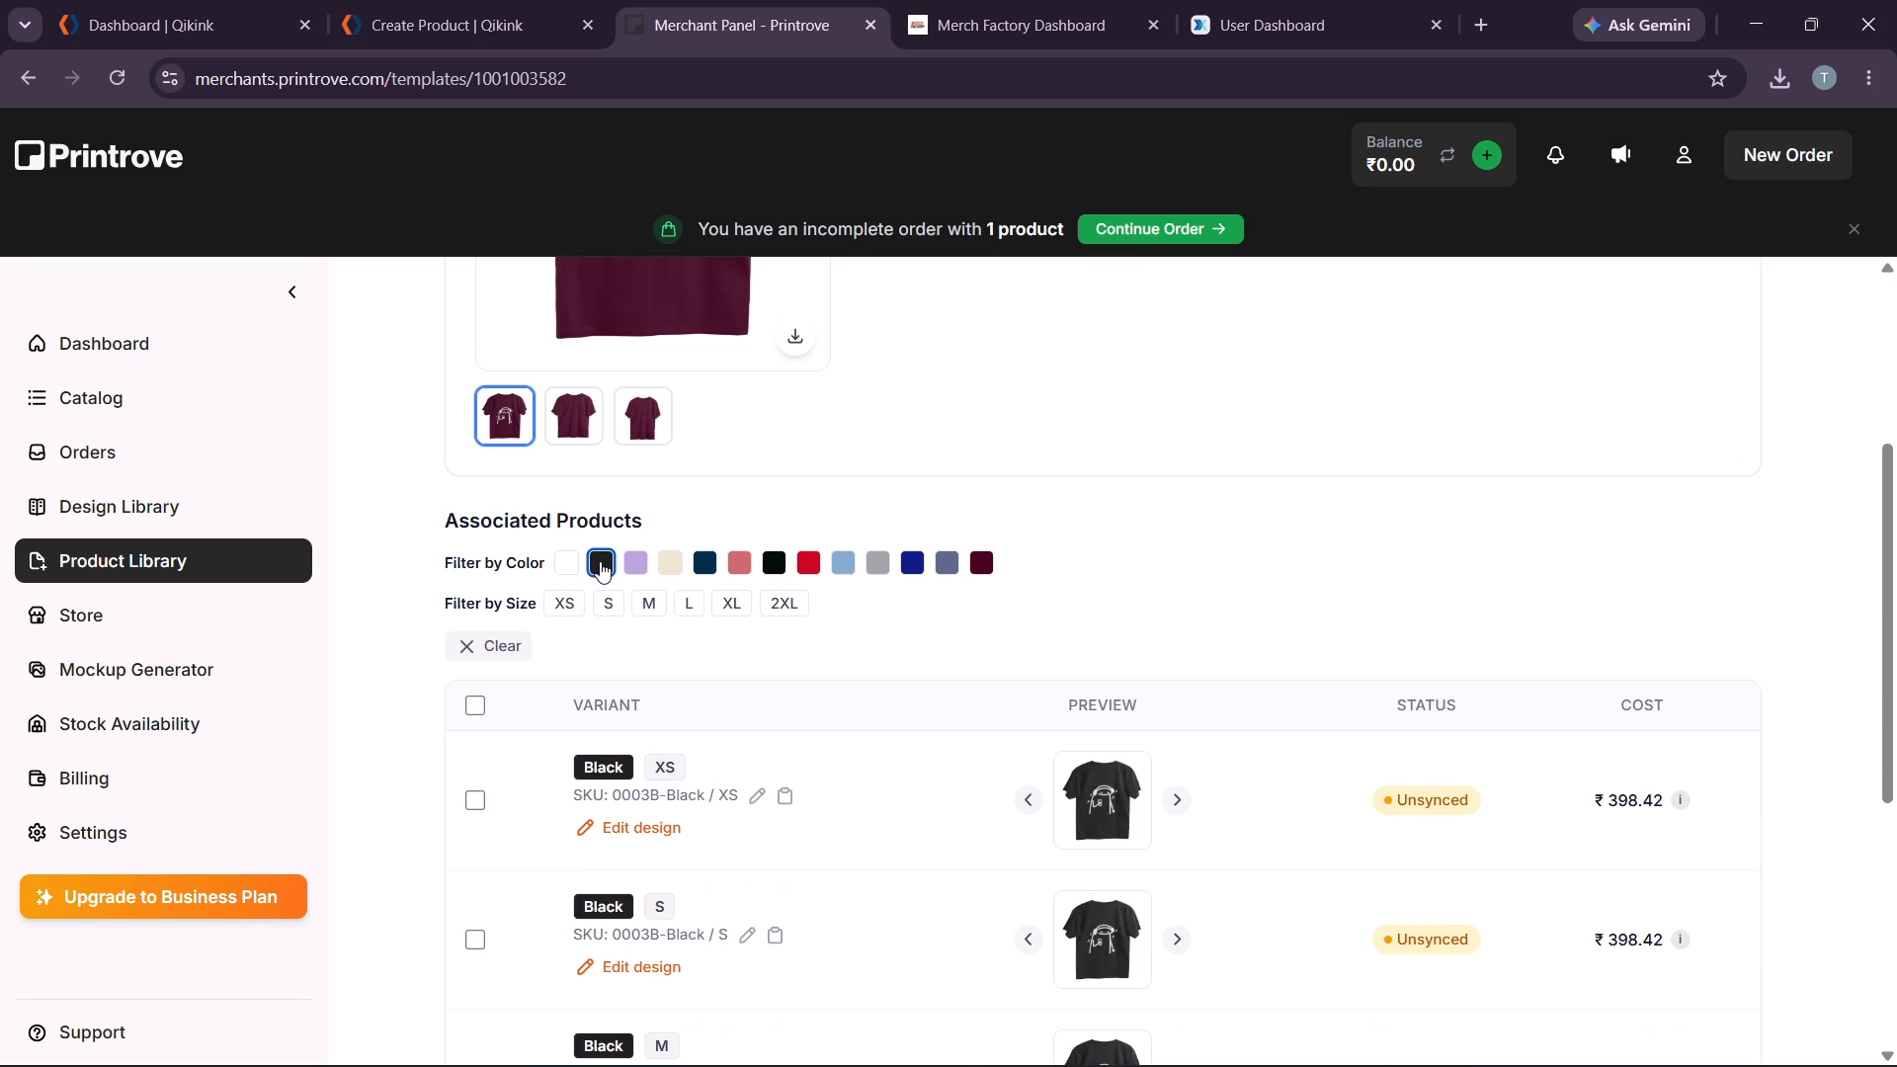
left_click(600, 561)
left_click(633, 560)
left_click(632, 561)
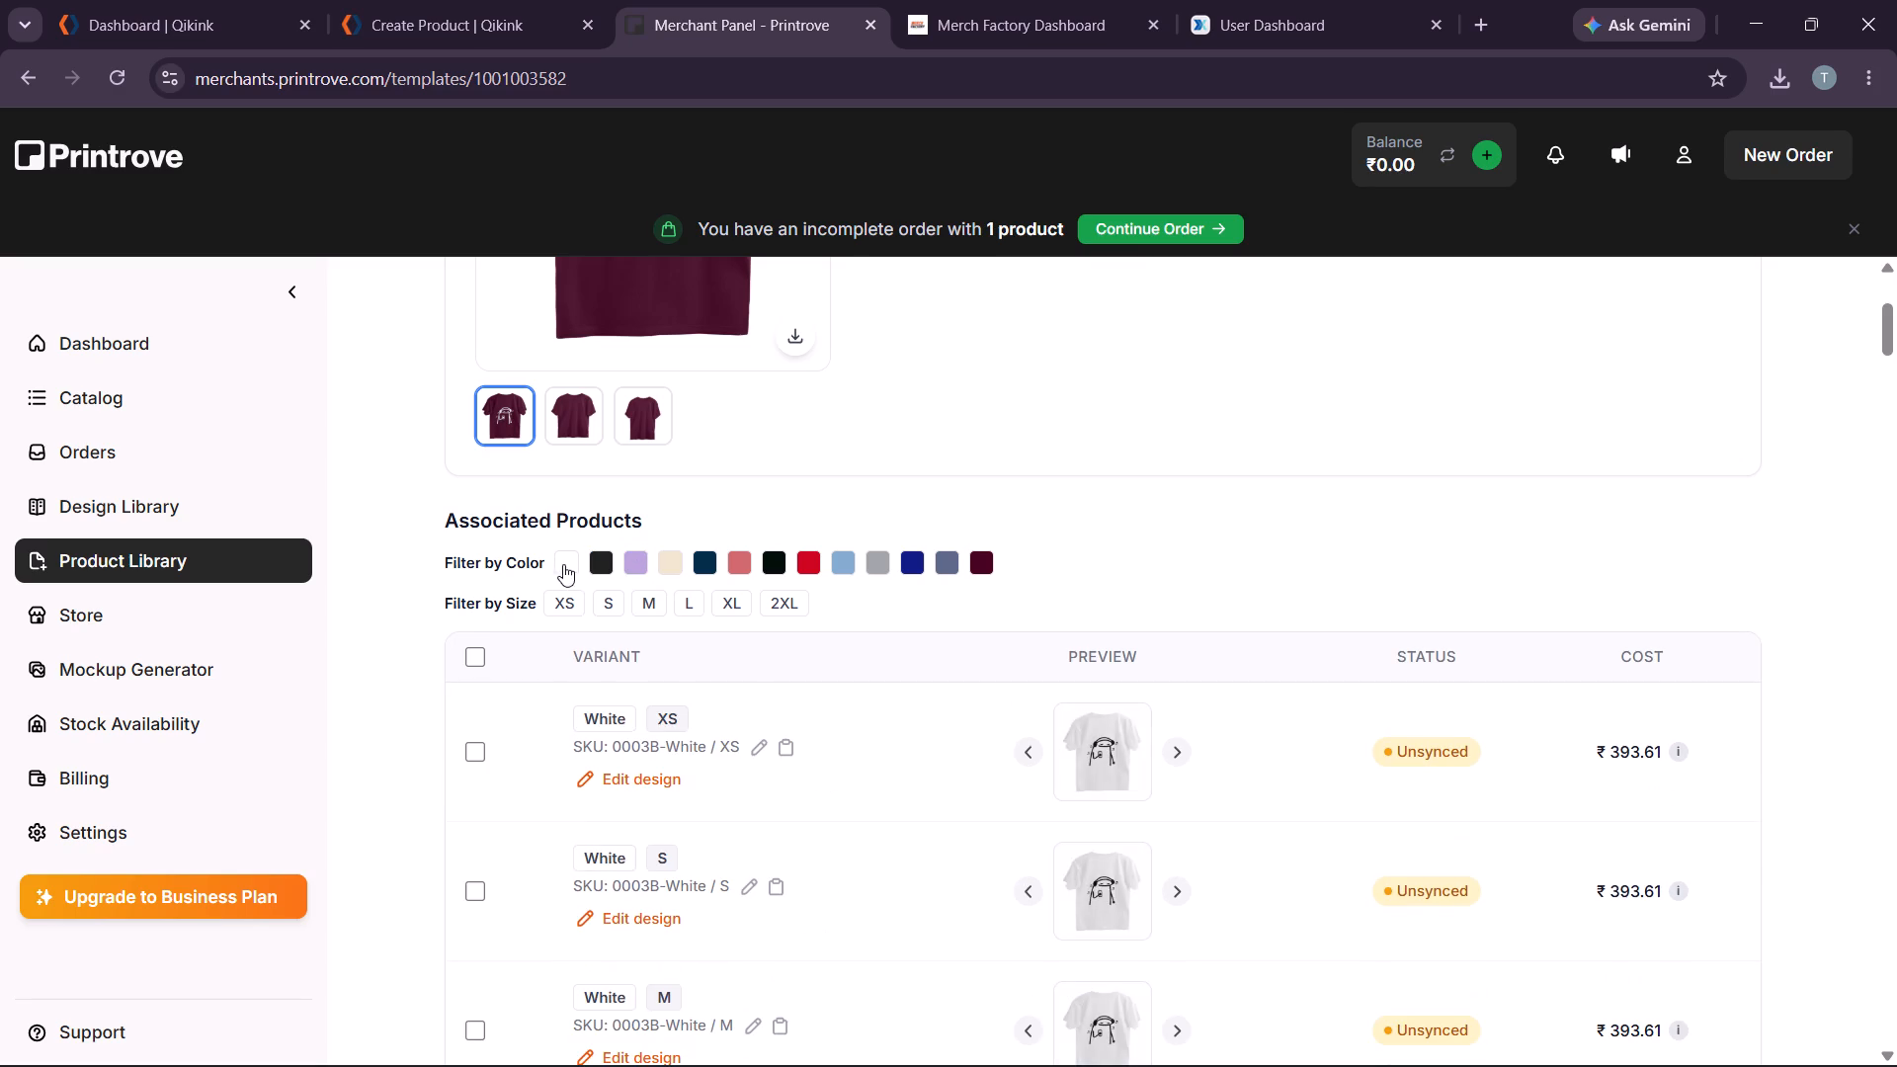
left_click(572, 562)
left_click(572, 562)
left_click(668, 561)
left_click(668, 562)
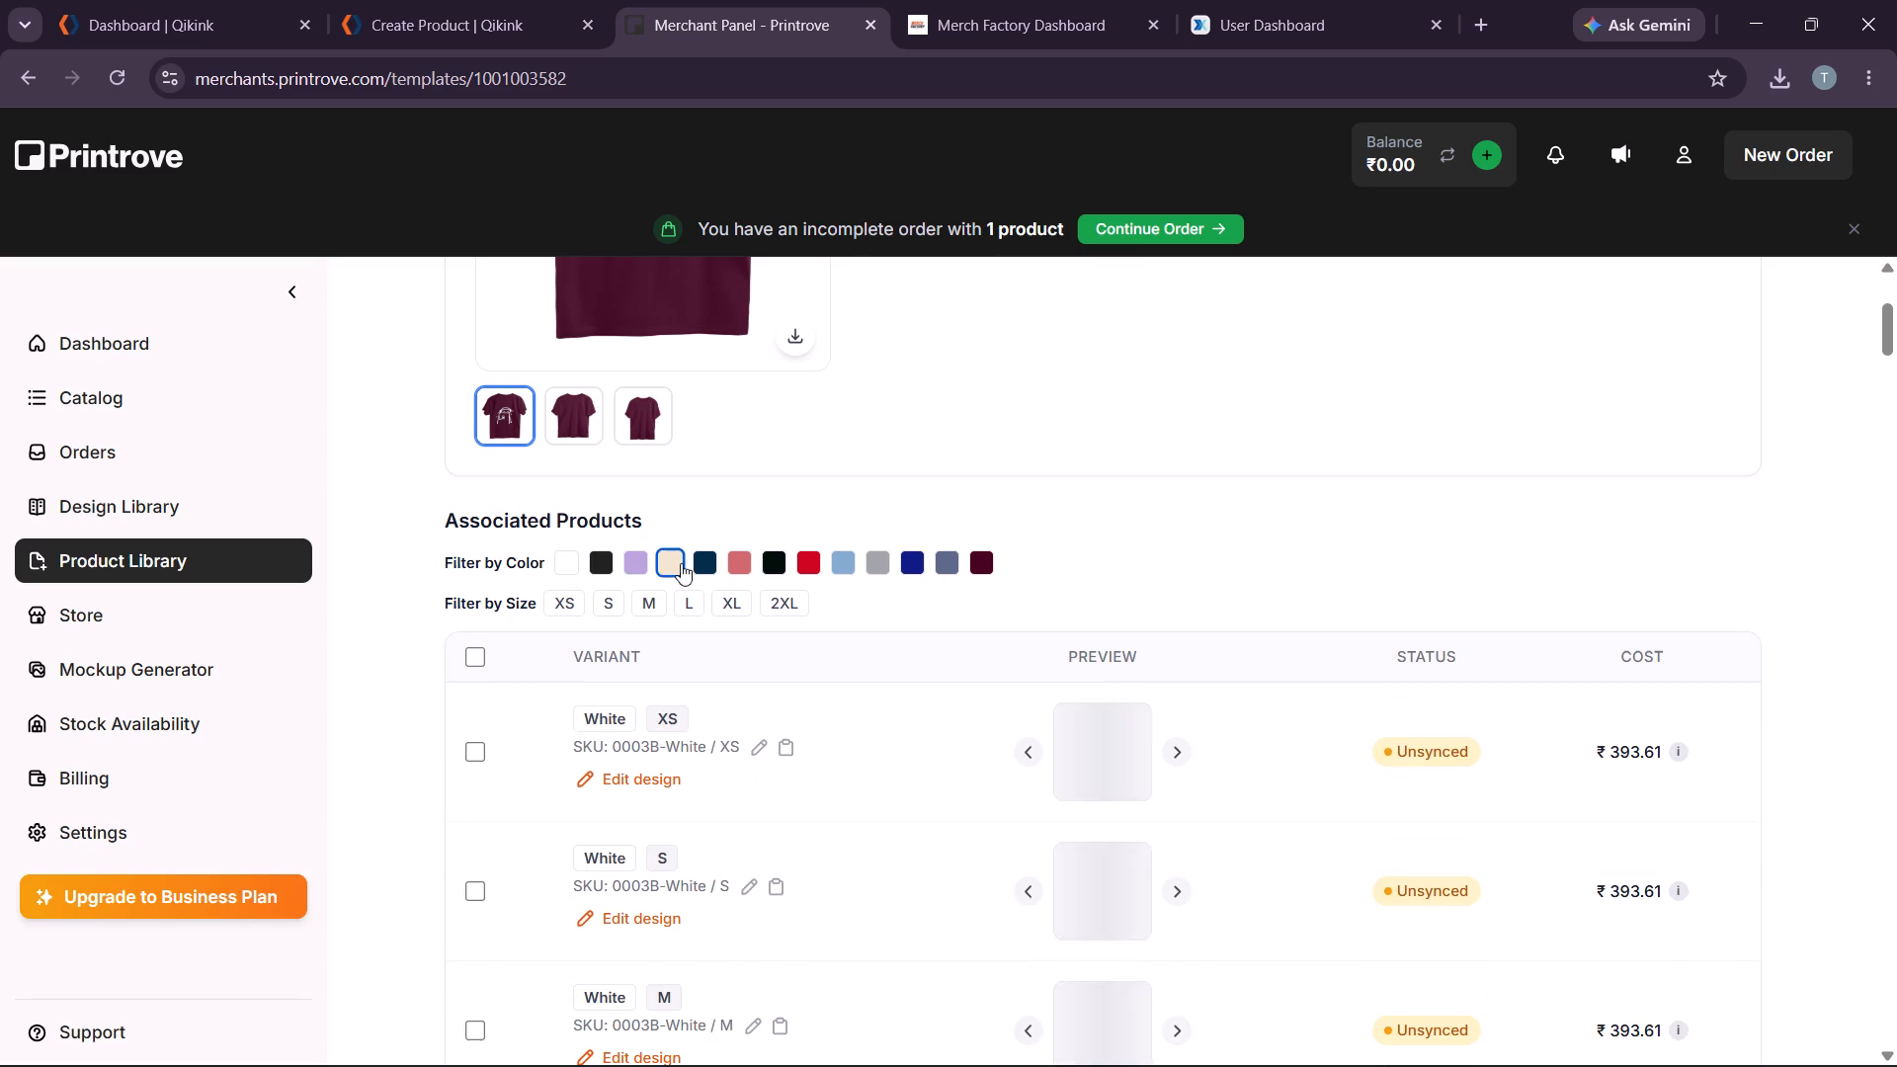
left_click(701, 562)
left_click(701, 561)
left_click(747, 562)
left_click(751, 567)
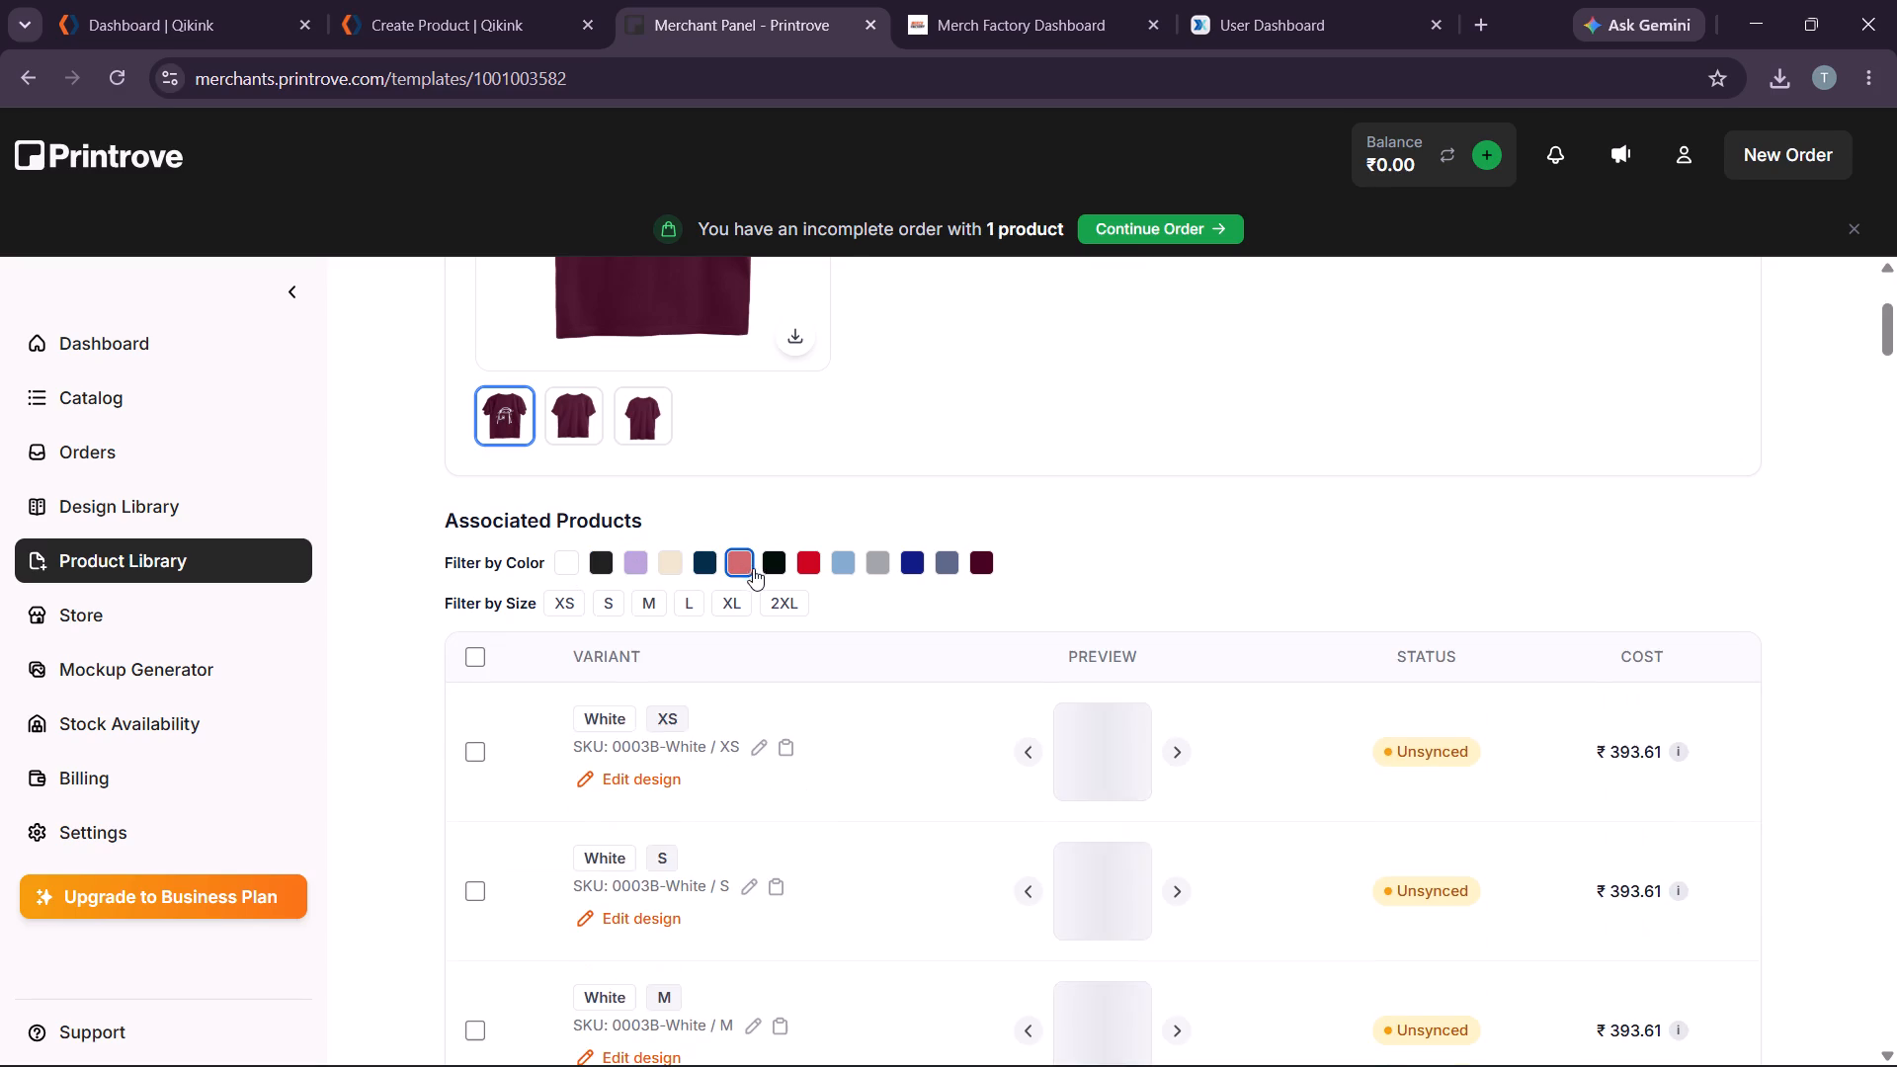
left_click(764, 566)
left_click(769, 564)
left_click(814, 563)
left_click(814, 563)
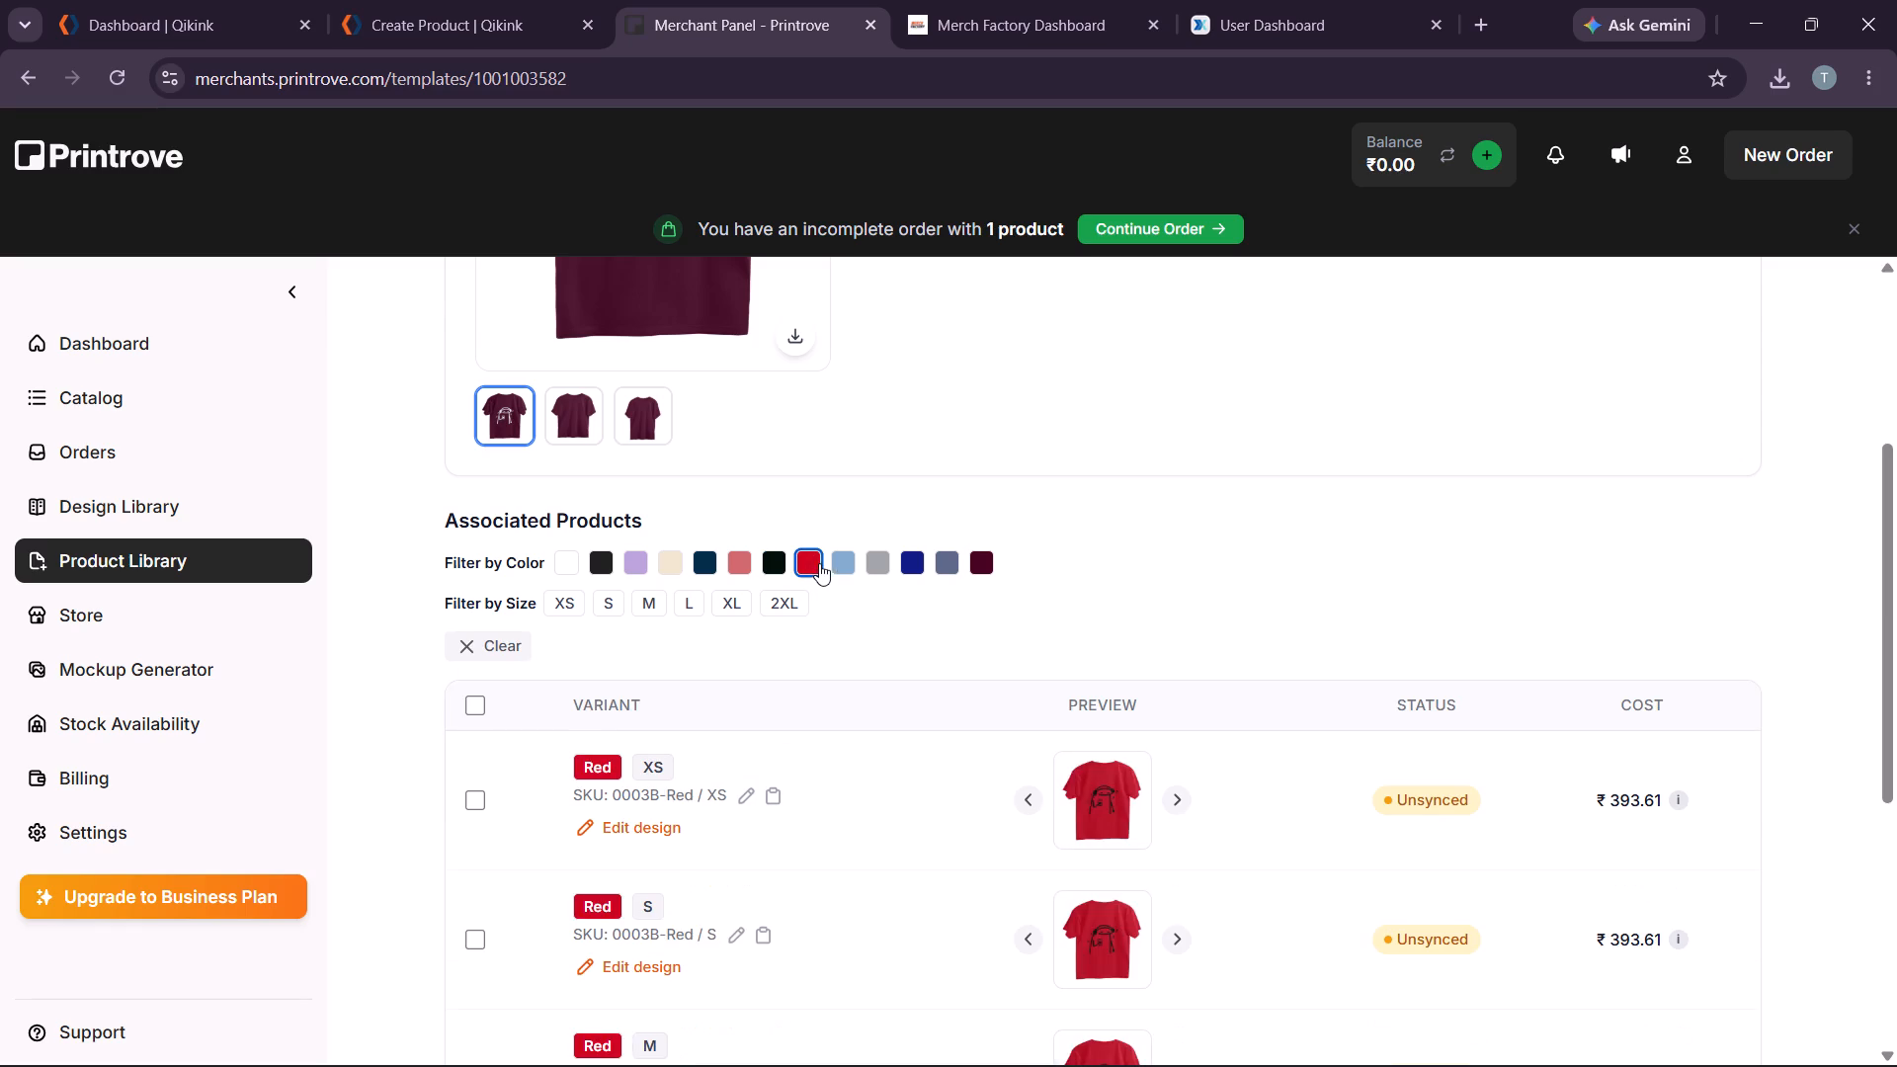
left_click(853, 562)
left_click(852, 566)
left_click(872, 561)
left_click(872, 561)
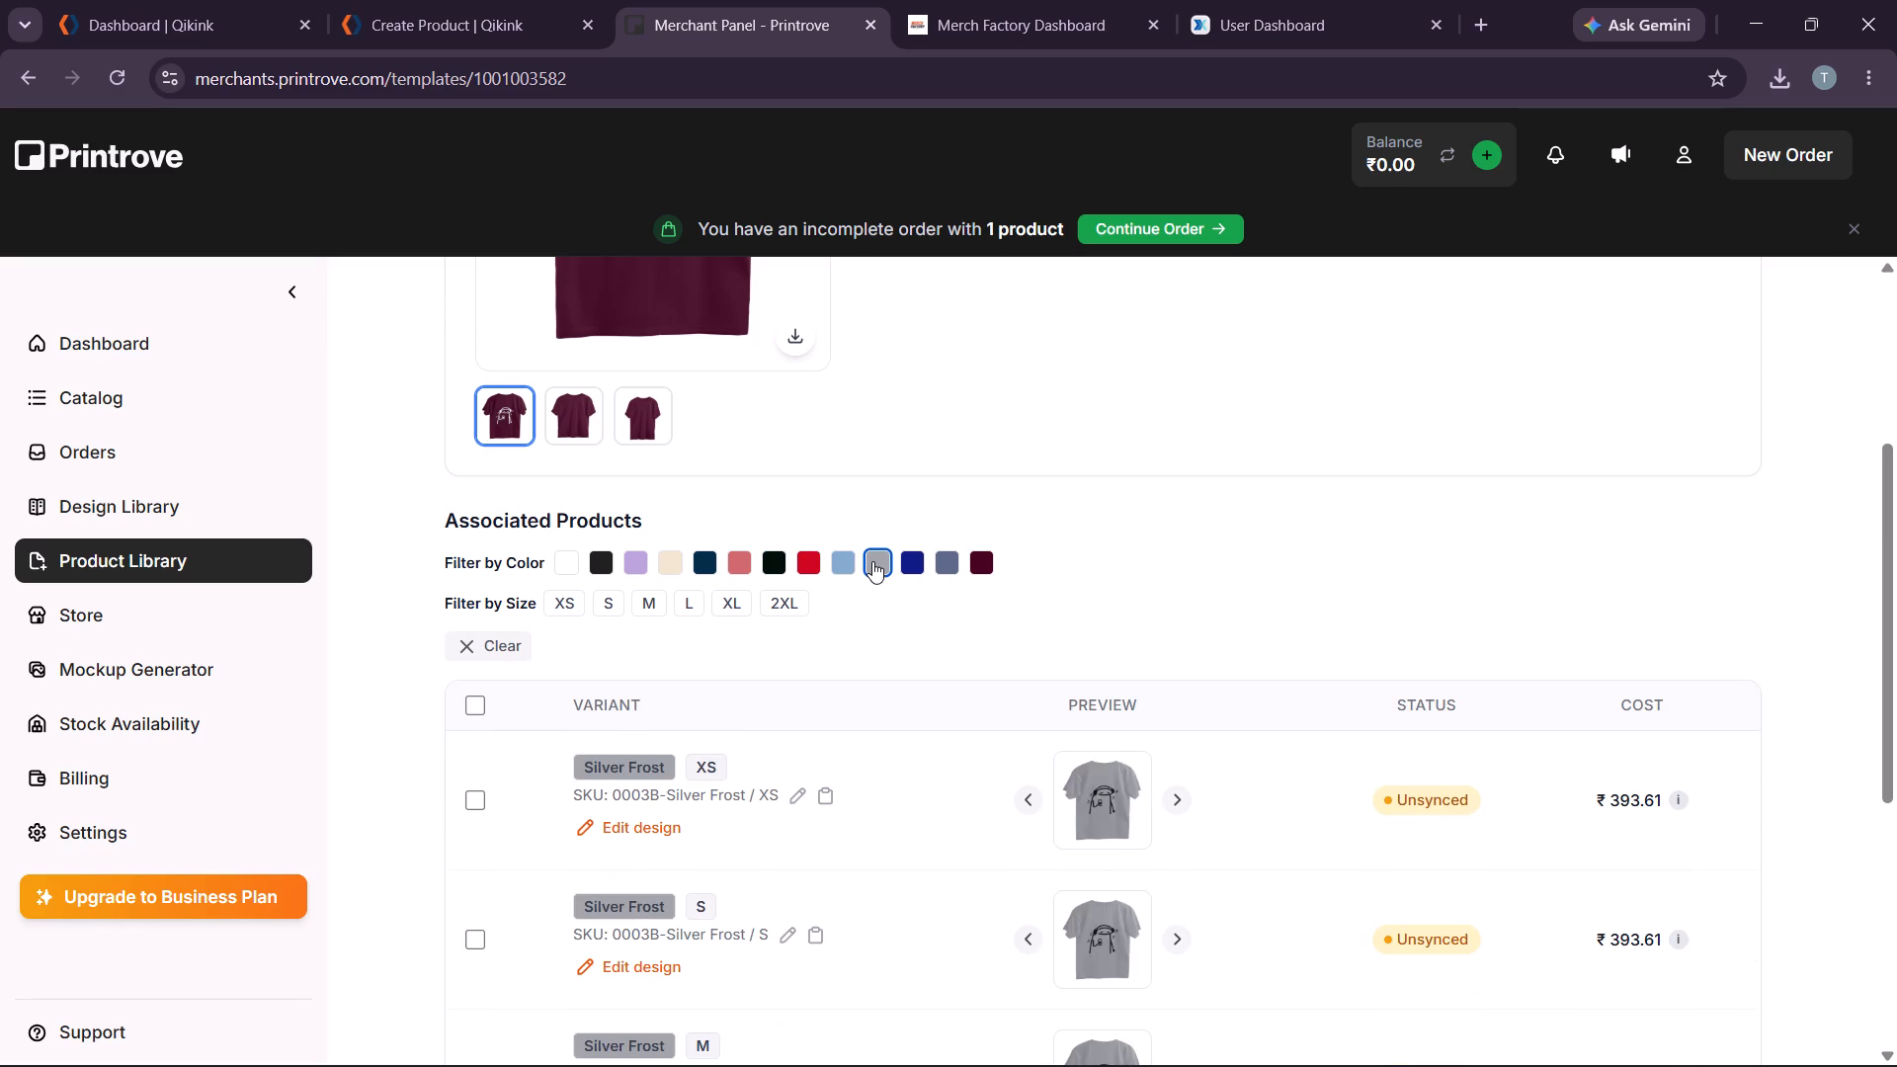
left_click(913, 572)
left_click(913, 572)
left_click(938, 568)
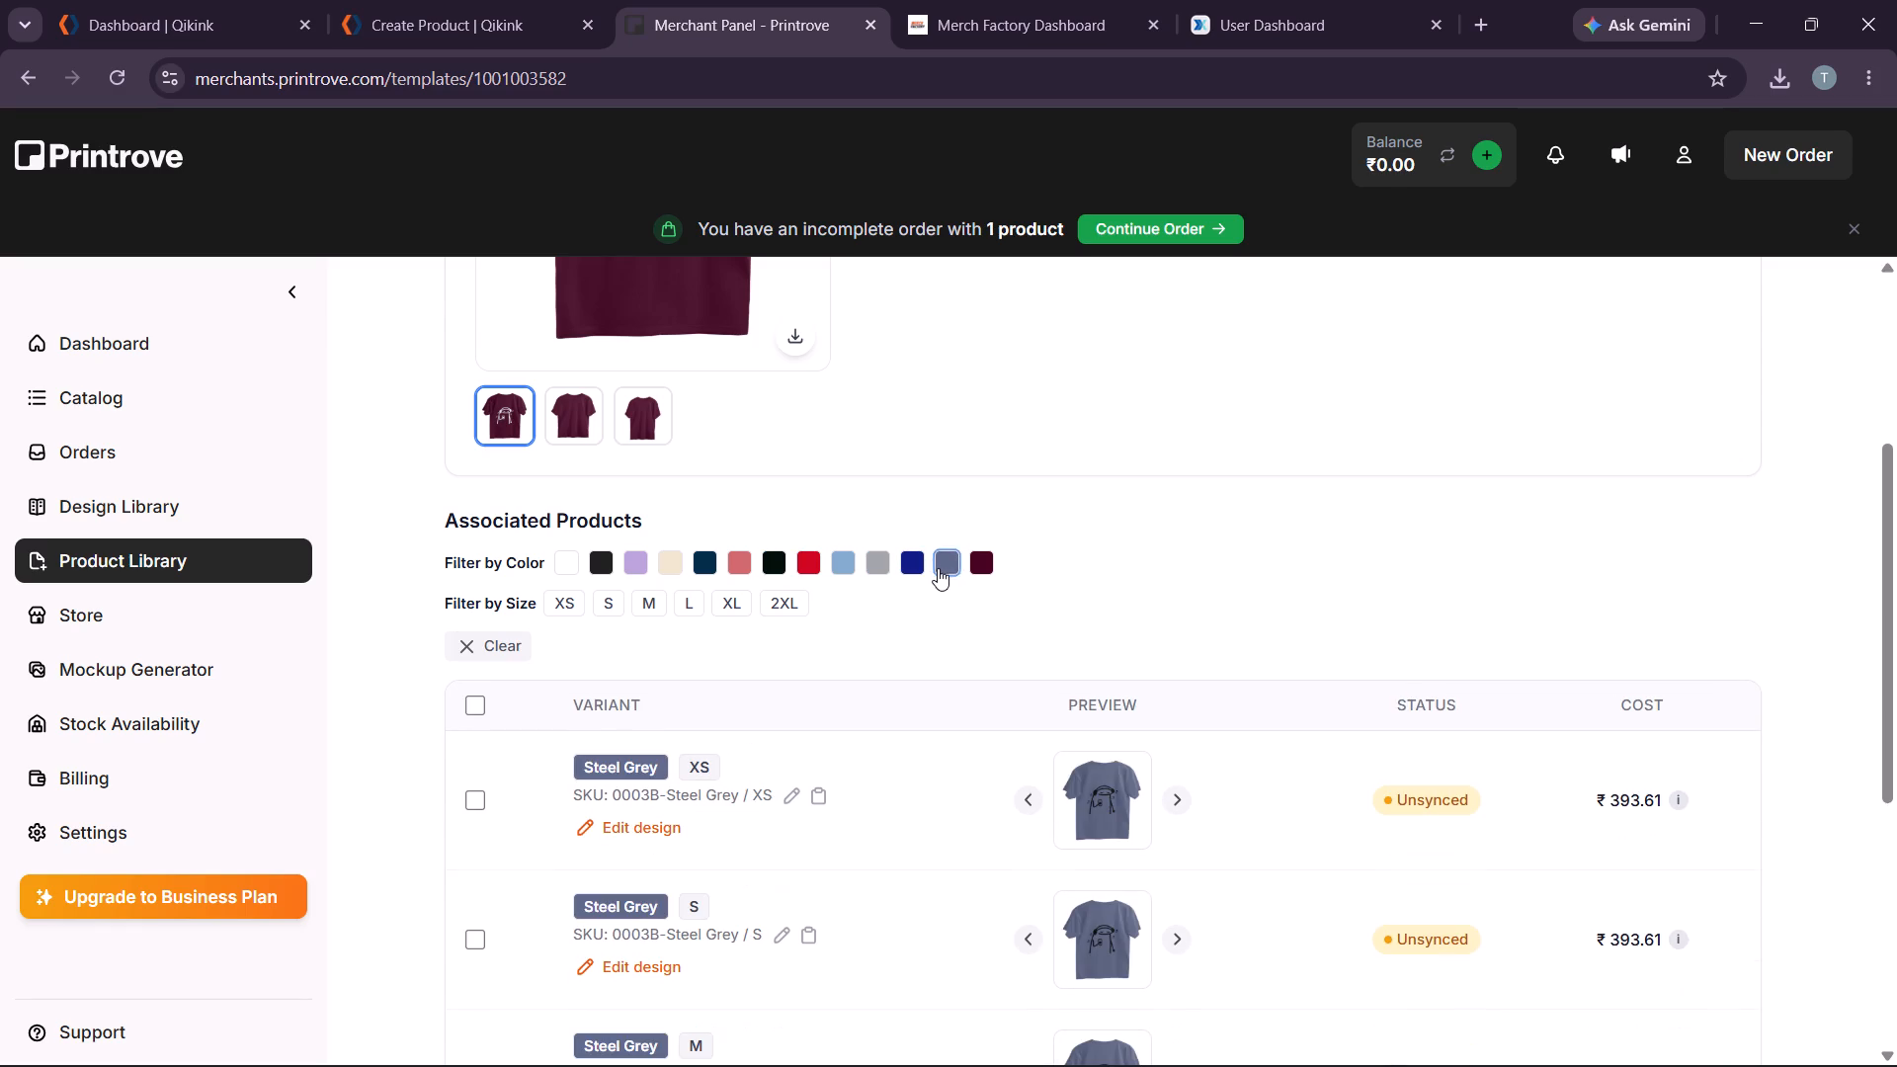
left_click(938, 568)
left_click(984, 567)
left_click(983, 567)
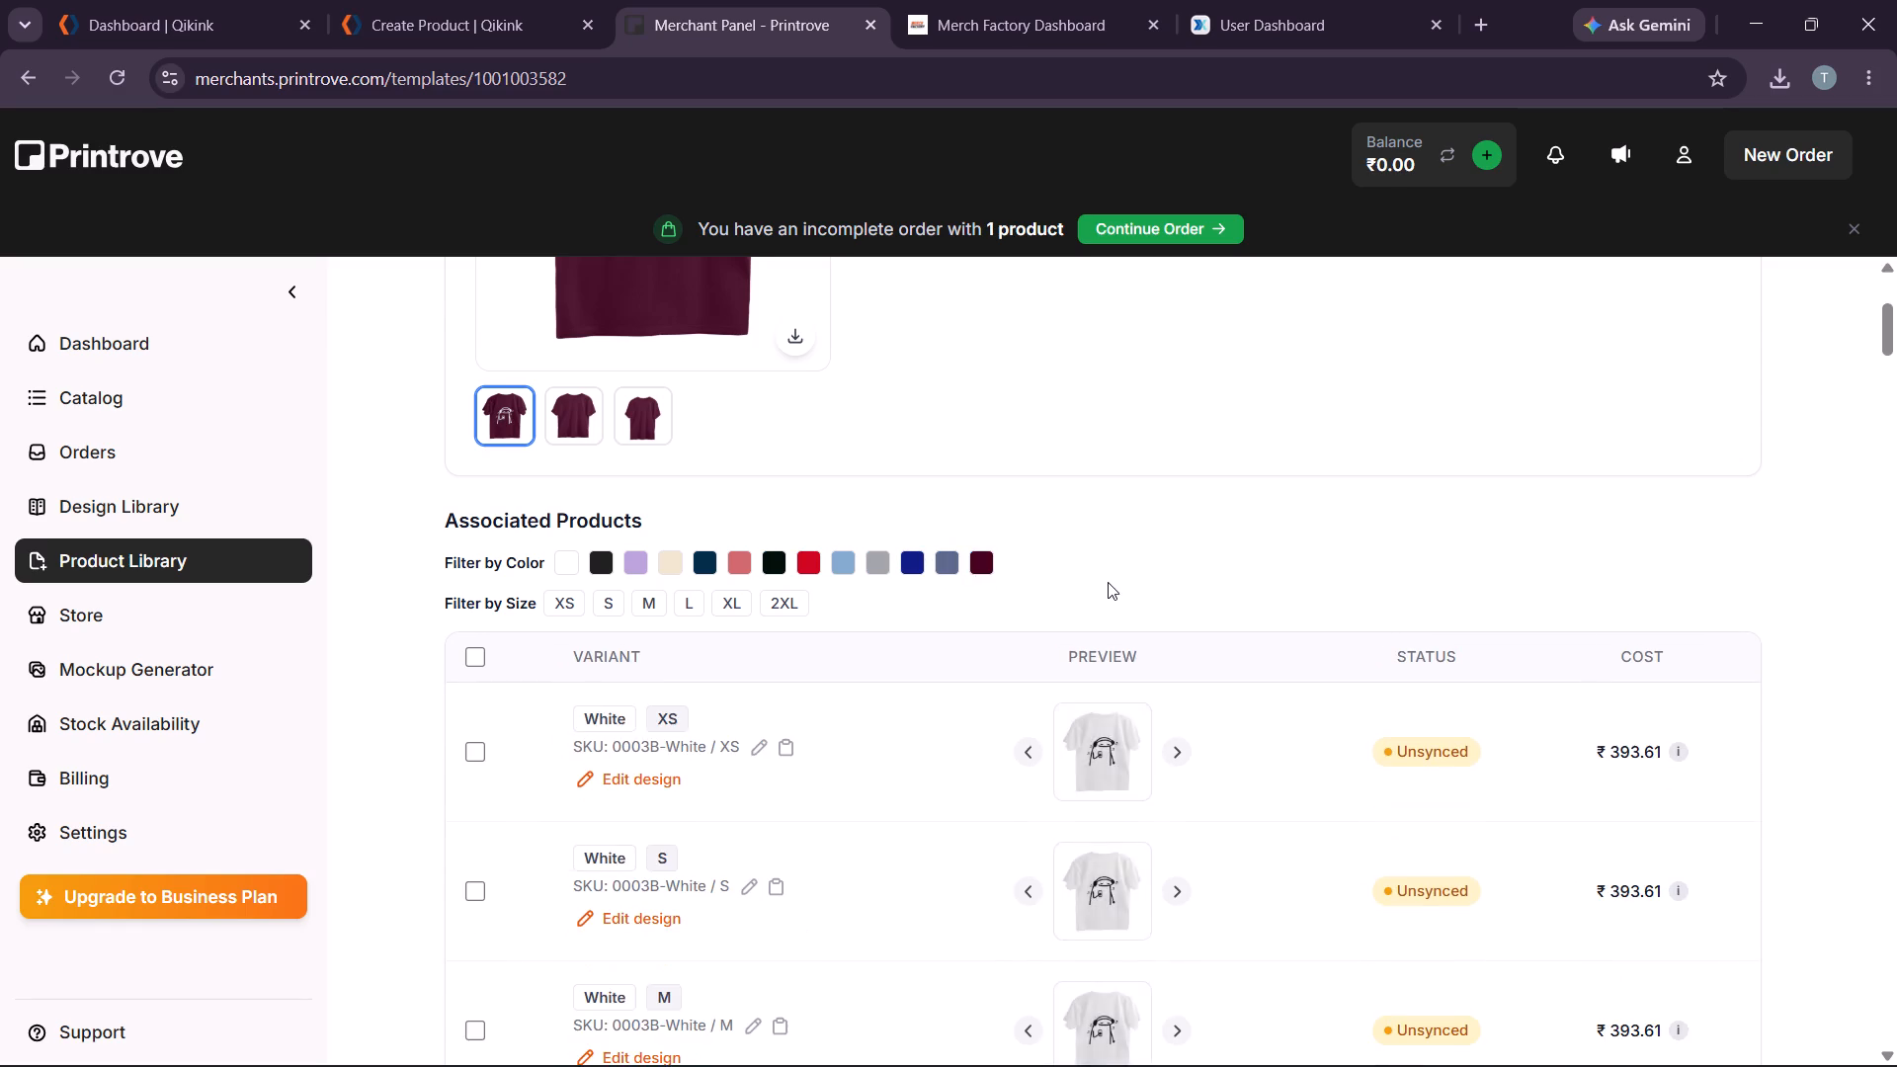
Leave the Oversized T Shirt 0003 page and return to the Product Library.
scroll(1108, 585, "up", 7)
left_click(482, 313)
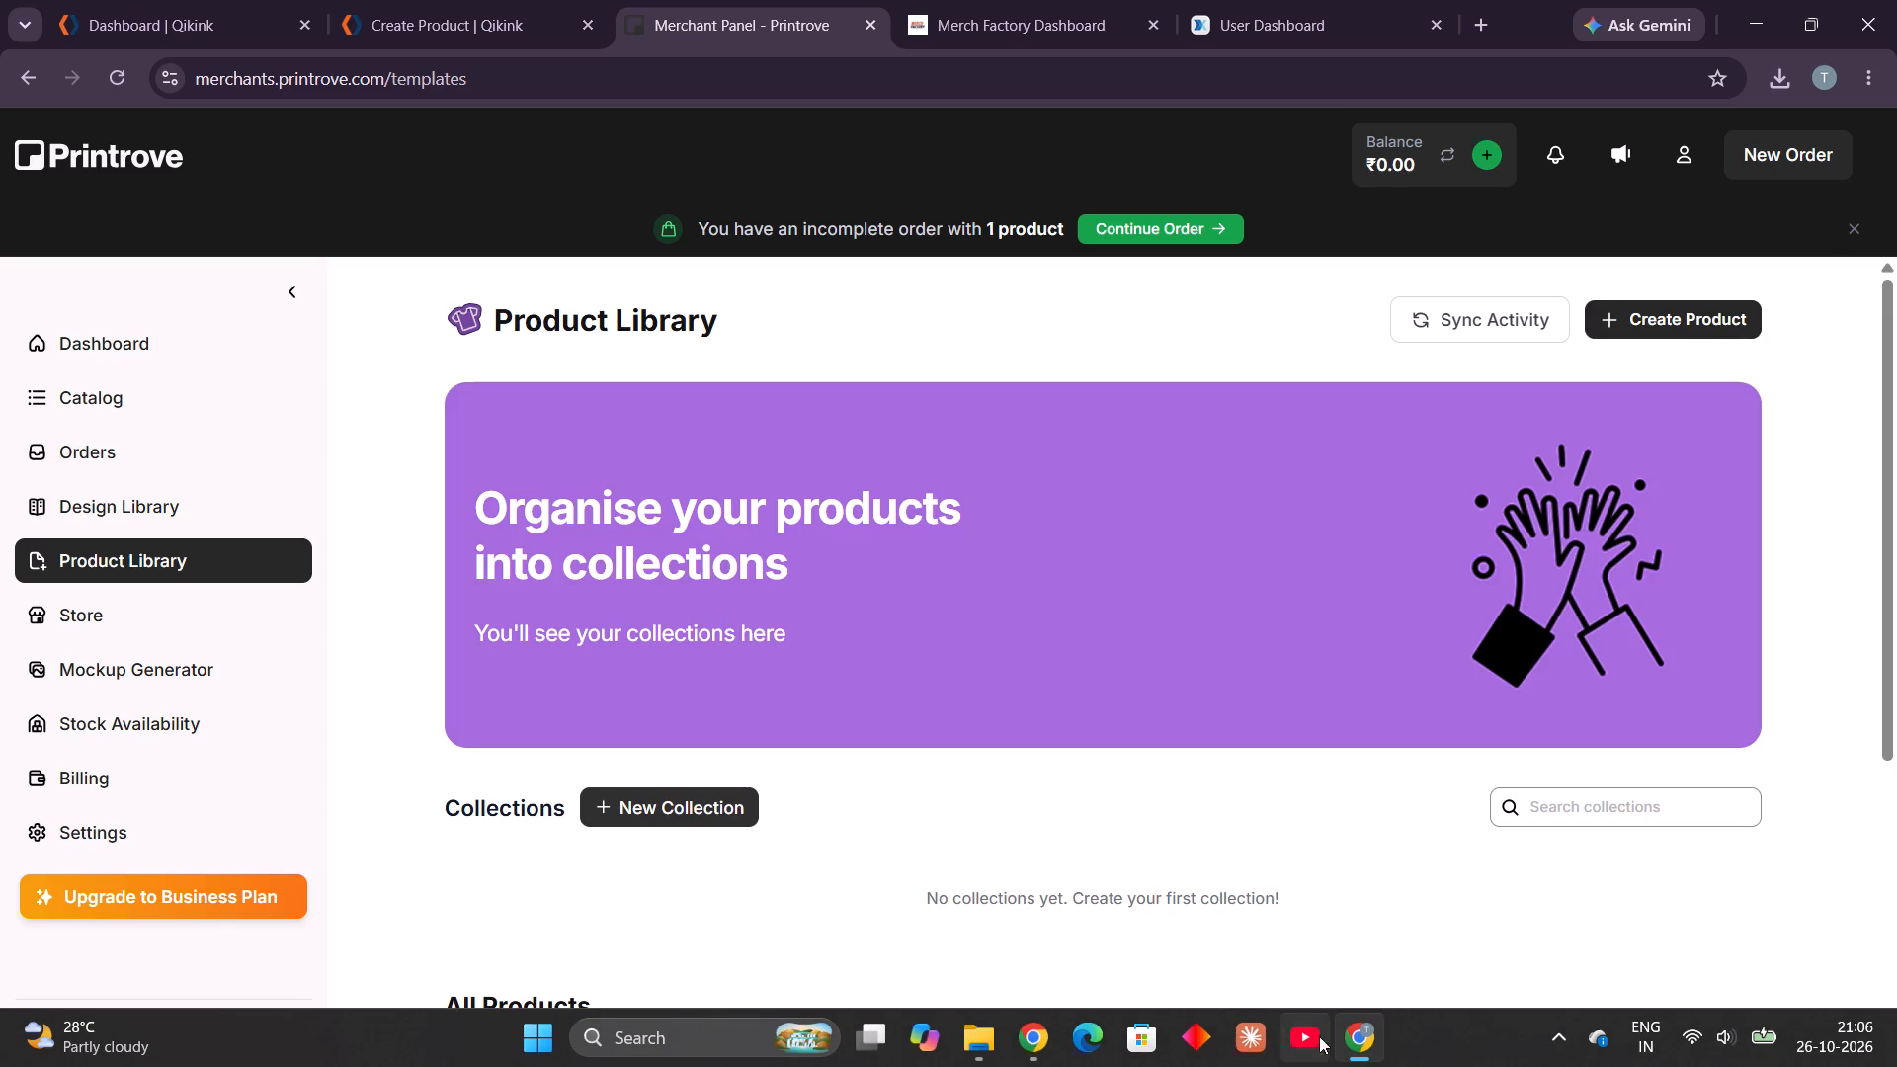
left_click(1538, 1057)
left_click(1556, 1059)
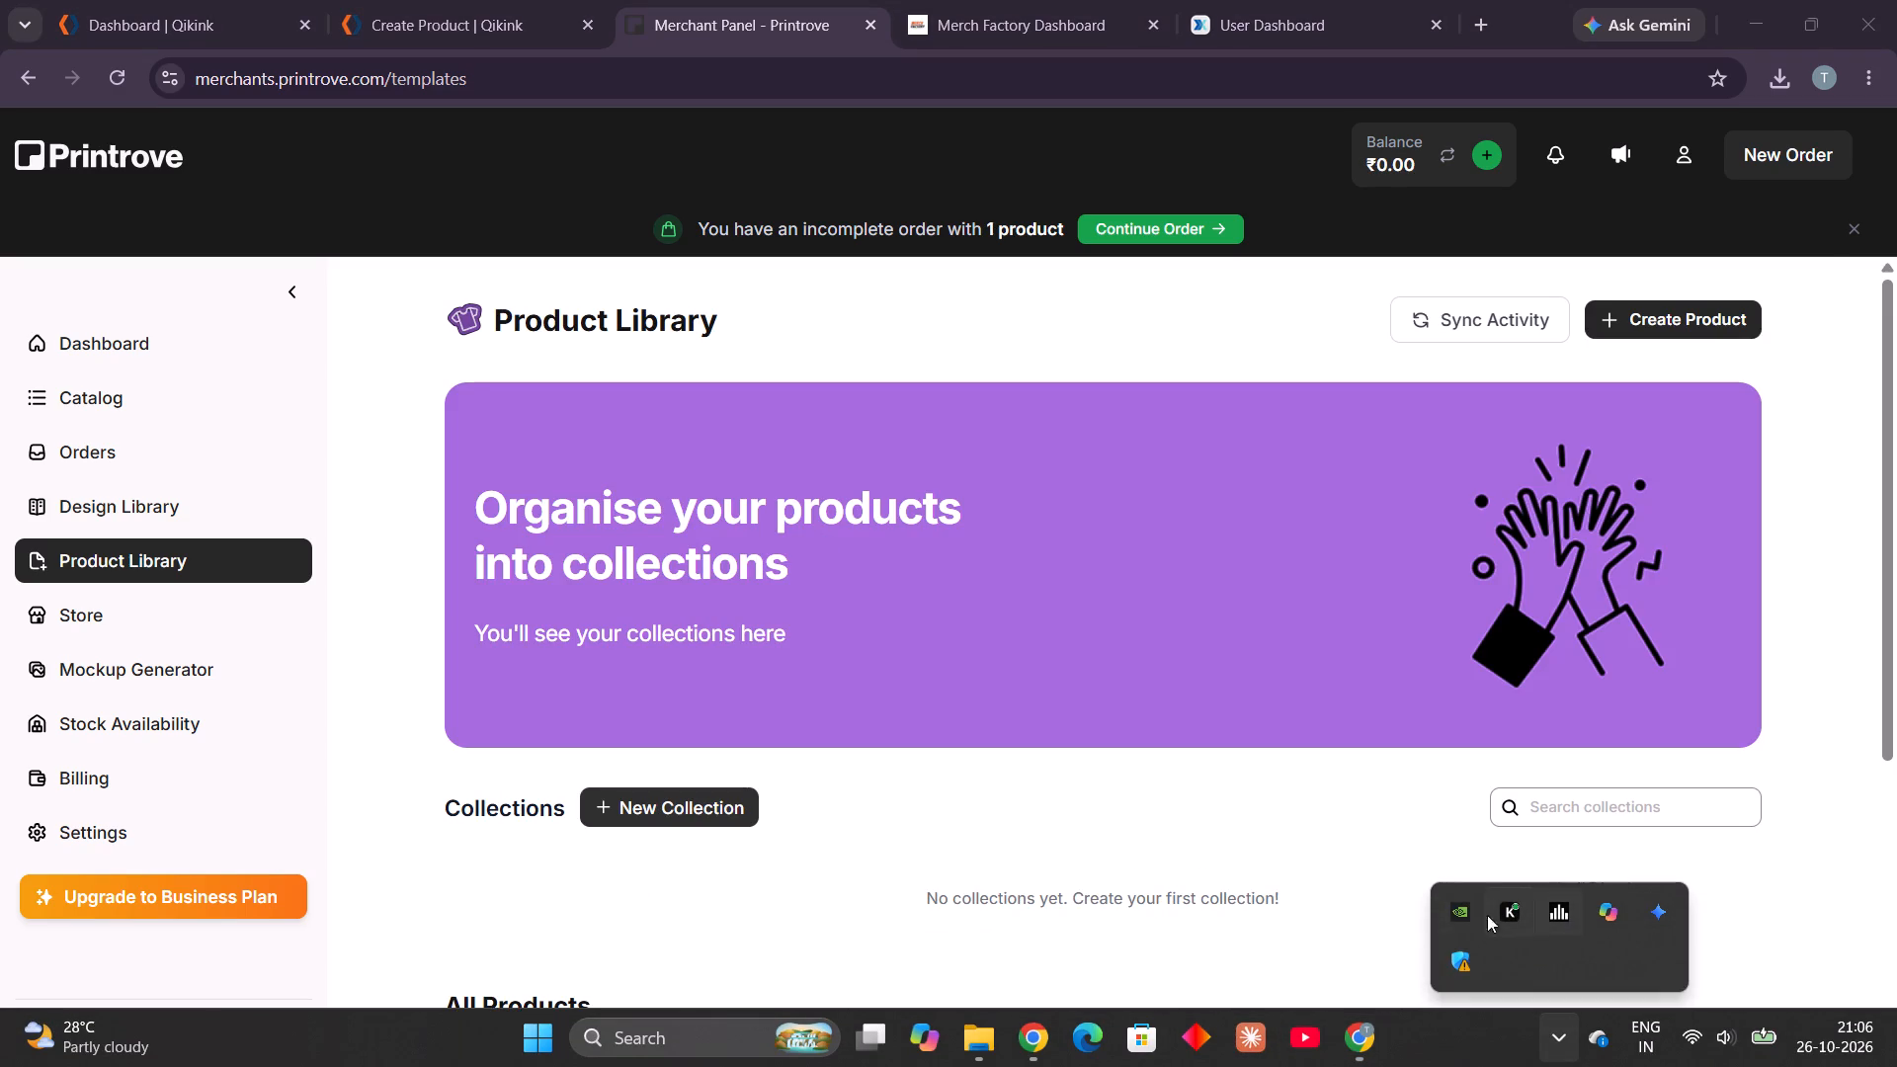
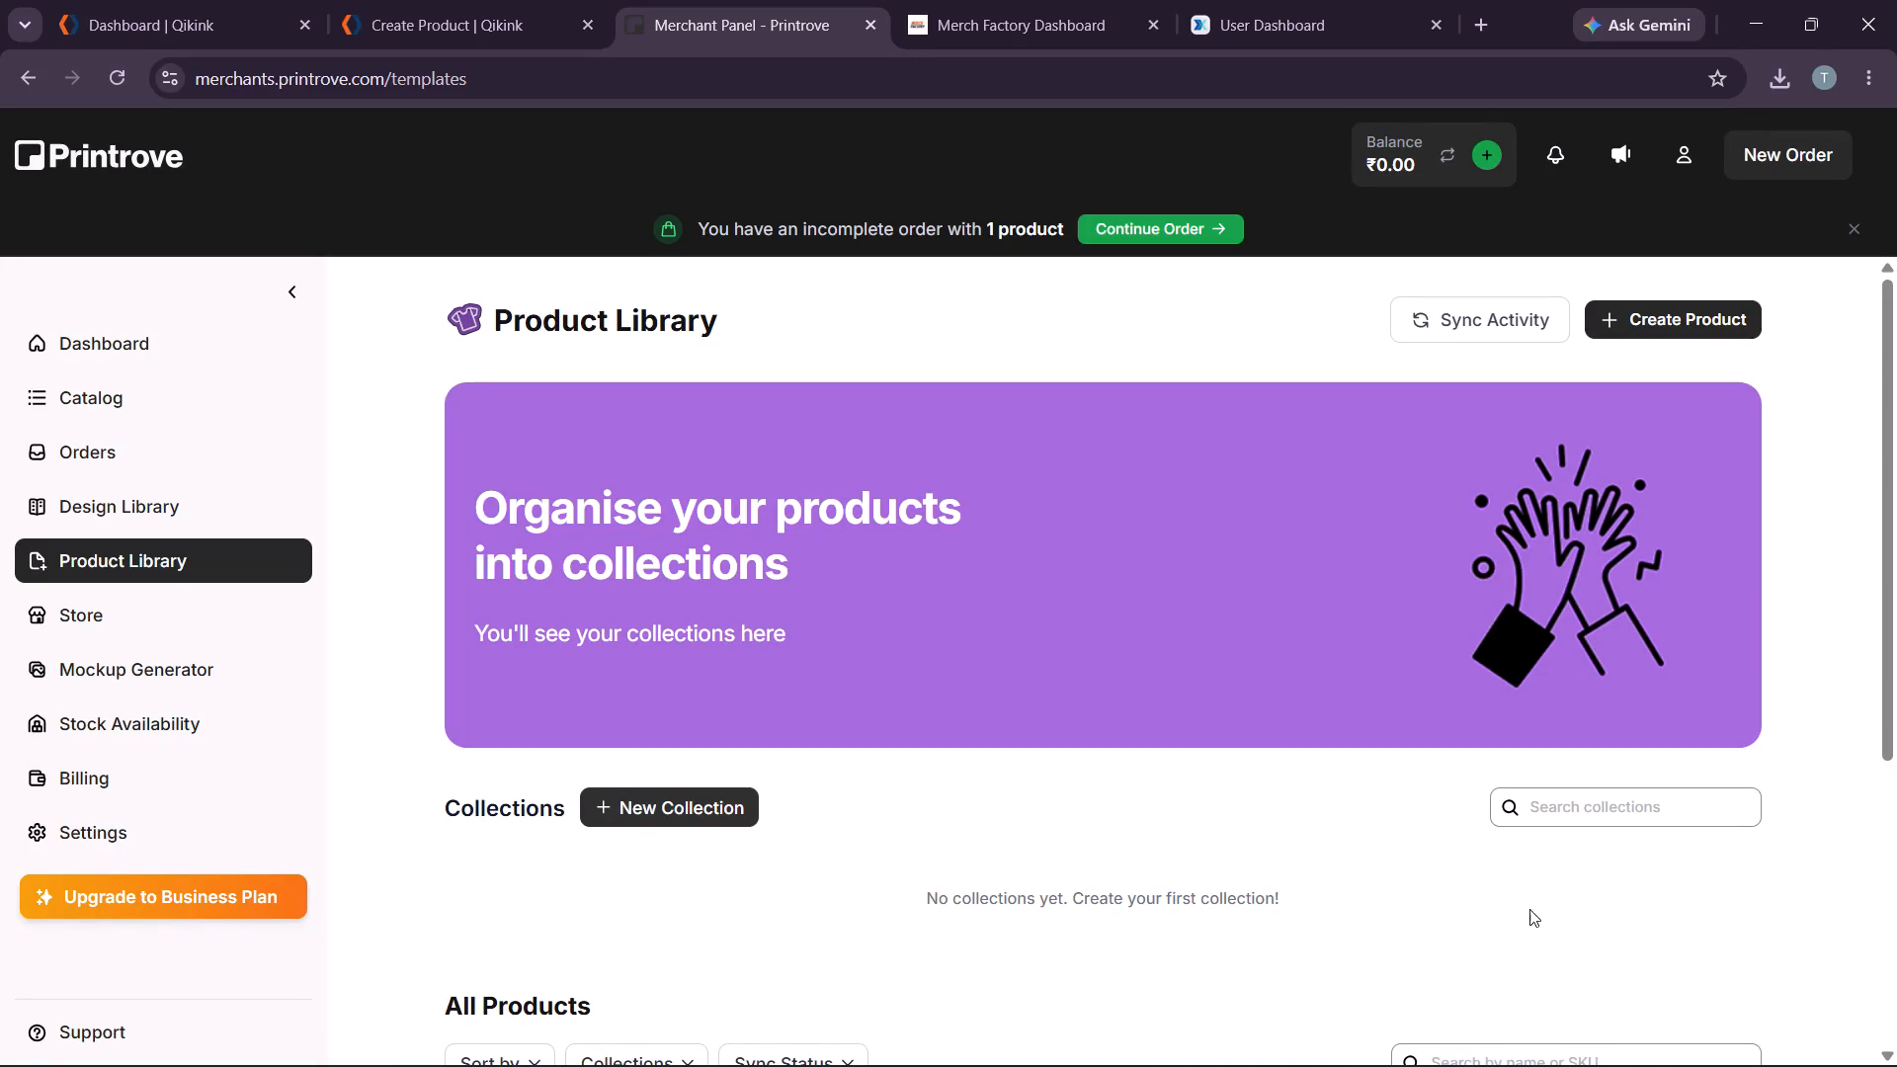
Find Oversized Tshirts in the product catalog and start a new product template for it in the design editor.
scroll(1464, 785, "down", 2)
scroll(973, 720, "down", 2)
scroll(835, 826, "down", 2)
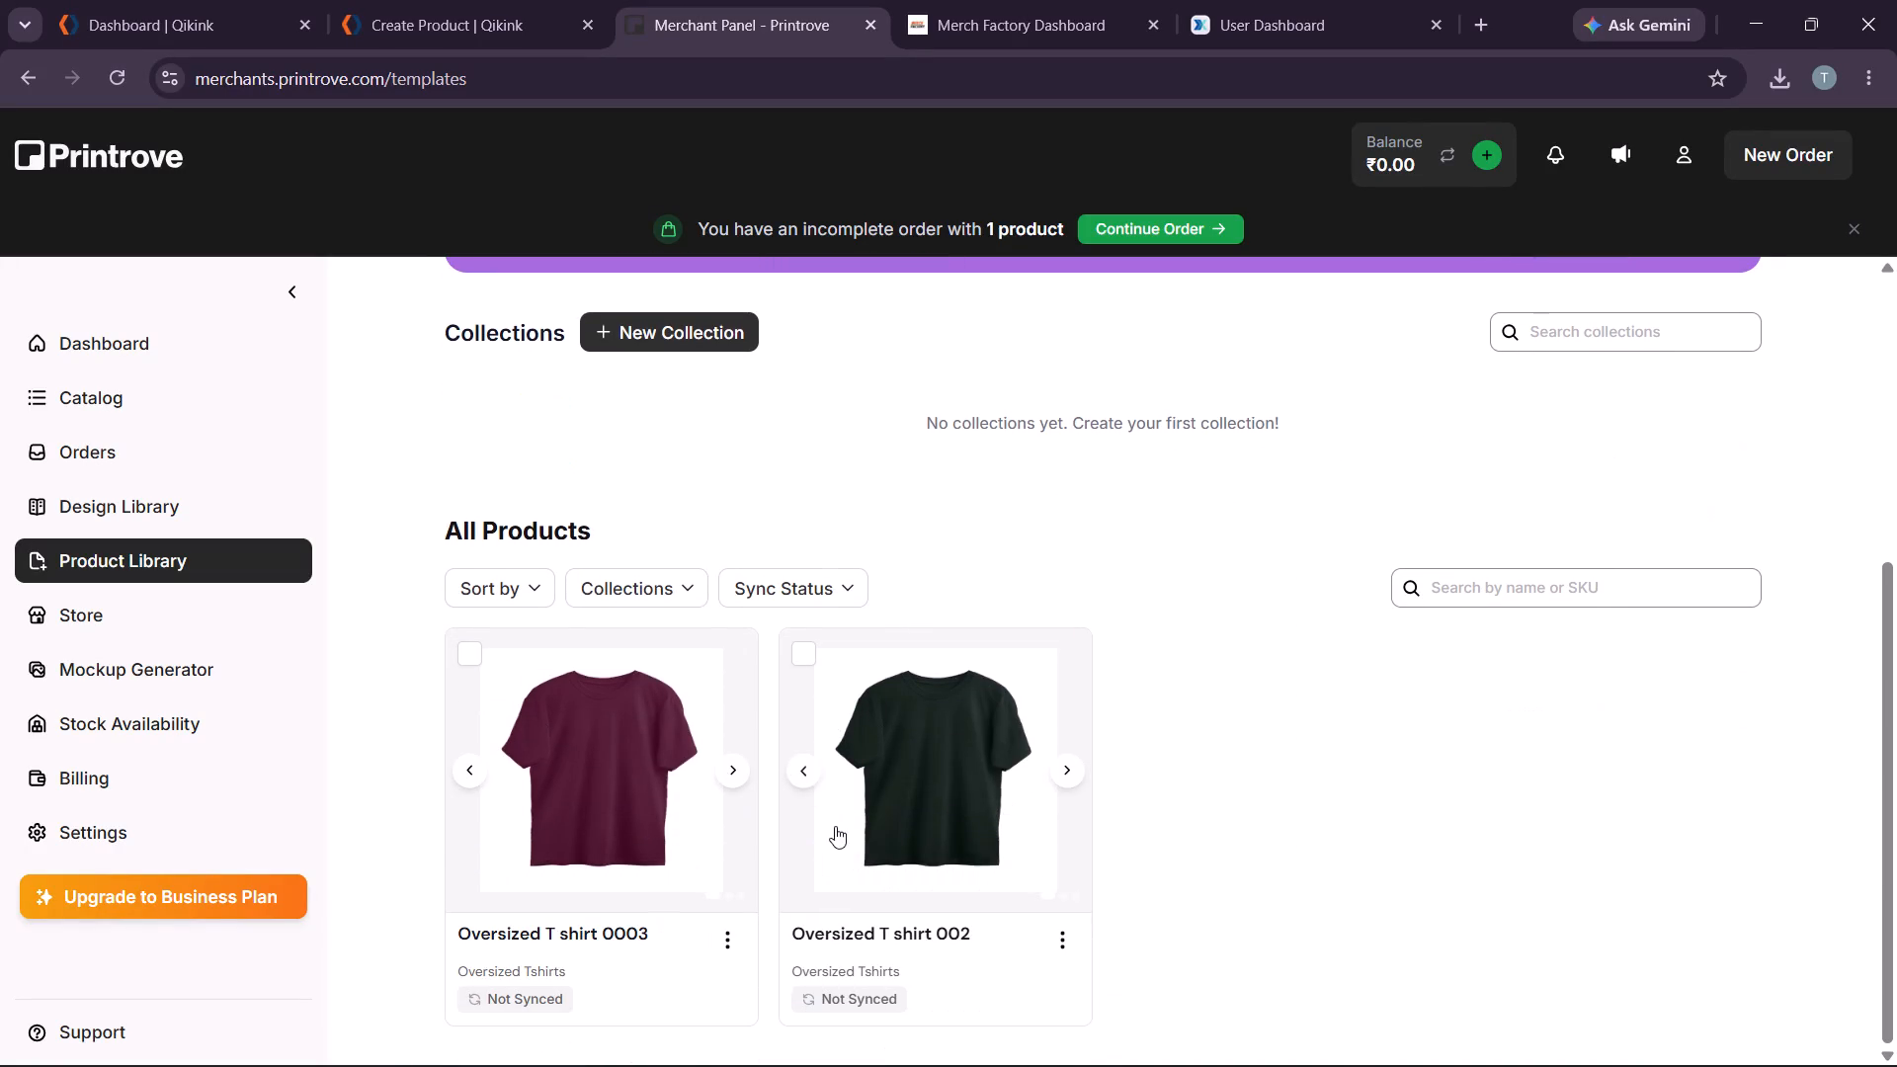
left_click(108, 395)
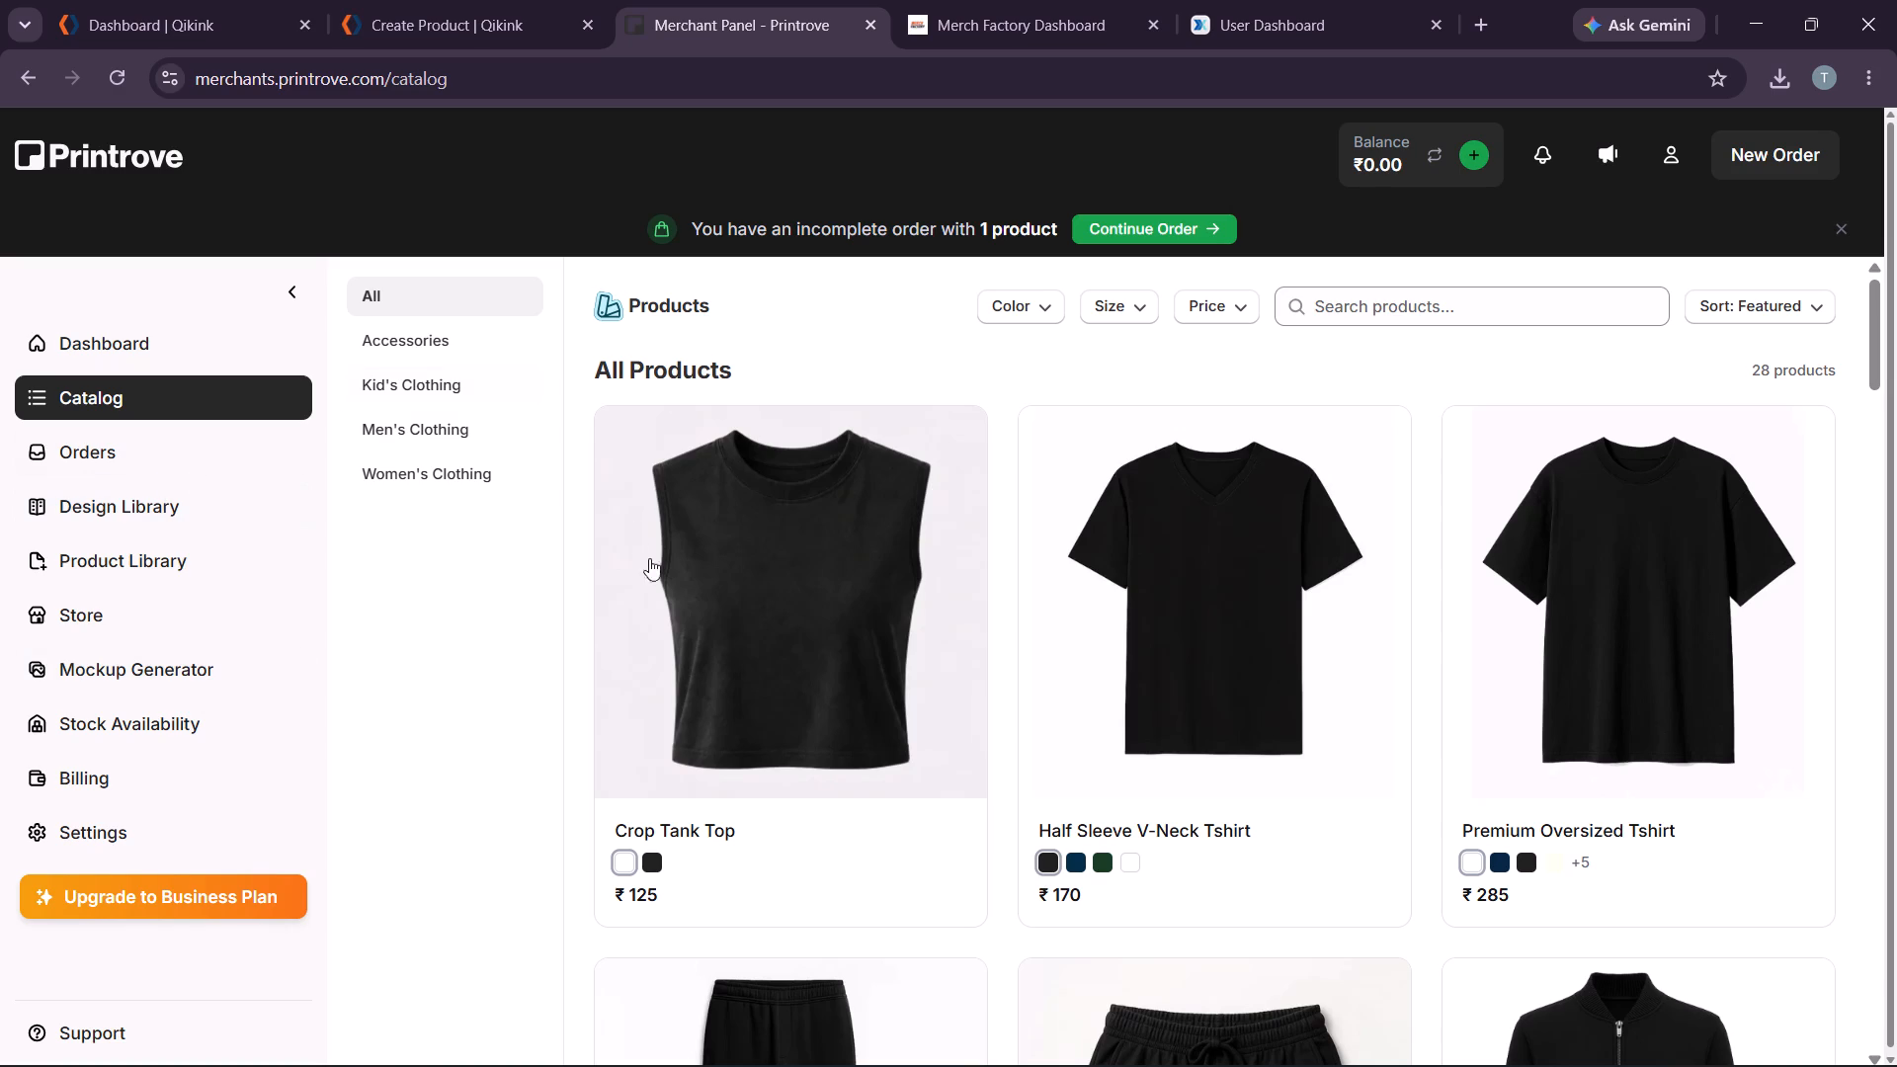
scroll(1157, 819, "down", 7)
scroll(908, 822, "down", 3)
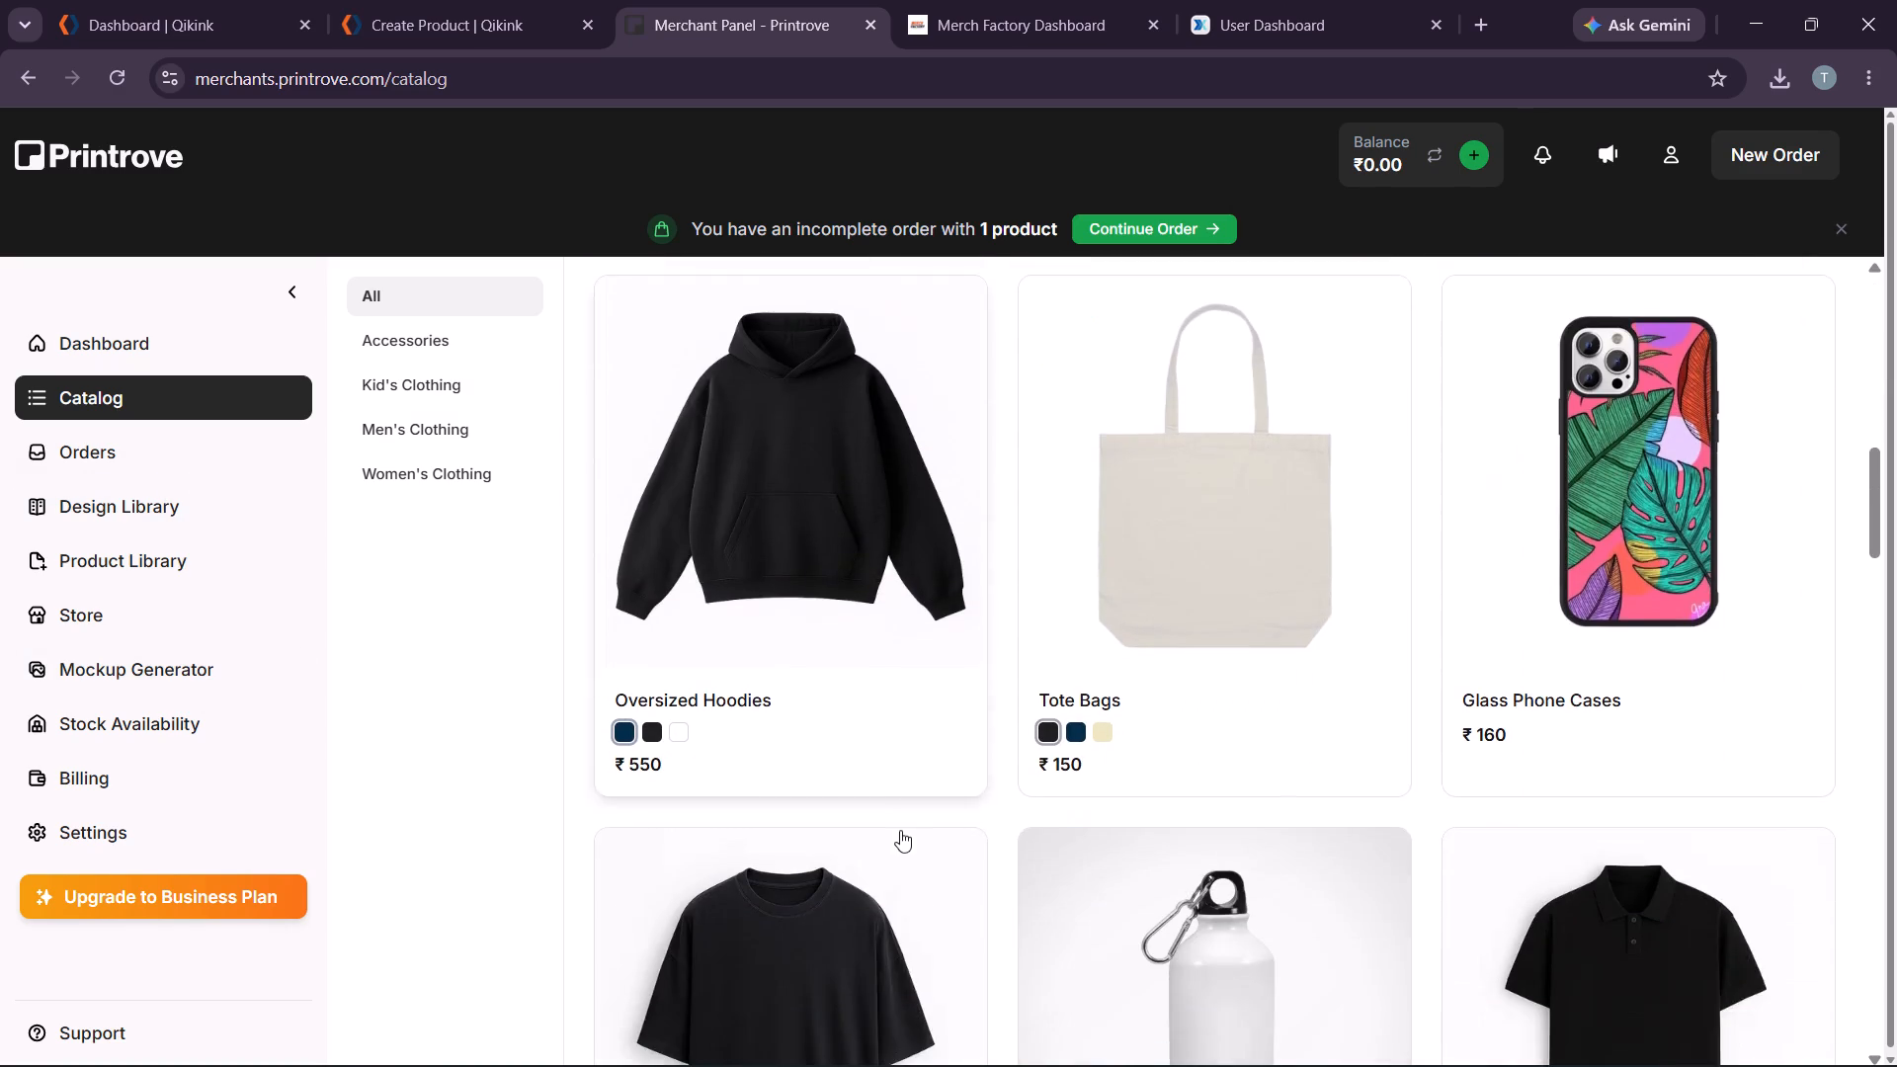
scroll(899, 832, "down", 3)
left_click(760, 744)
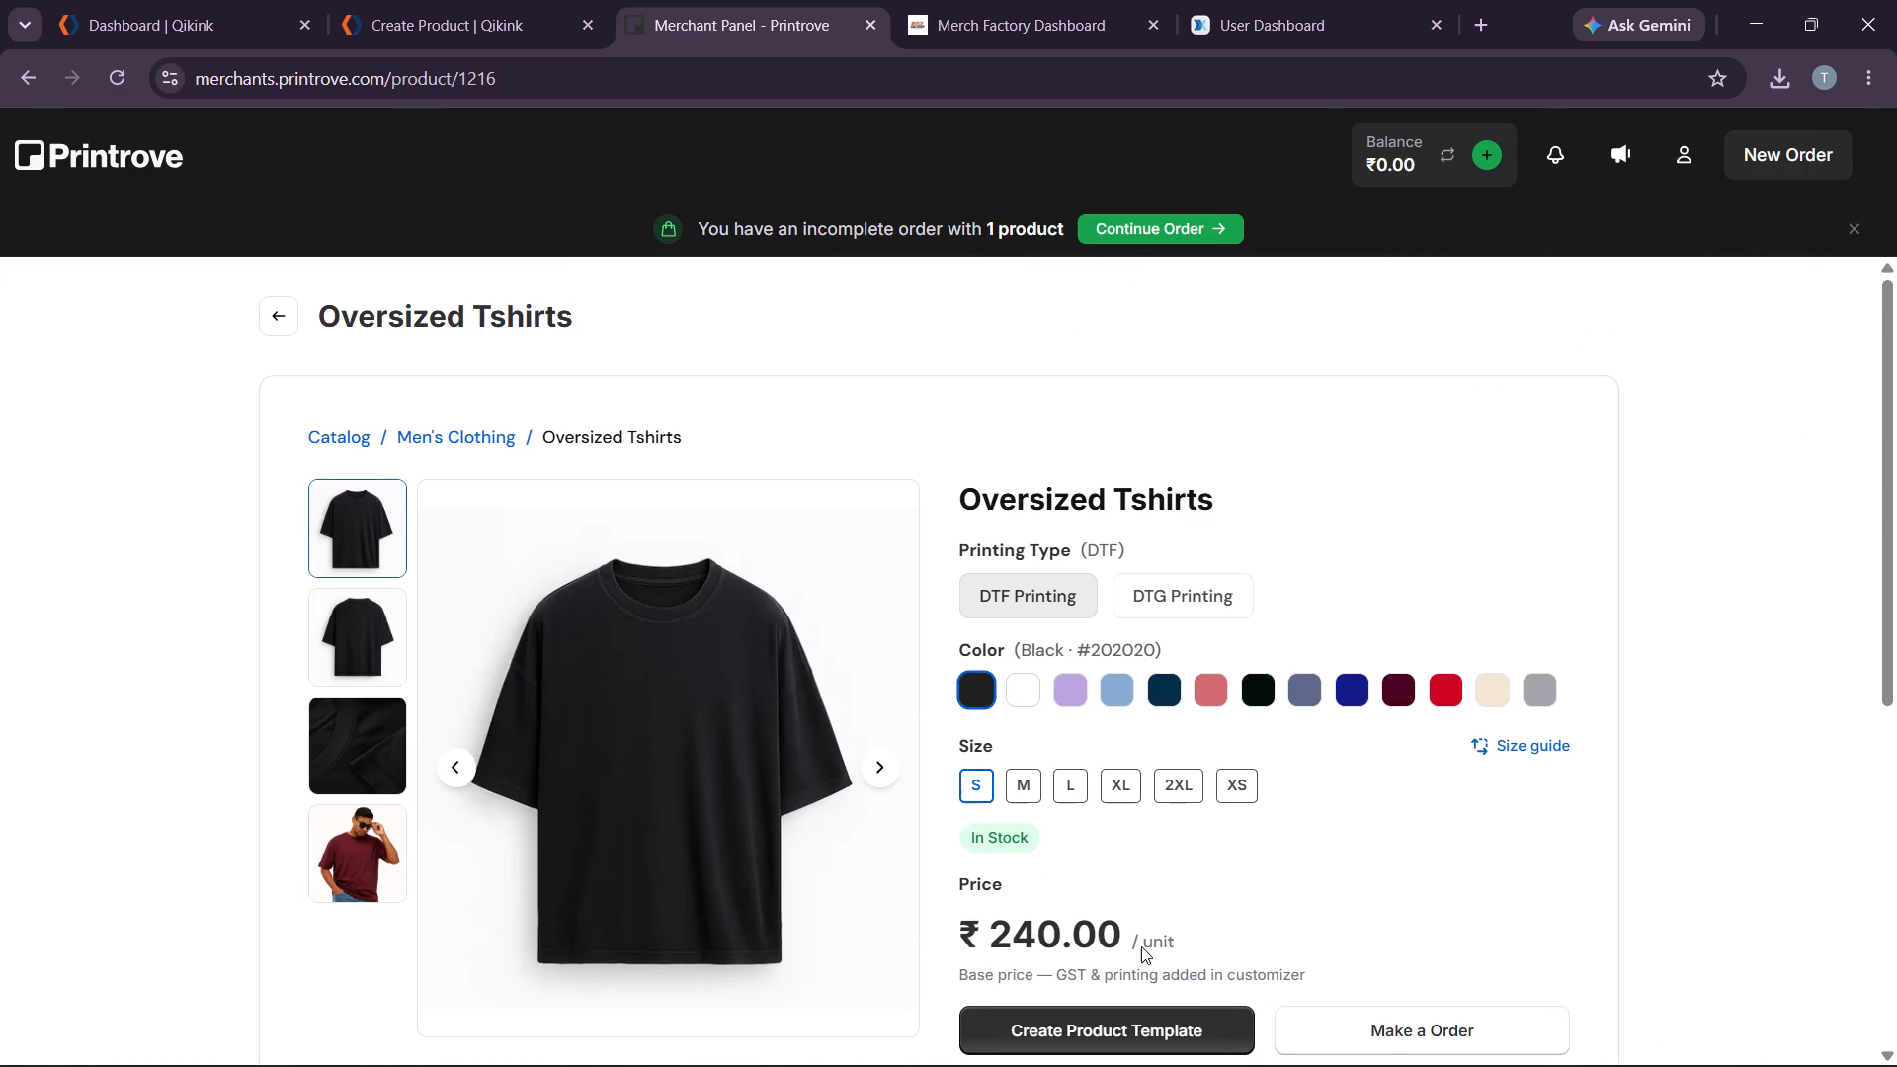
scroll(1148, 985, "down", 2)
left_click(1086, 781)
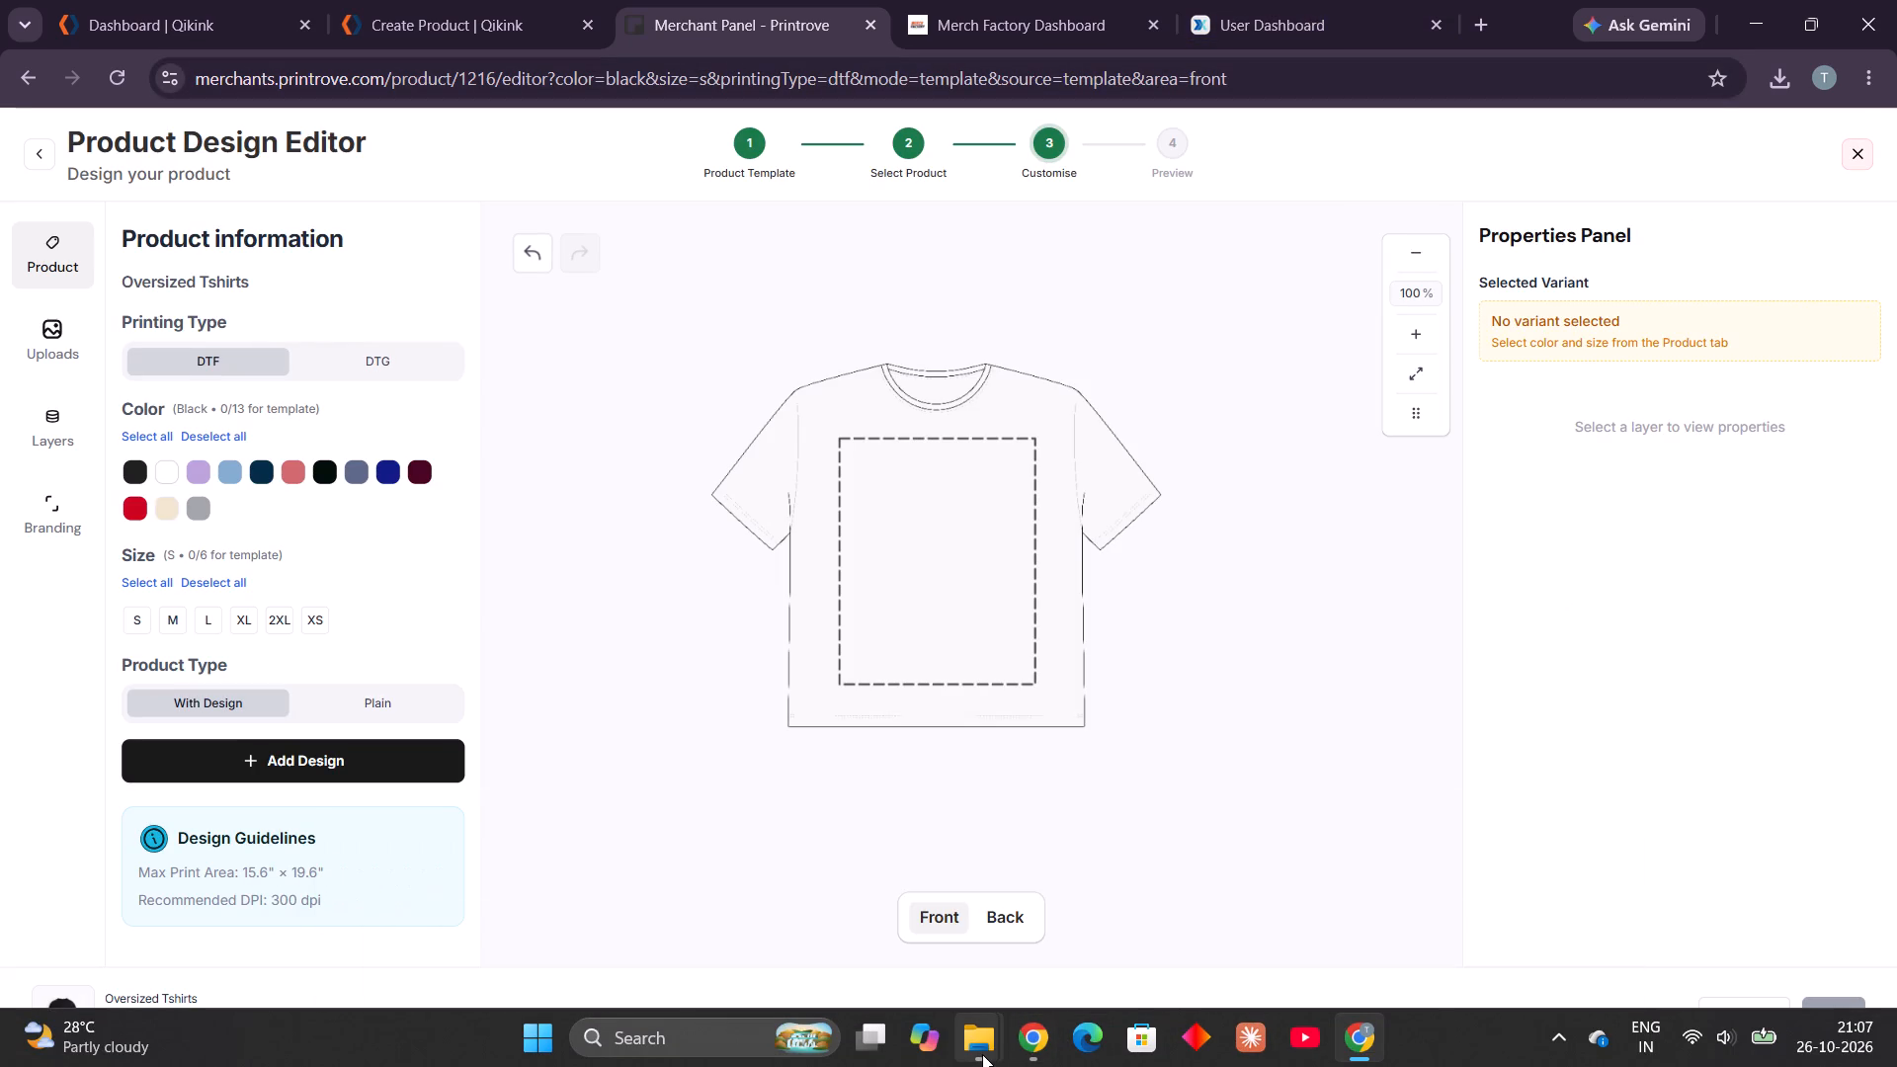
Switch to File Explorer and view the download PNG image stored on New Volume (F:).
left_click(1501, 875)
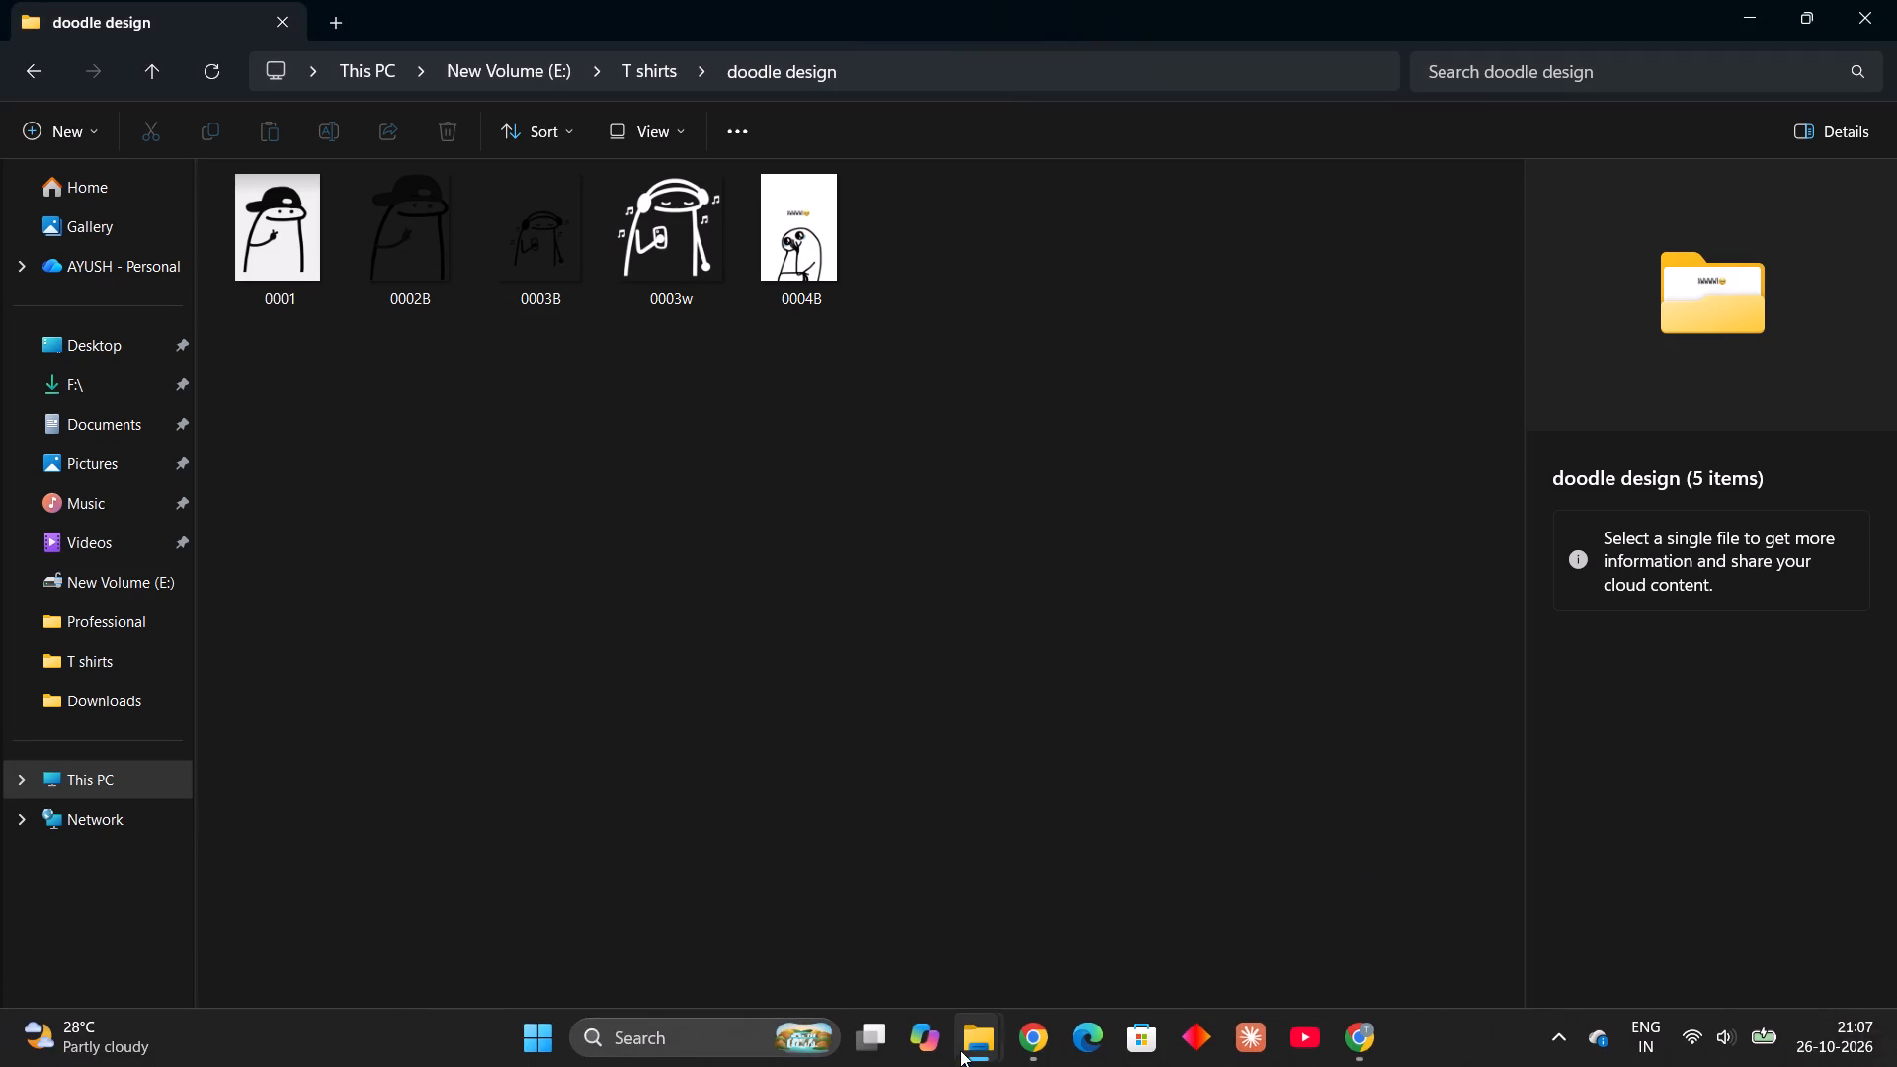
left_click(363, 886)
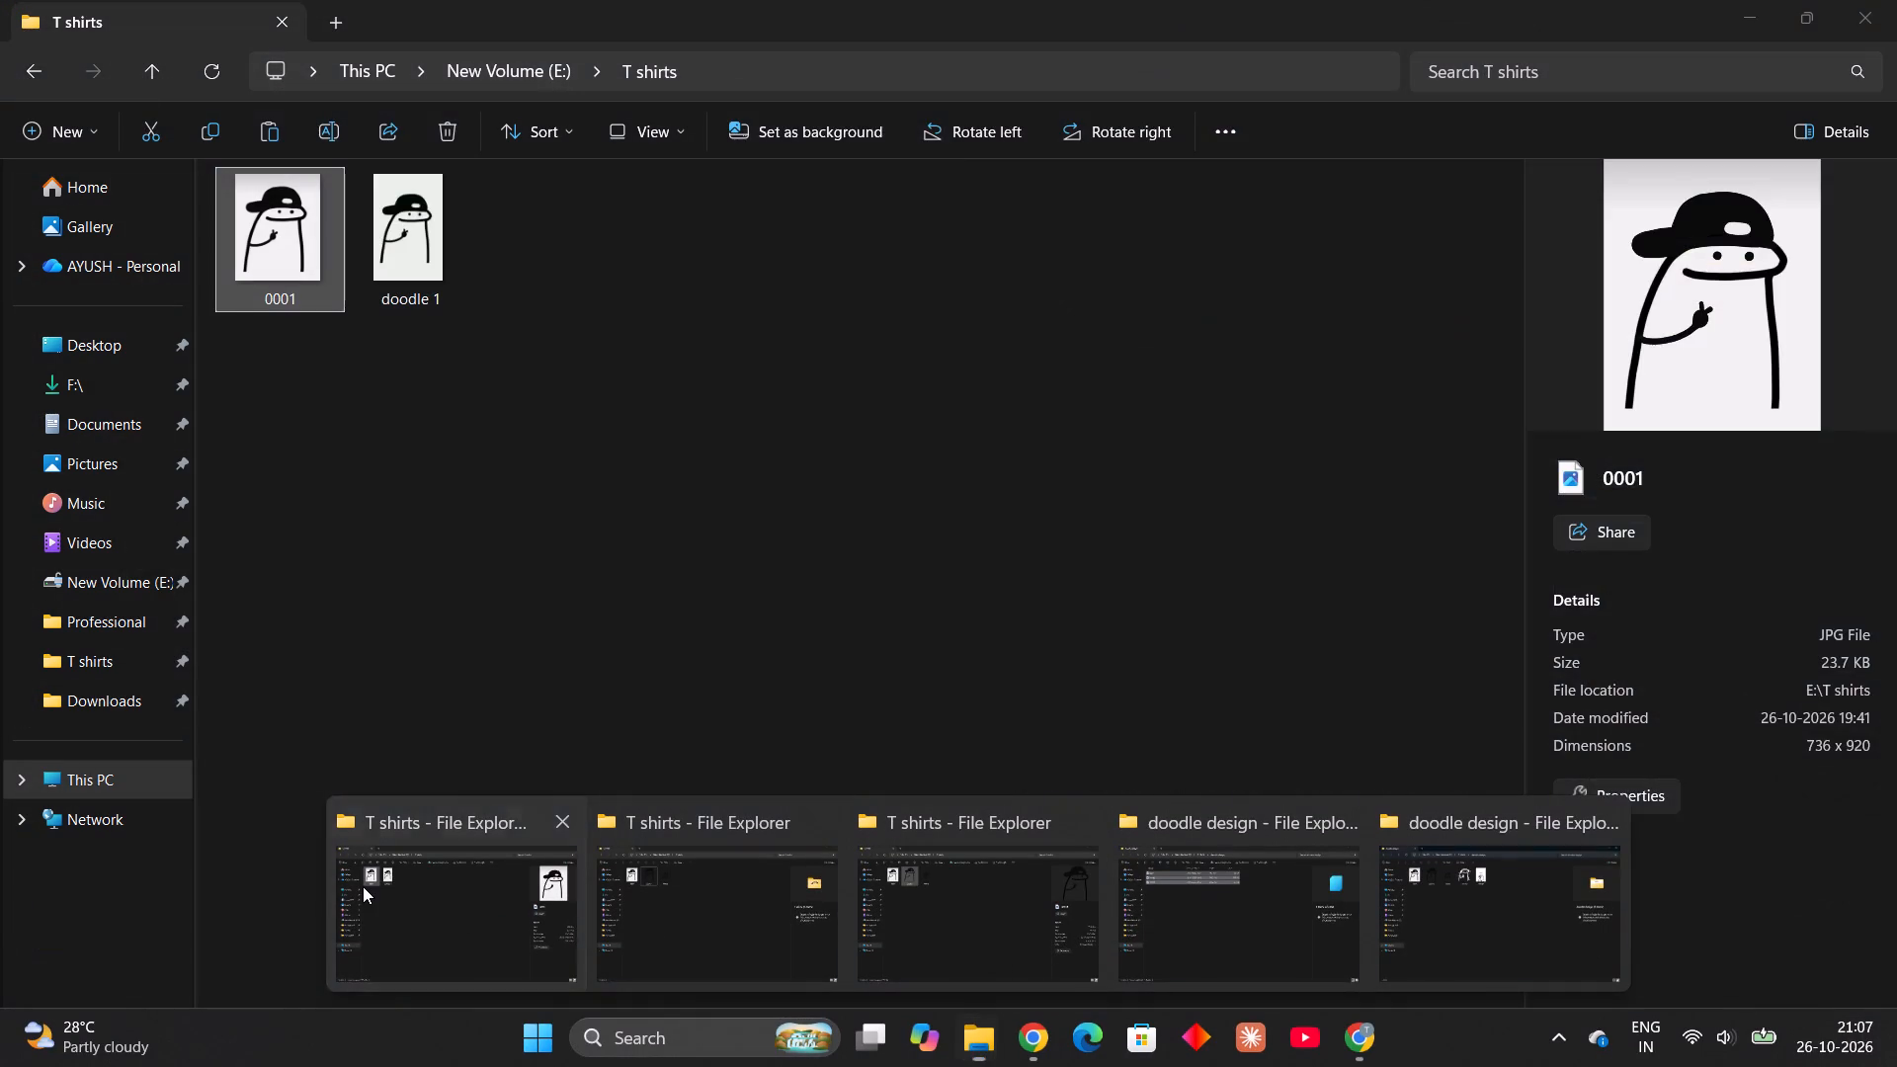
left_click(83, 769)
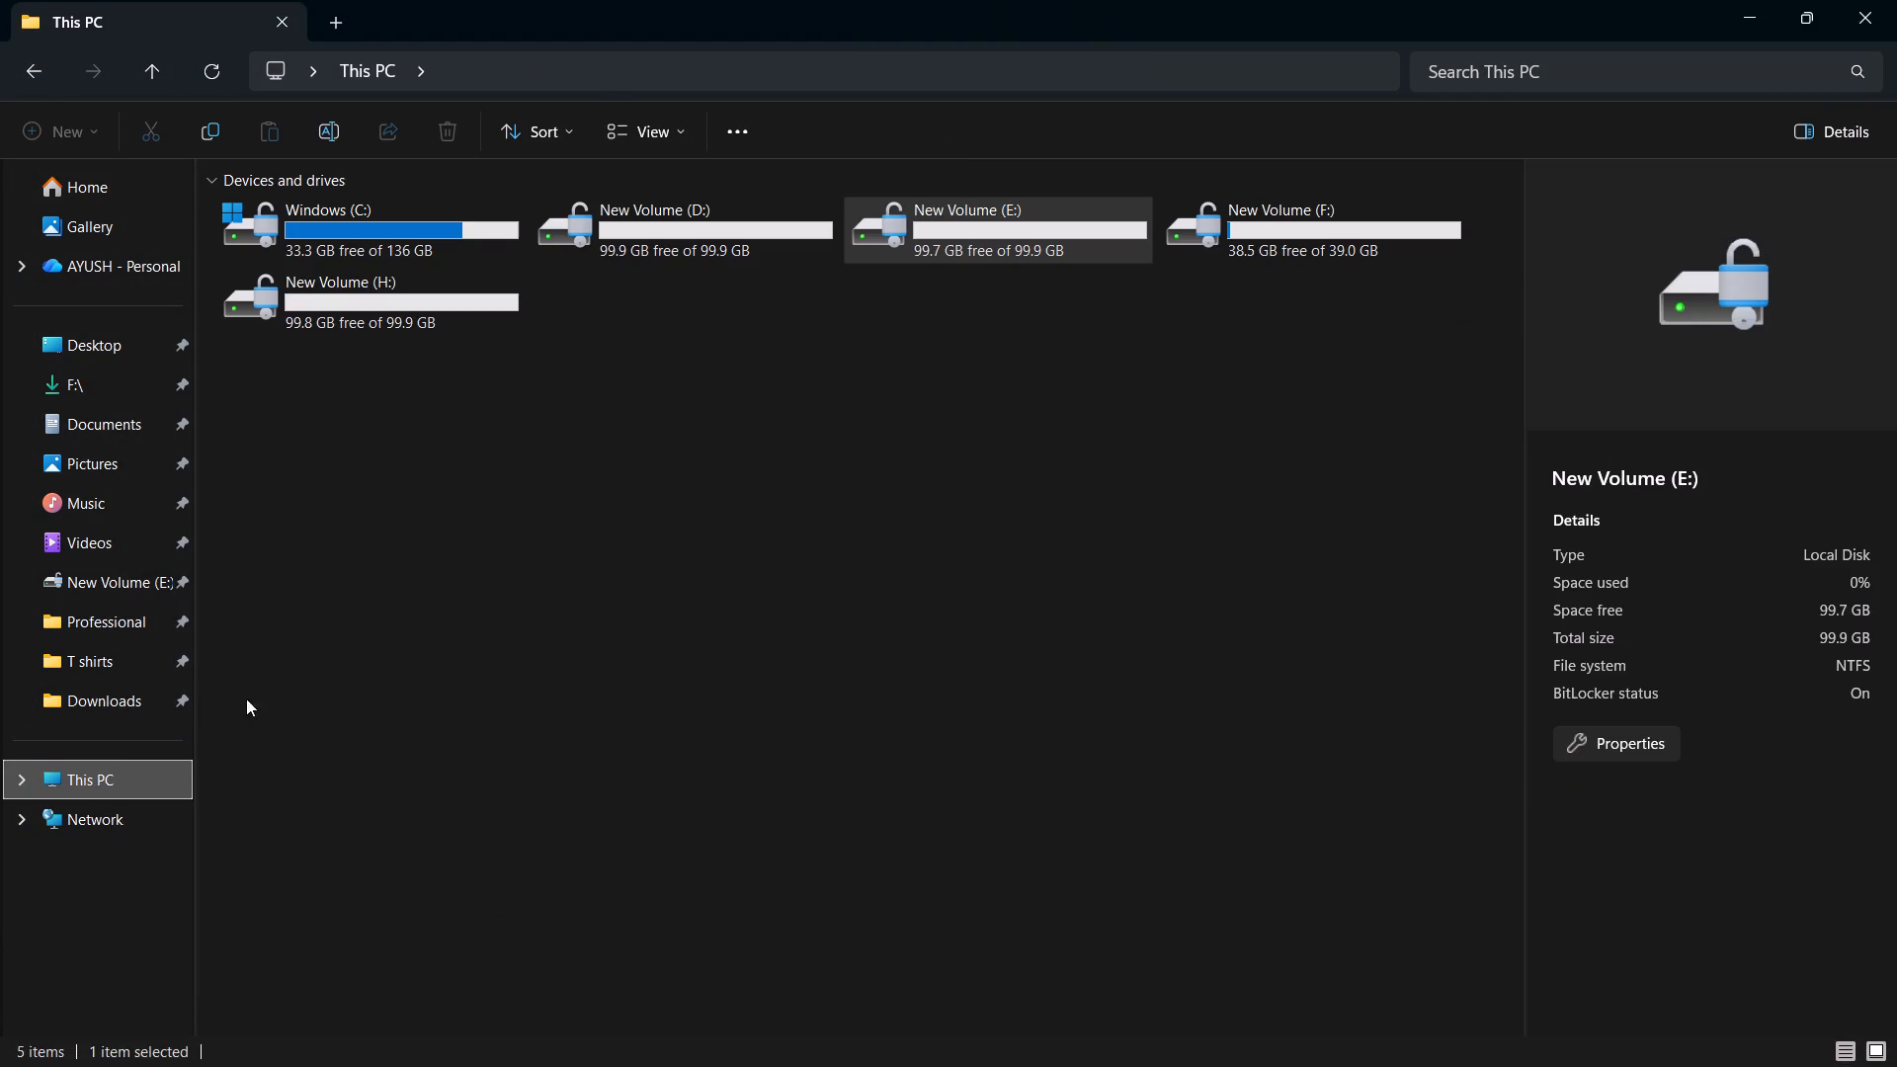
double_click(1251, 264)
double_click(1279, 228)
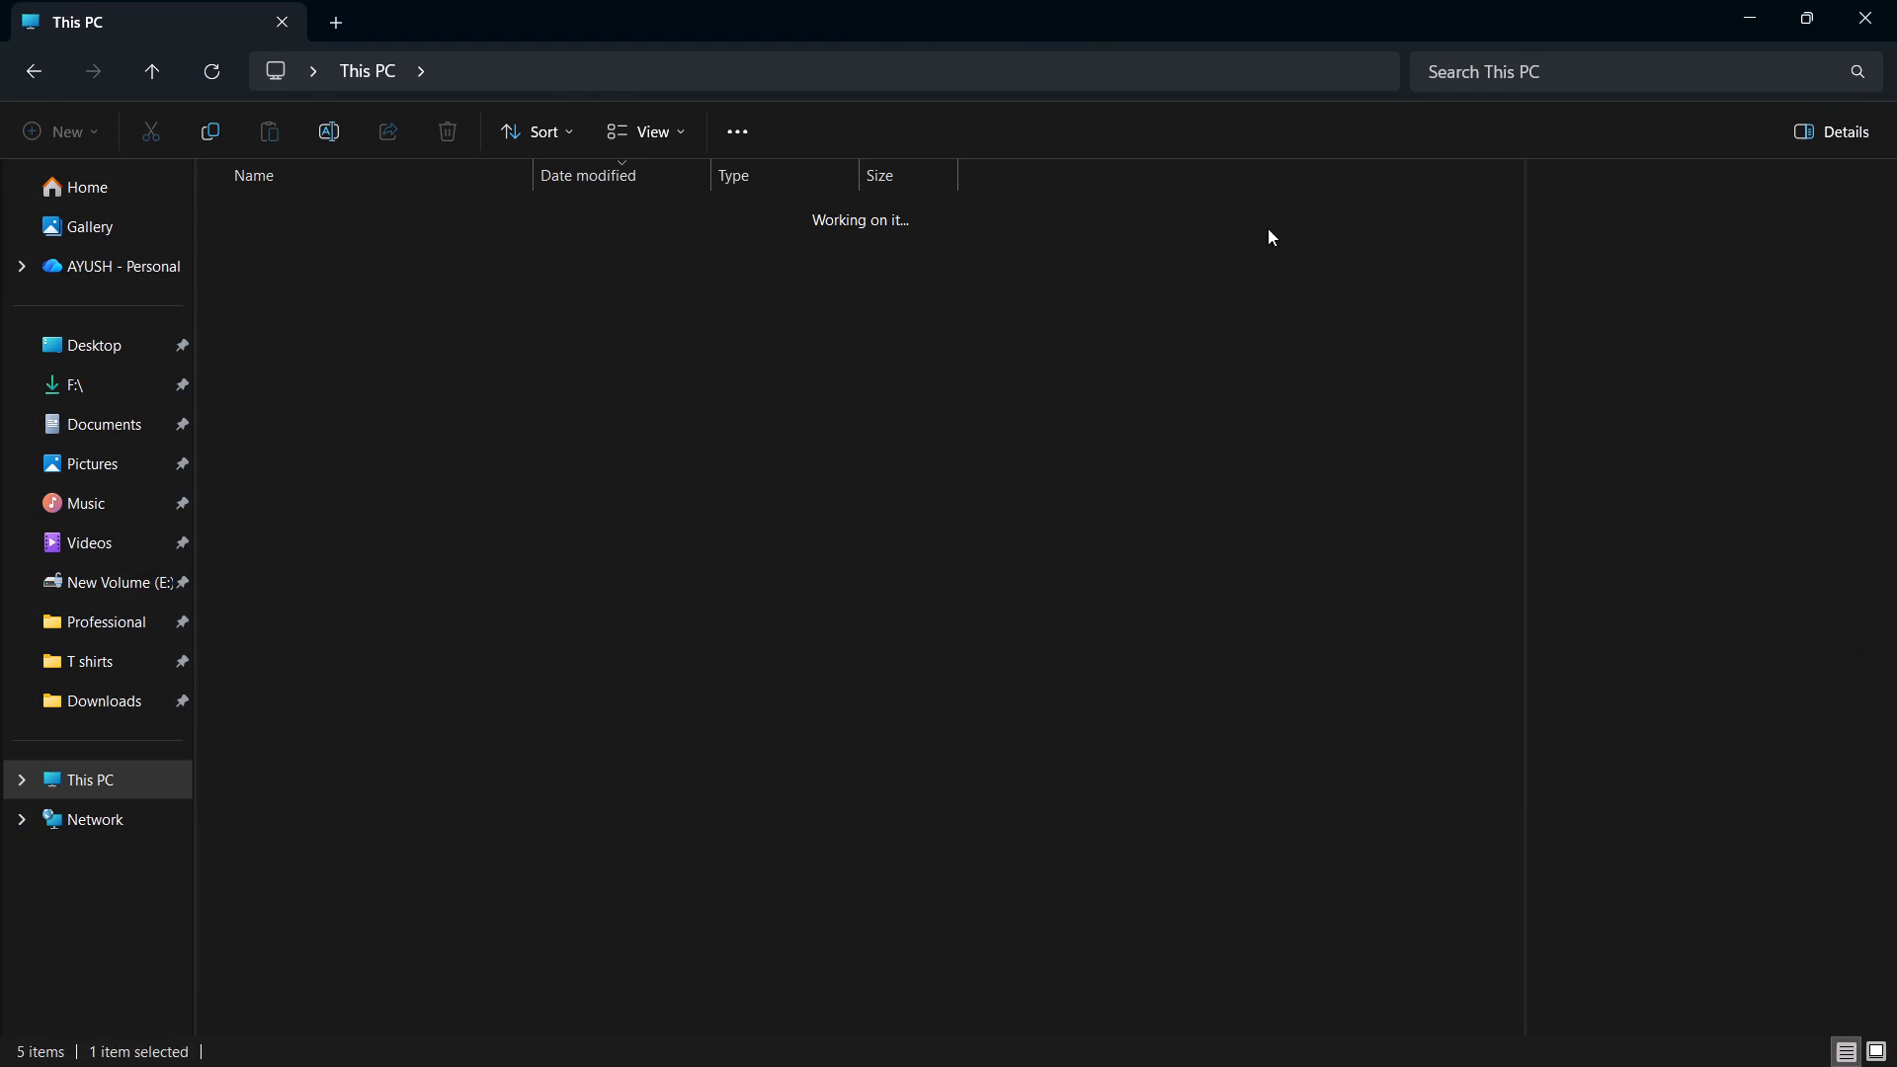
double_click(394, 229)
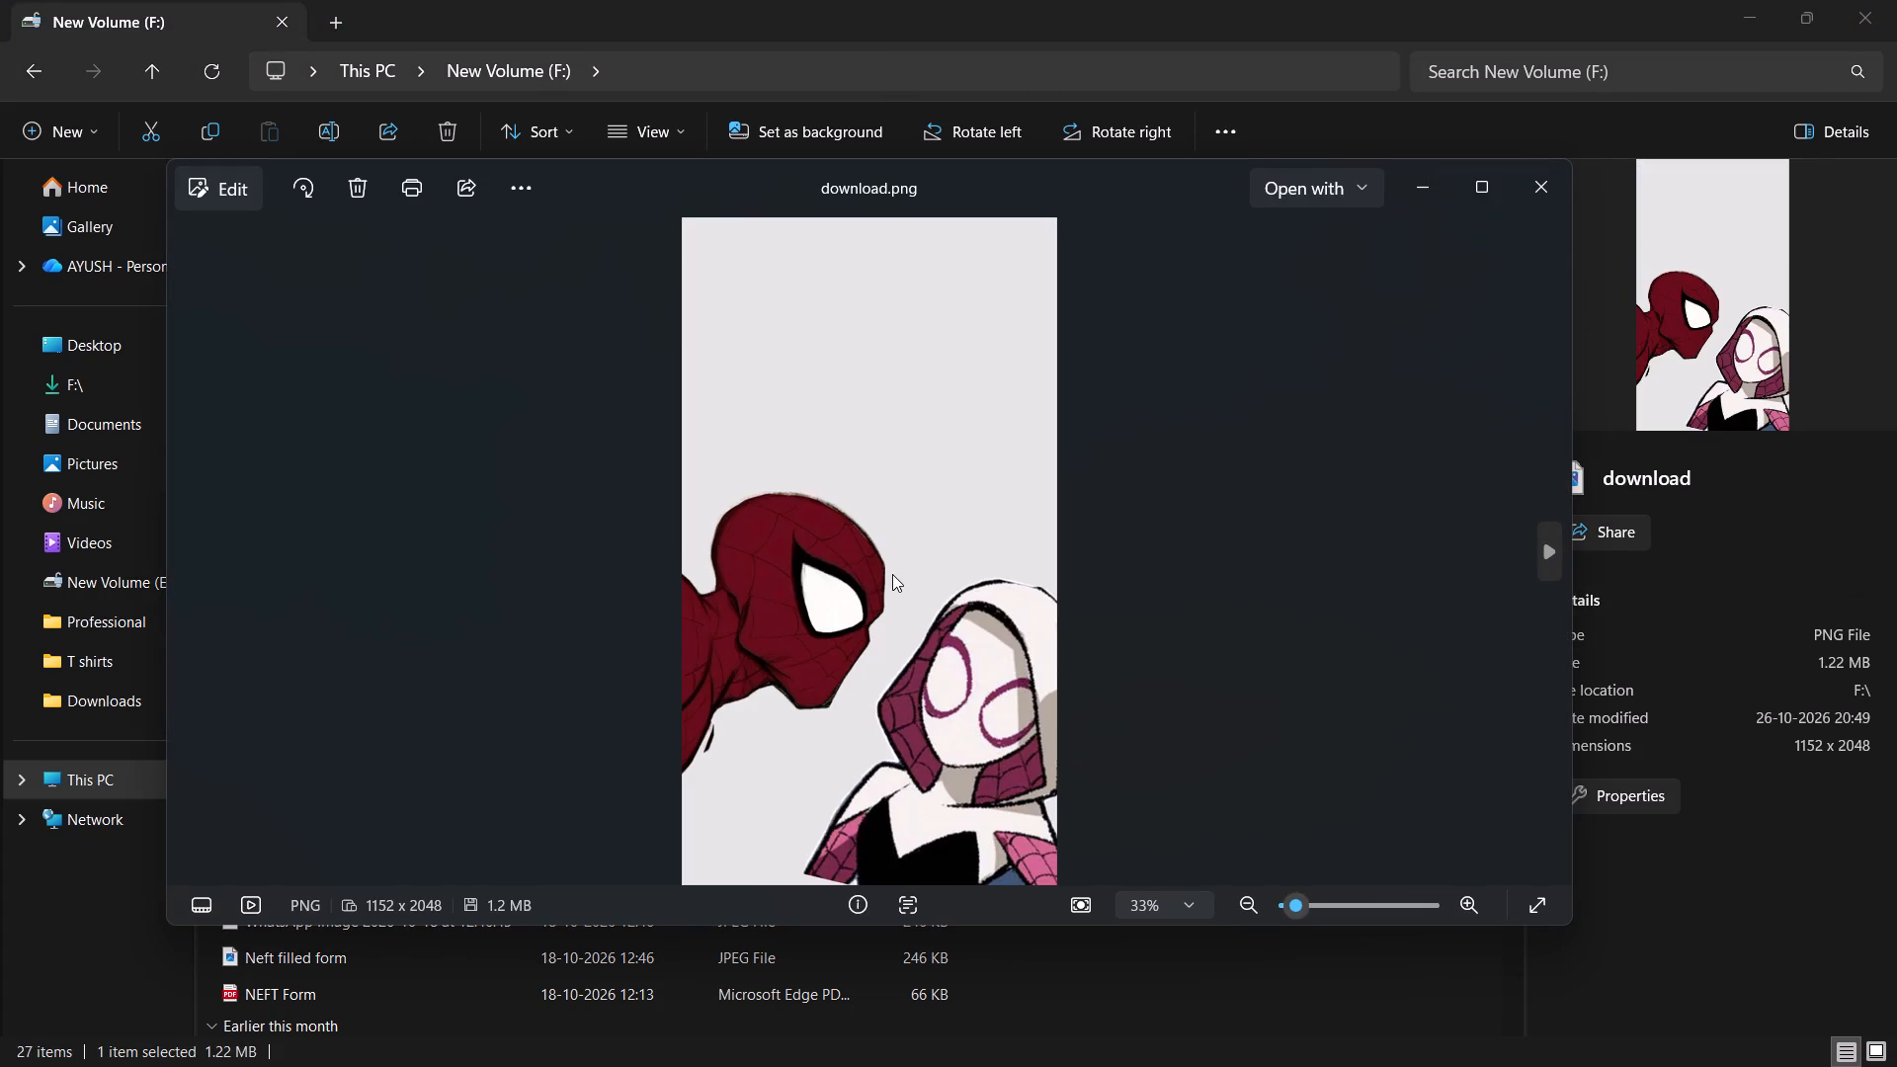
left_click(892, 574)
right_click(945, 460)
left_click(1395, 547)
left_click(1316, 440)
left_click(1554, 184)
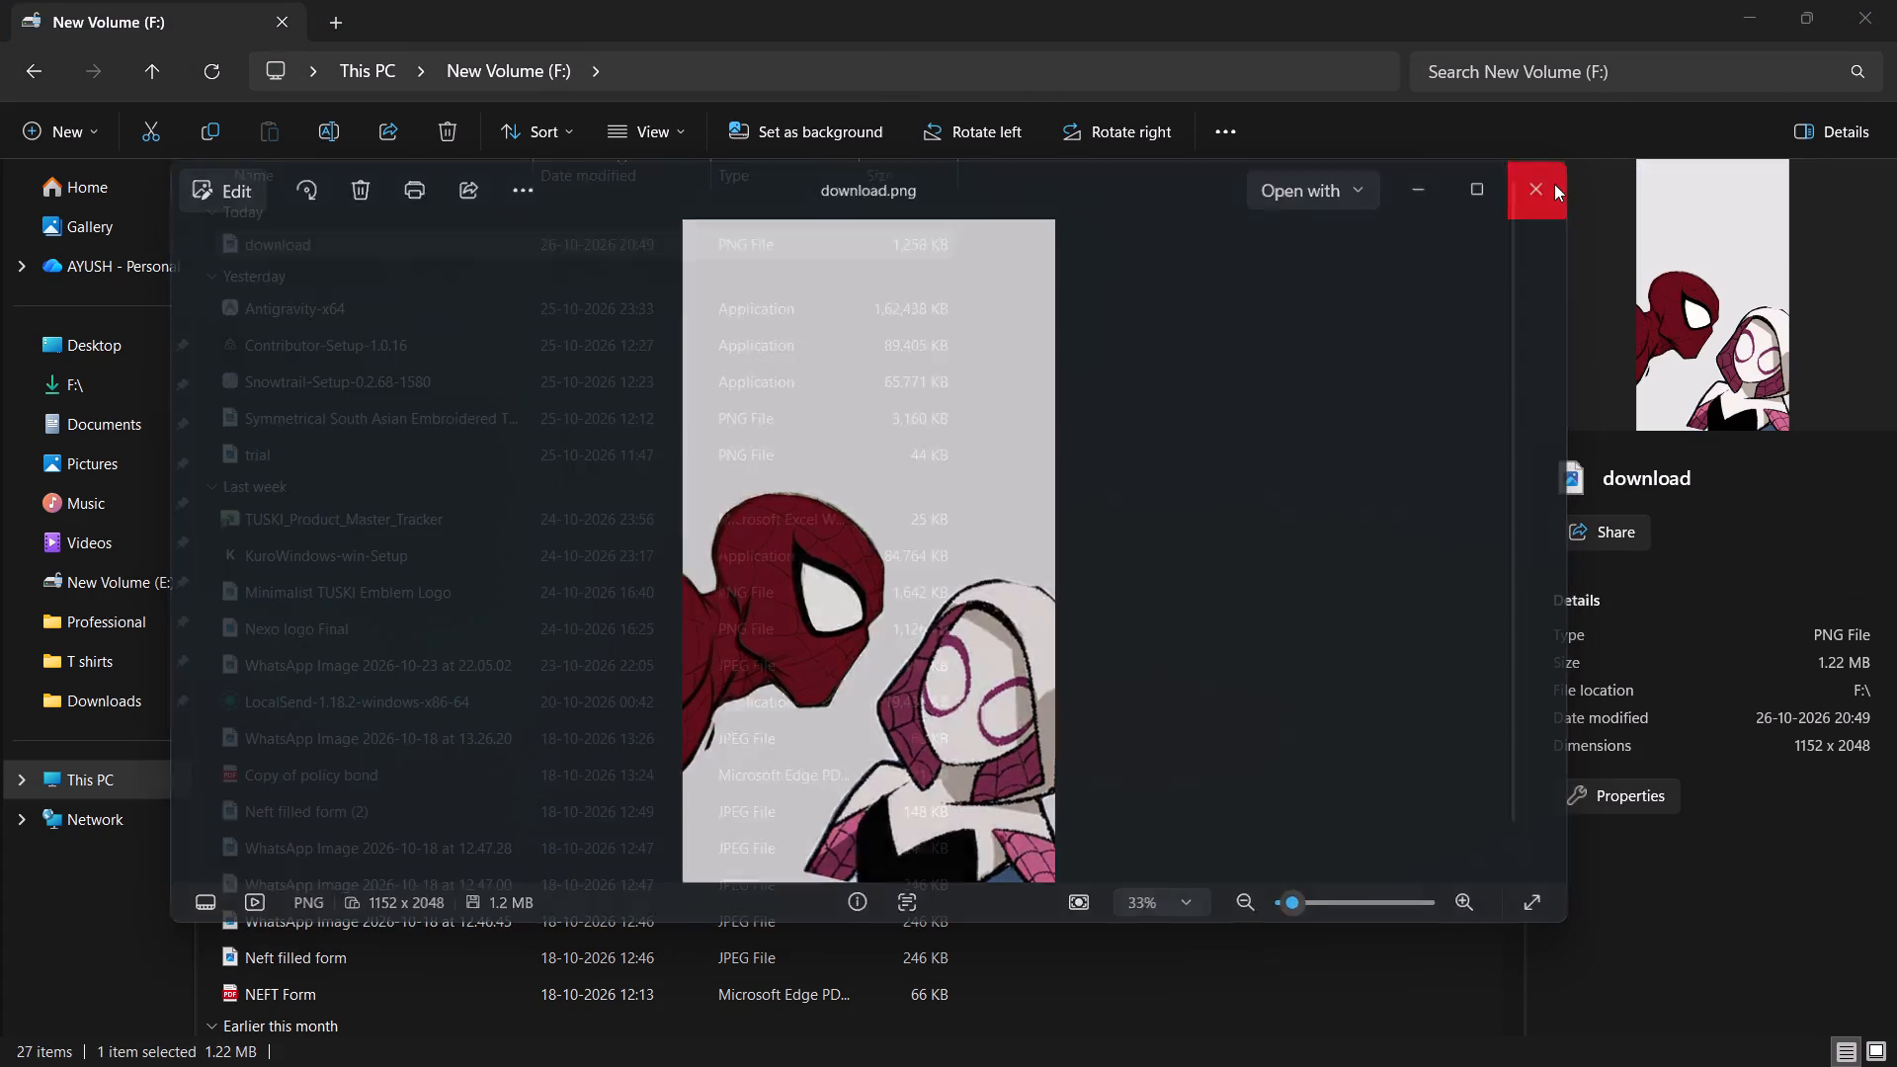
left_click(1738, 7)
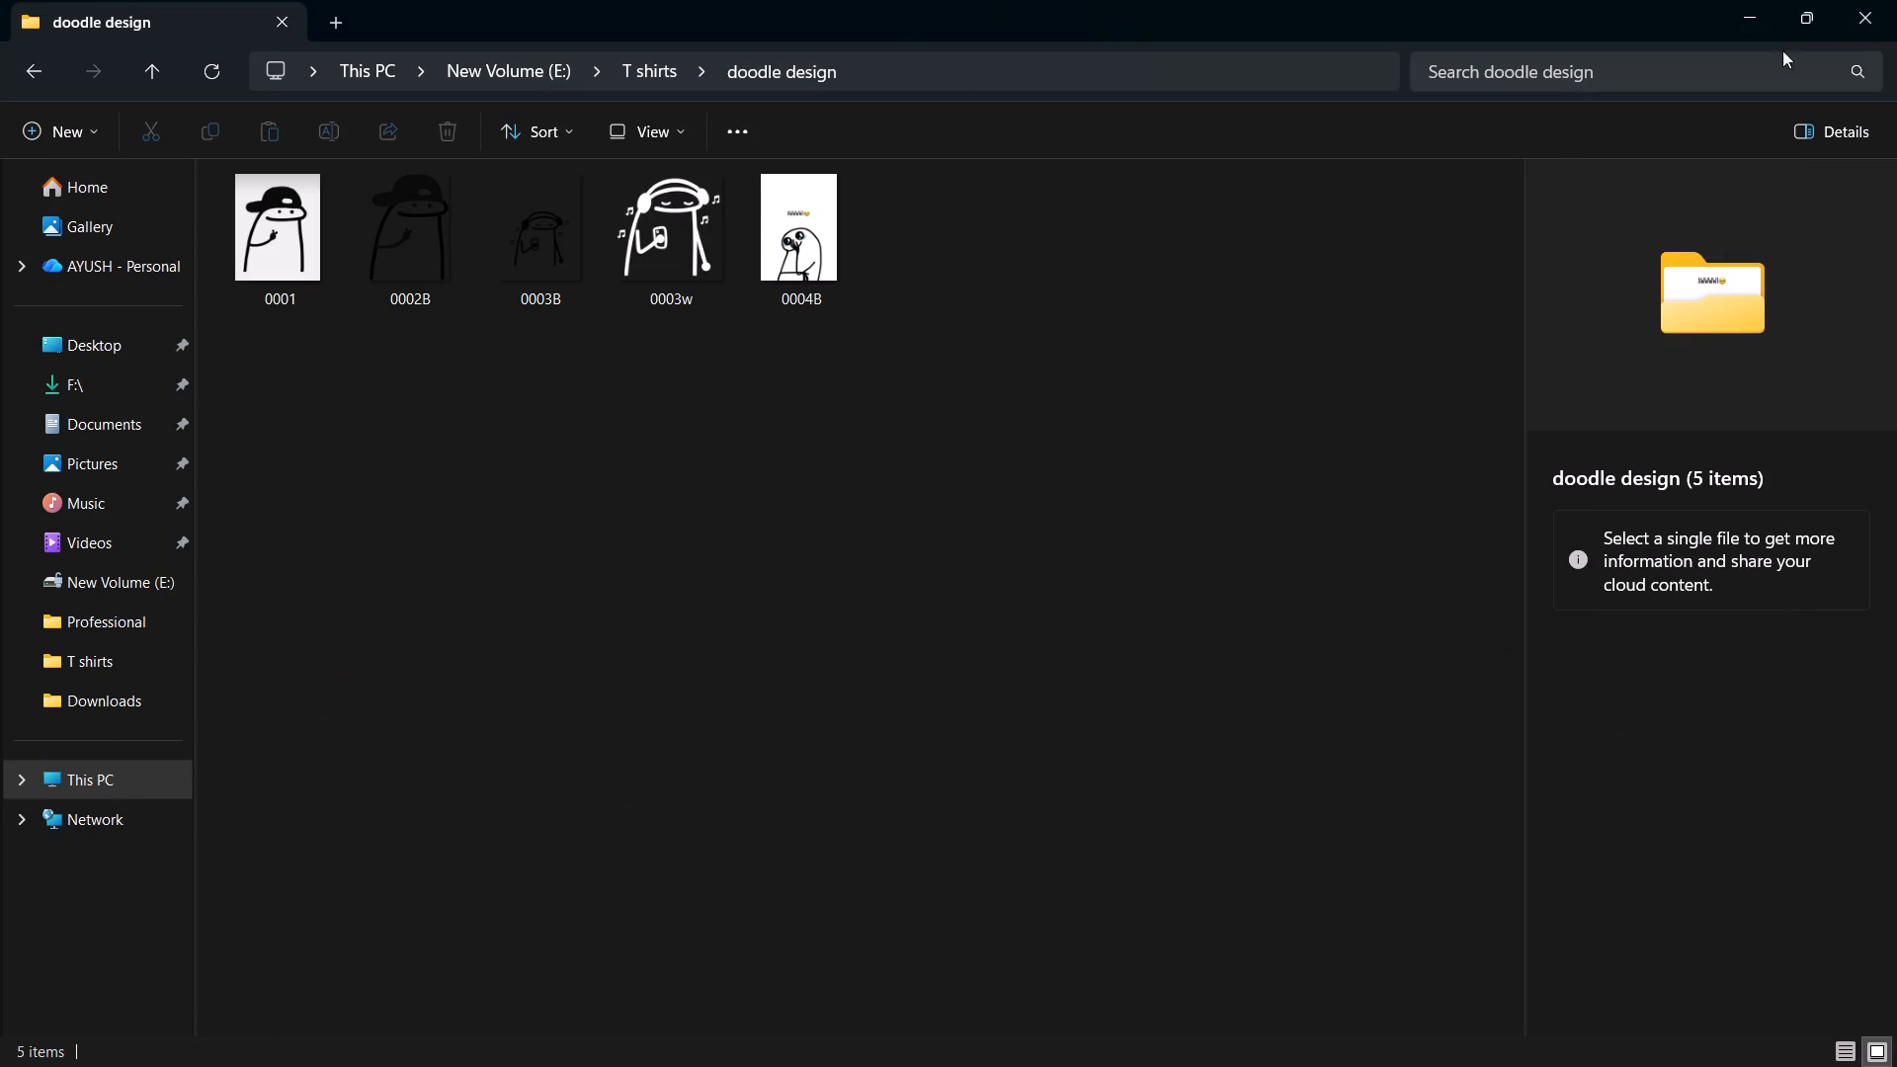
left_click(1761, 12)
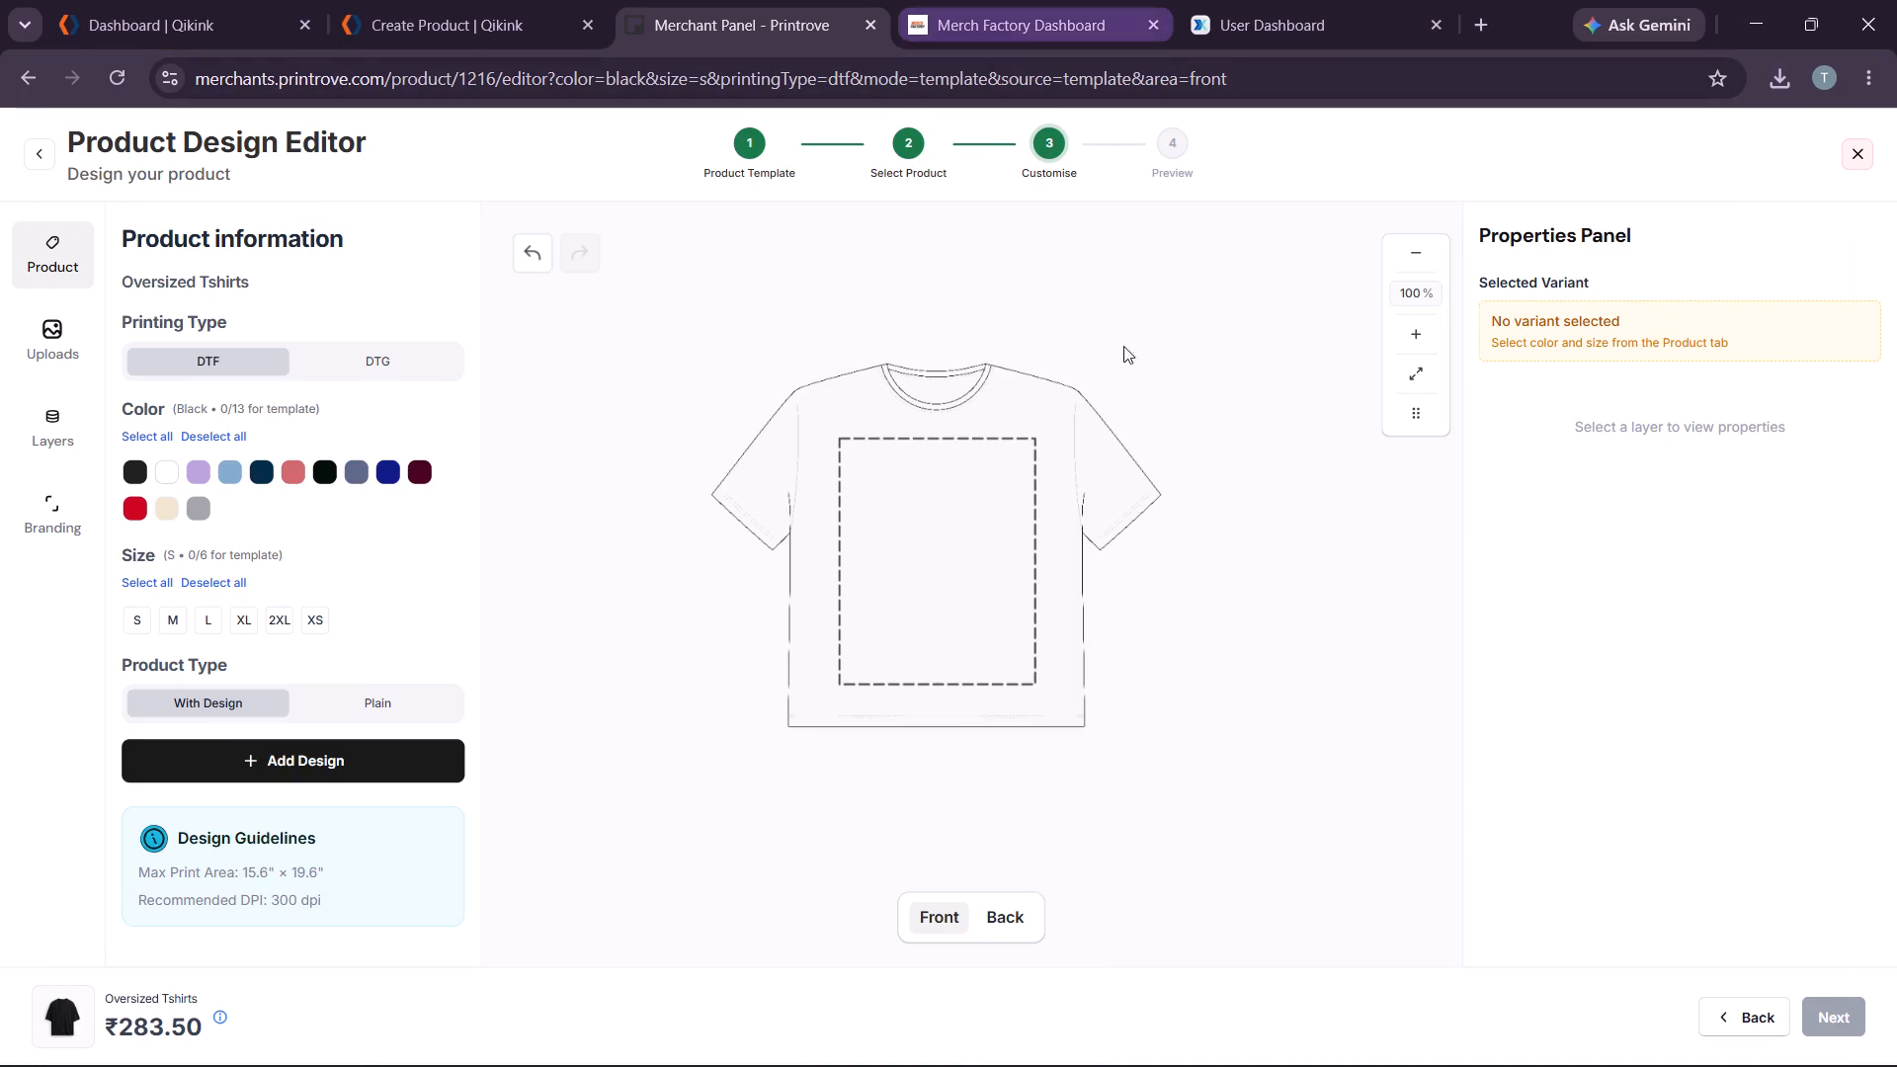
Switch to Canva, close the White Text Color Update design, and upload the download PNG from New Volume (F:).
left_click(1760, 35)
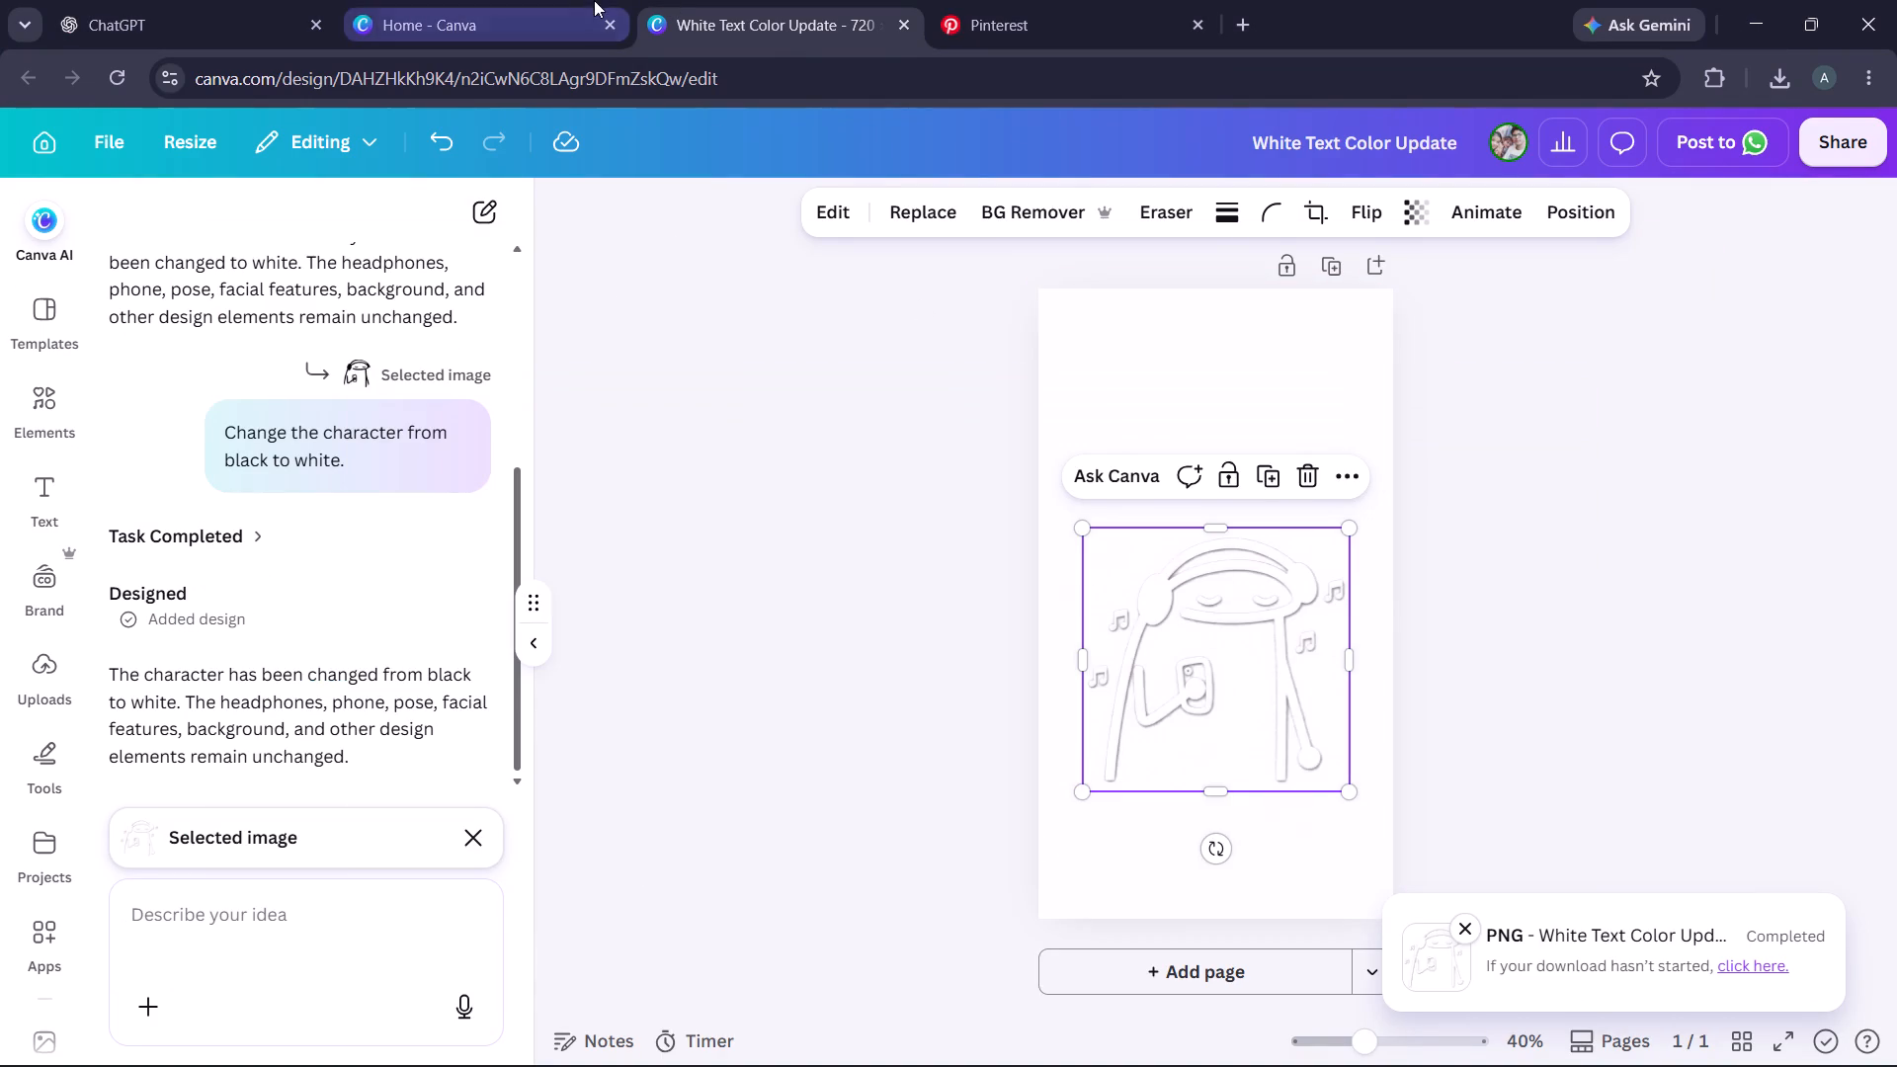
left_click(594, 0)
left_click(896, 24)
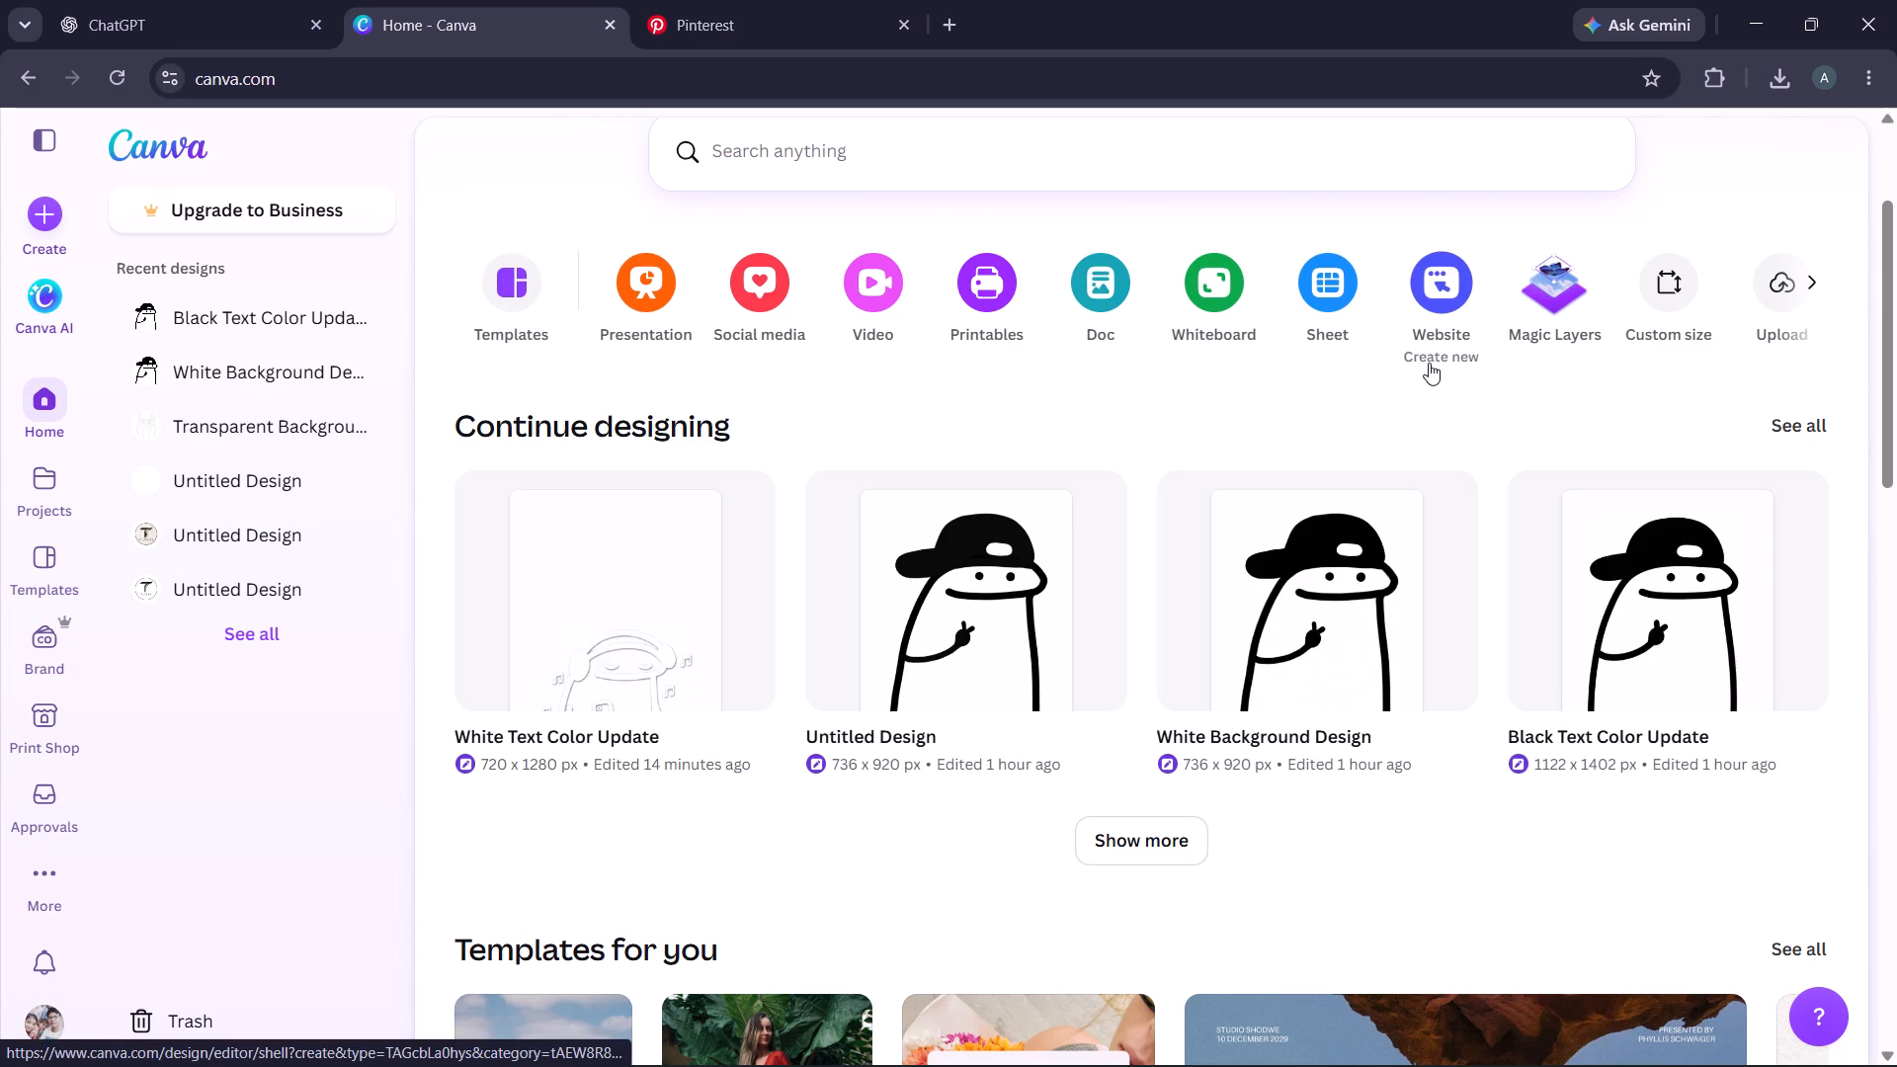
left_click(1765, 287)
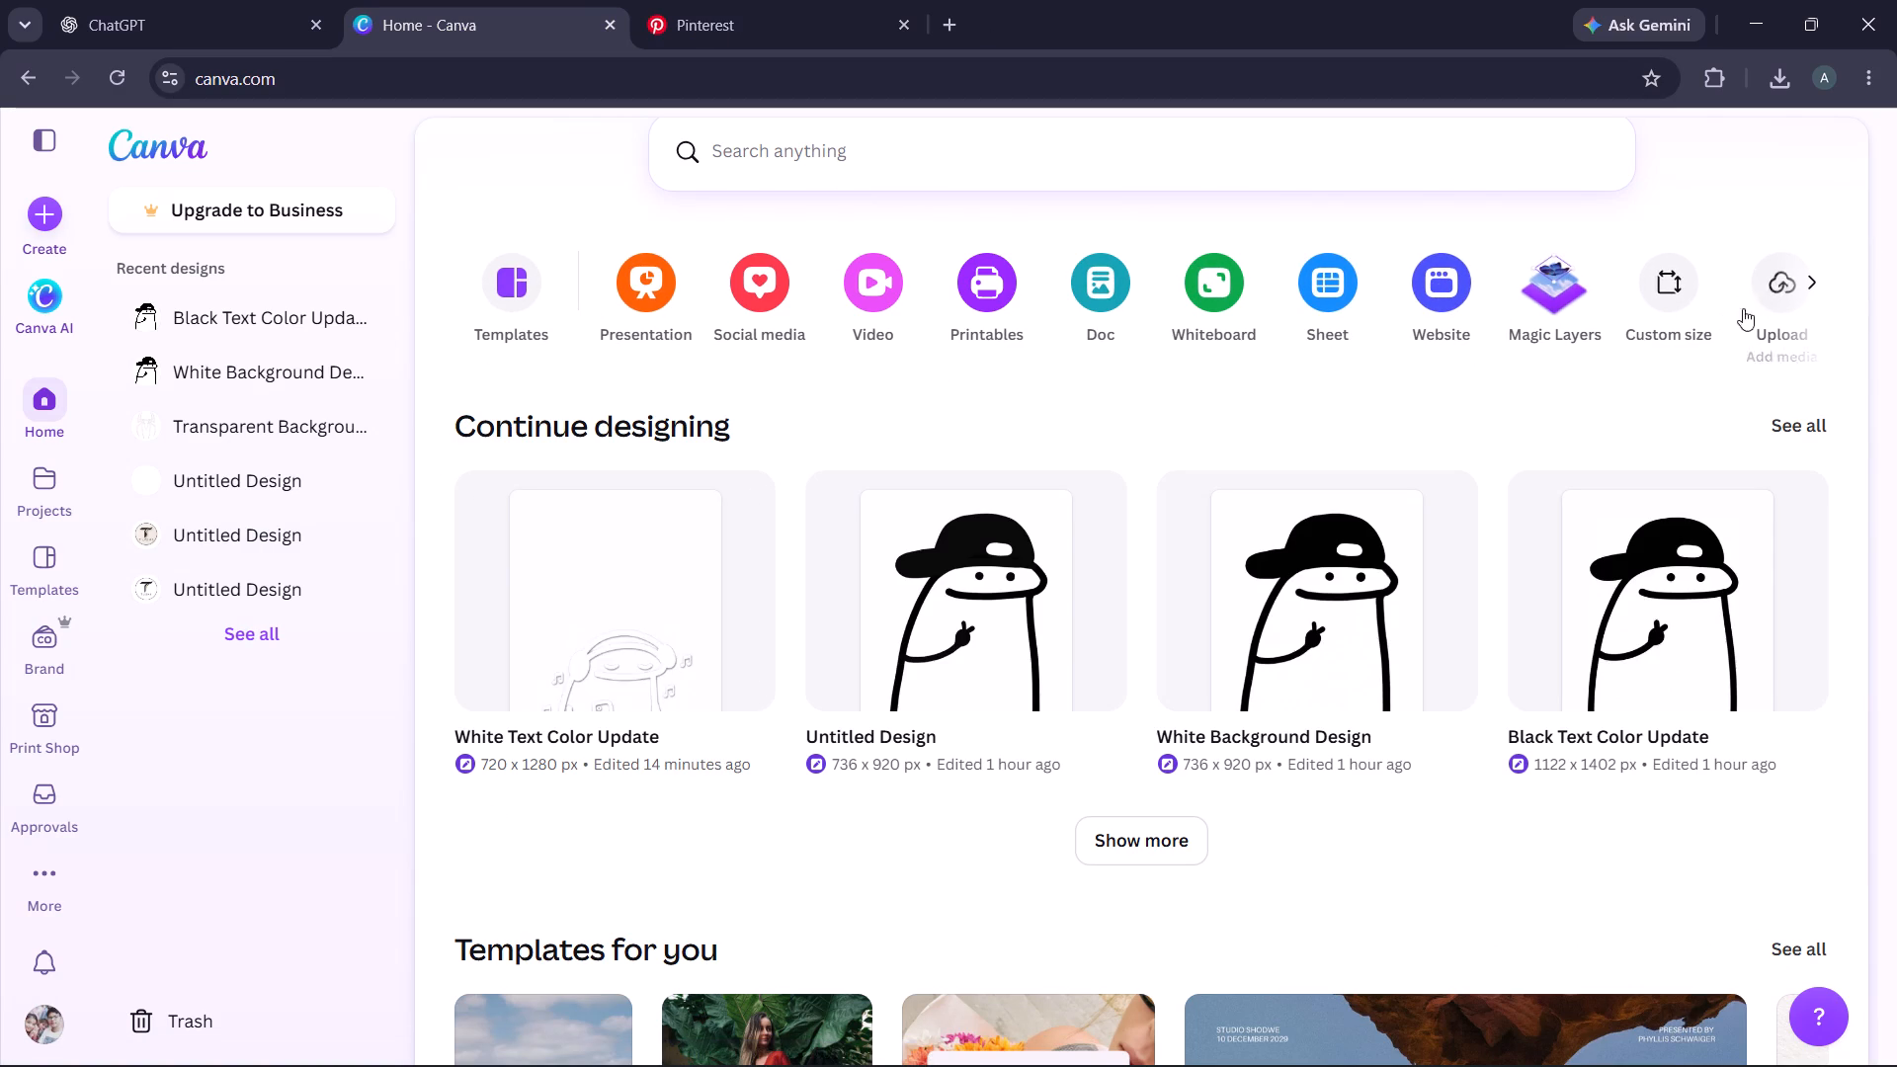
left_click(1023, 744)
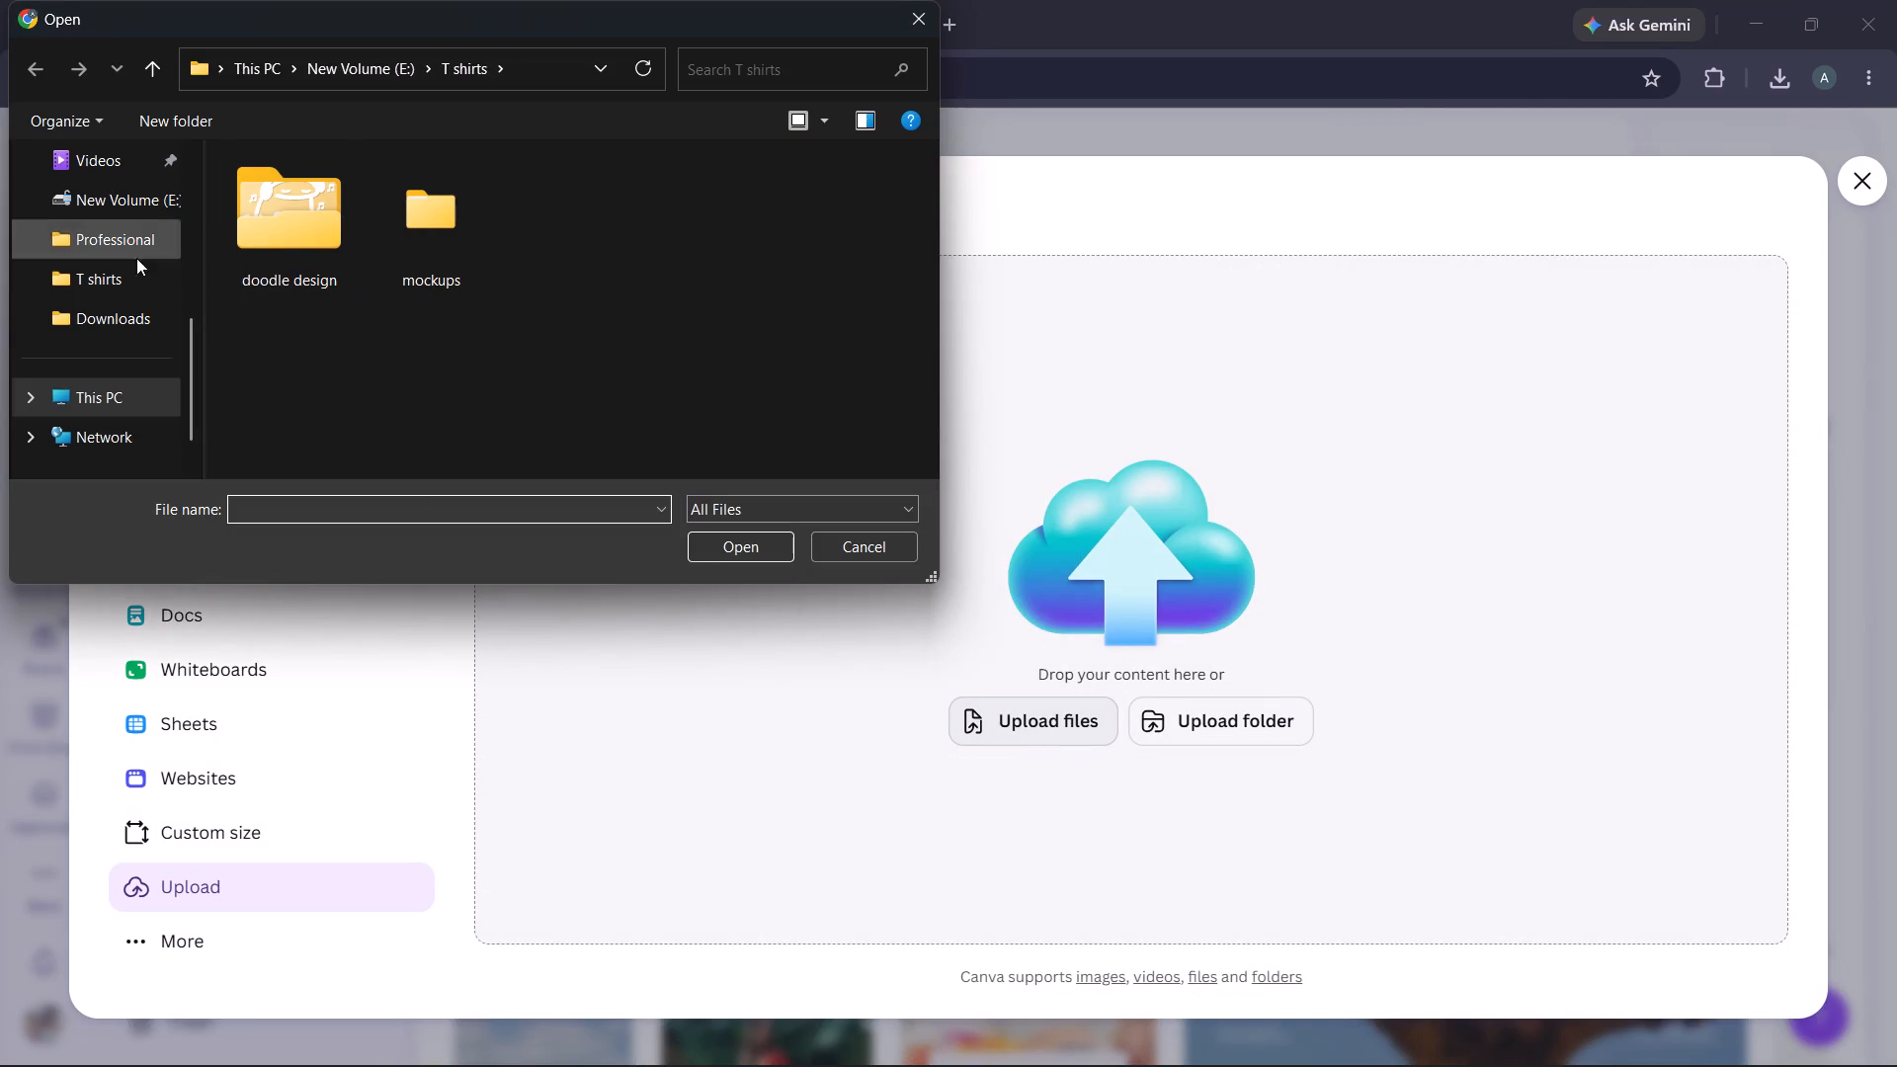
left_click(96, 383)
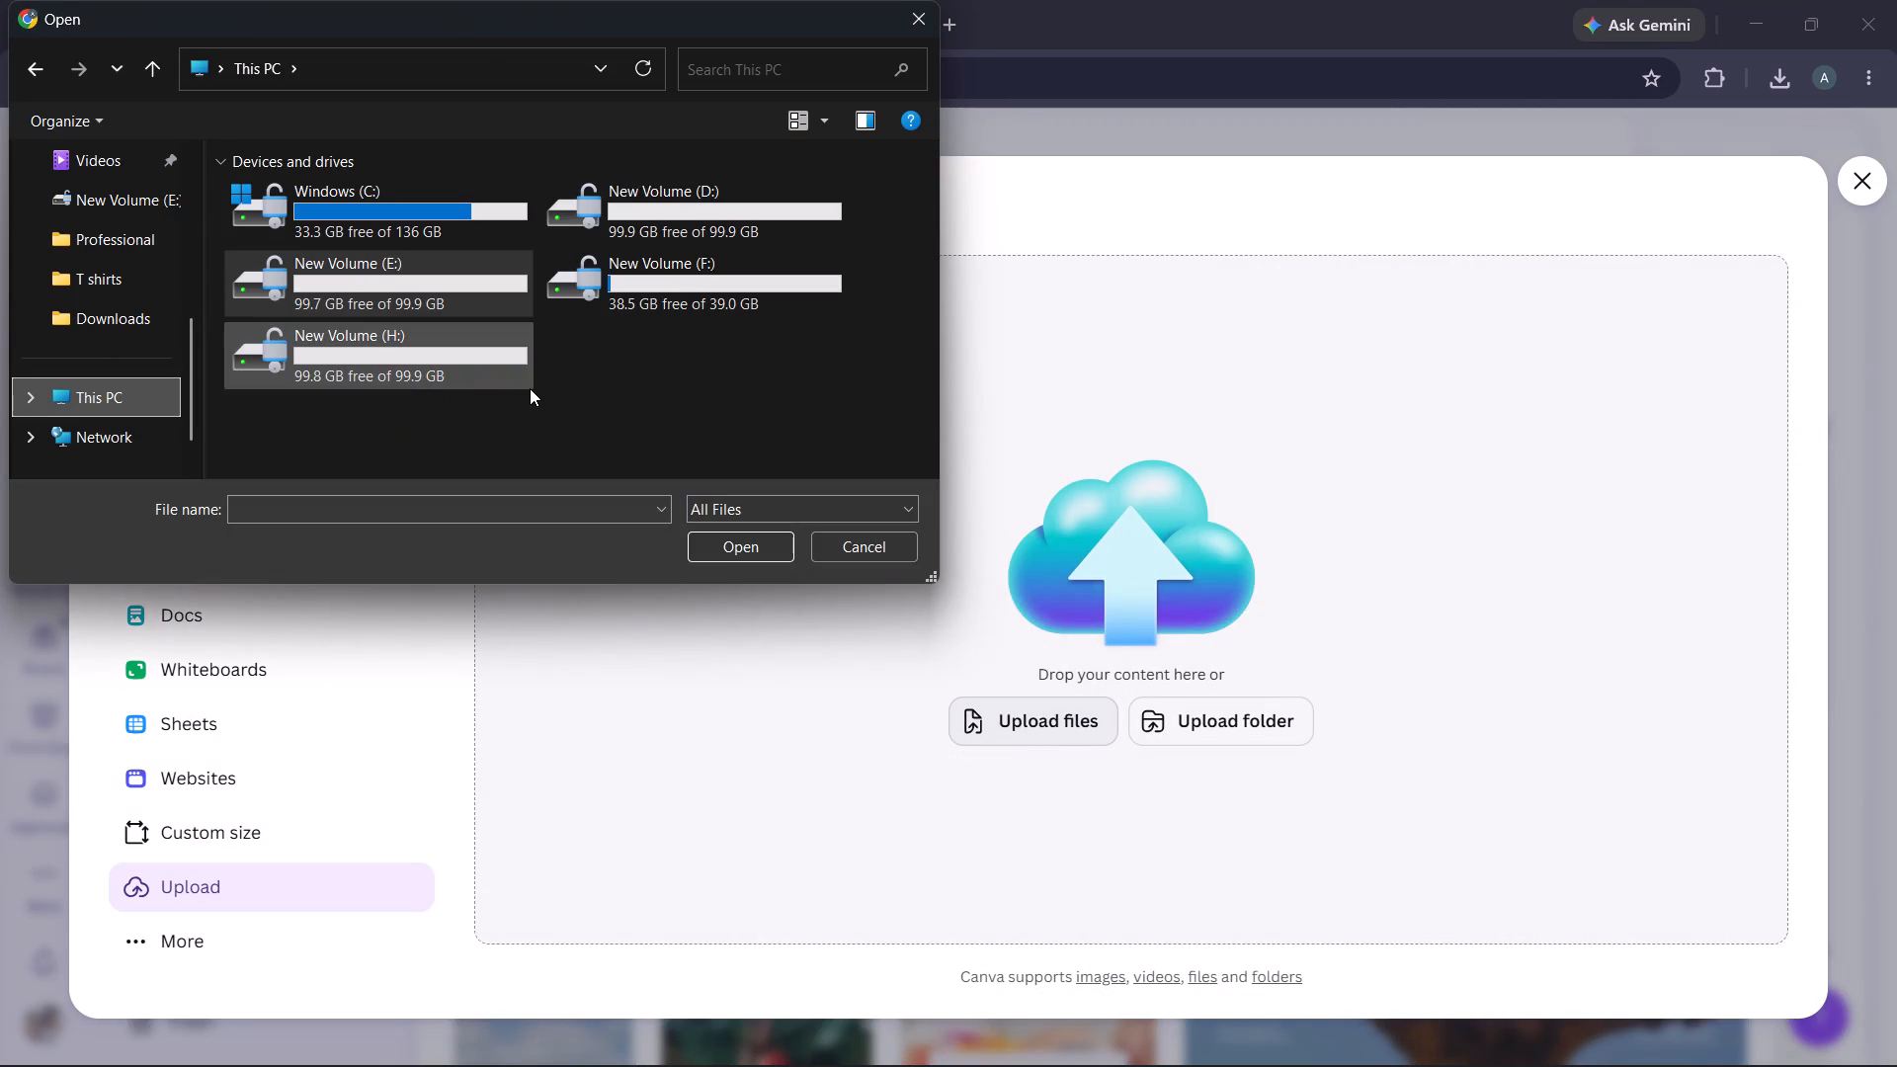
double_click(445, 289)
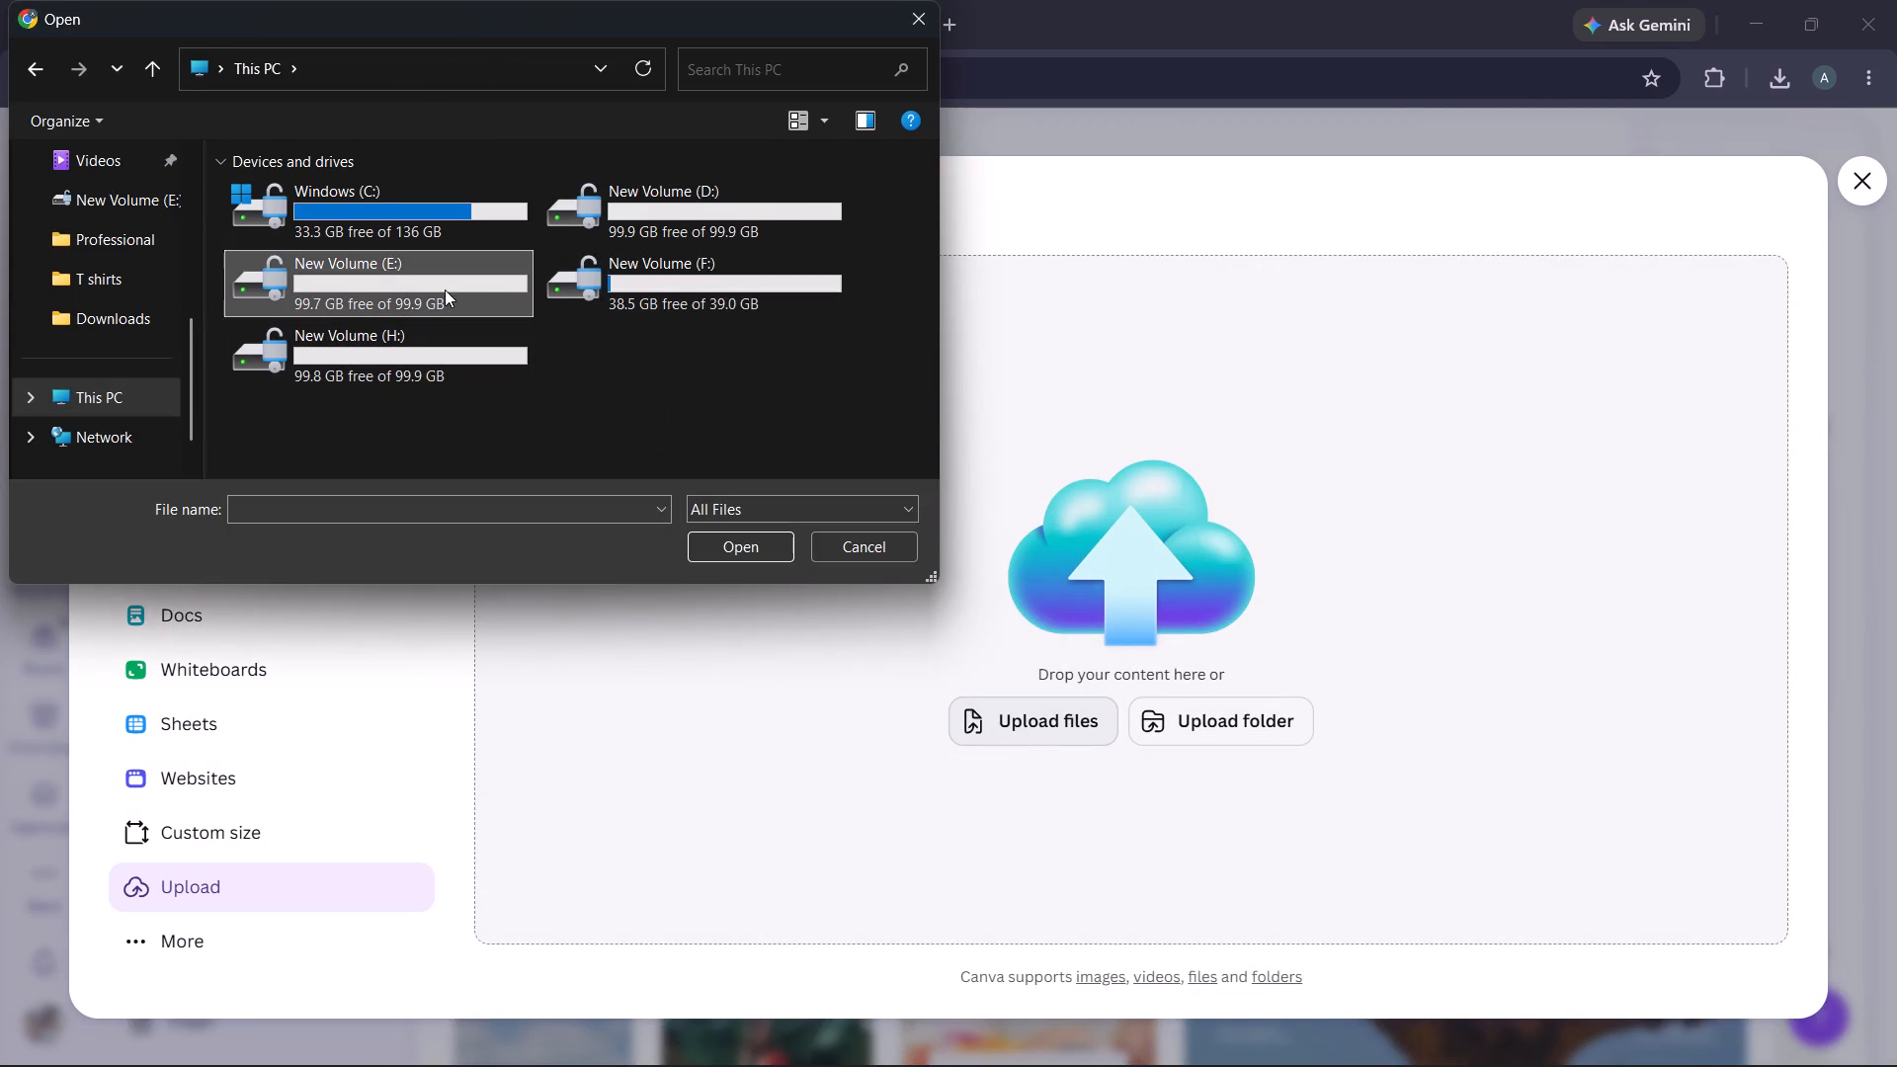
left_click(33, 65)
double_click(598, 301)
left_click(428, 228)
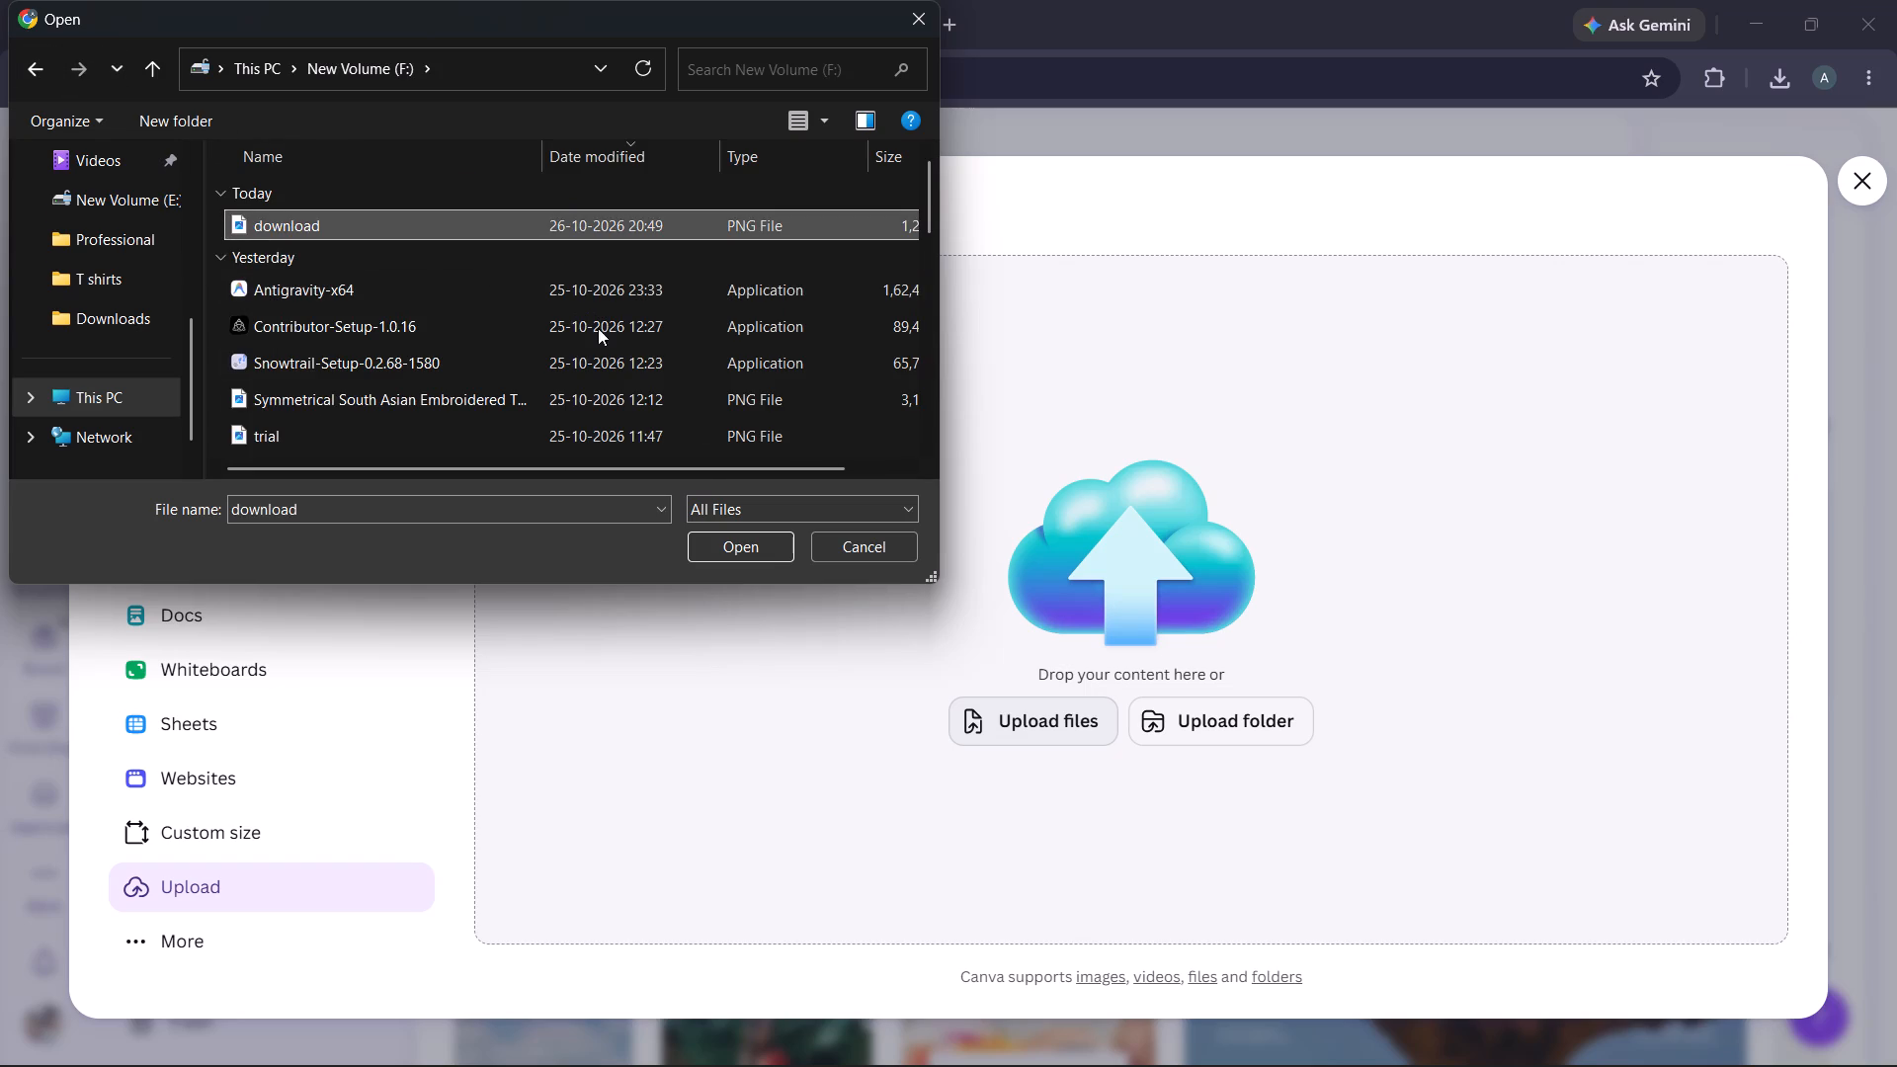
left_click(723, 537)
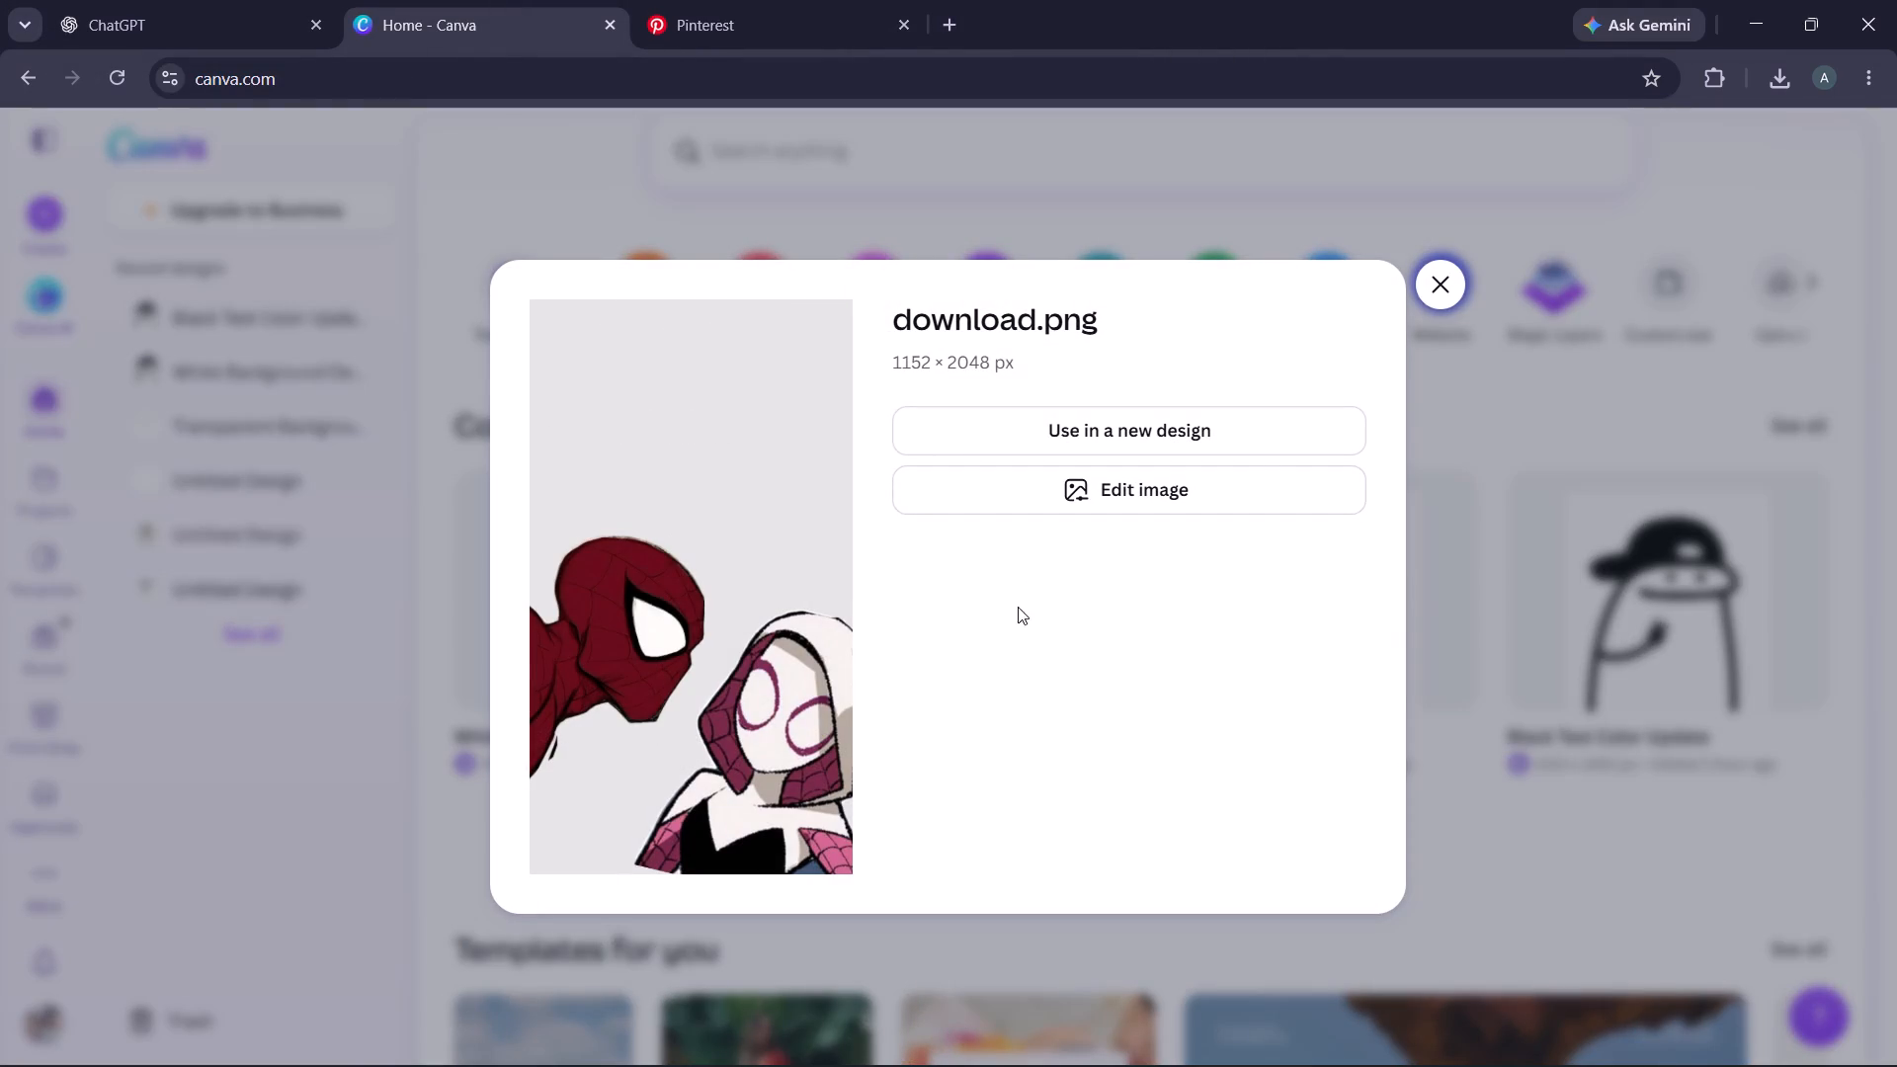
left_click(1204, 458)
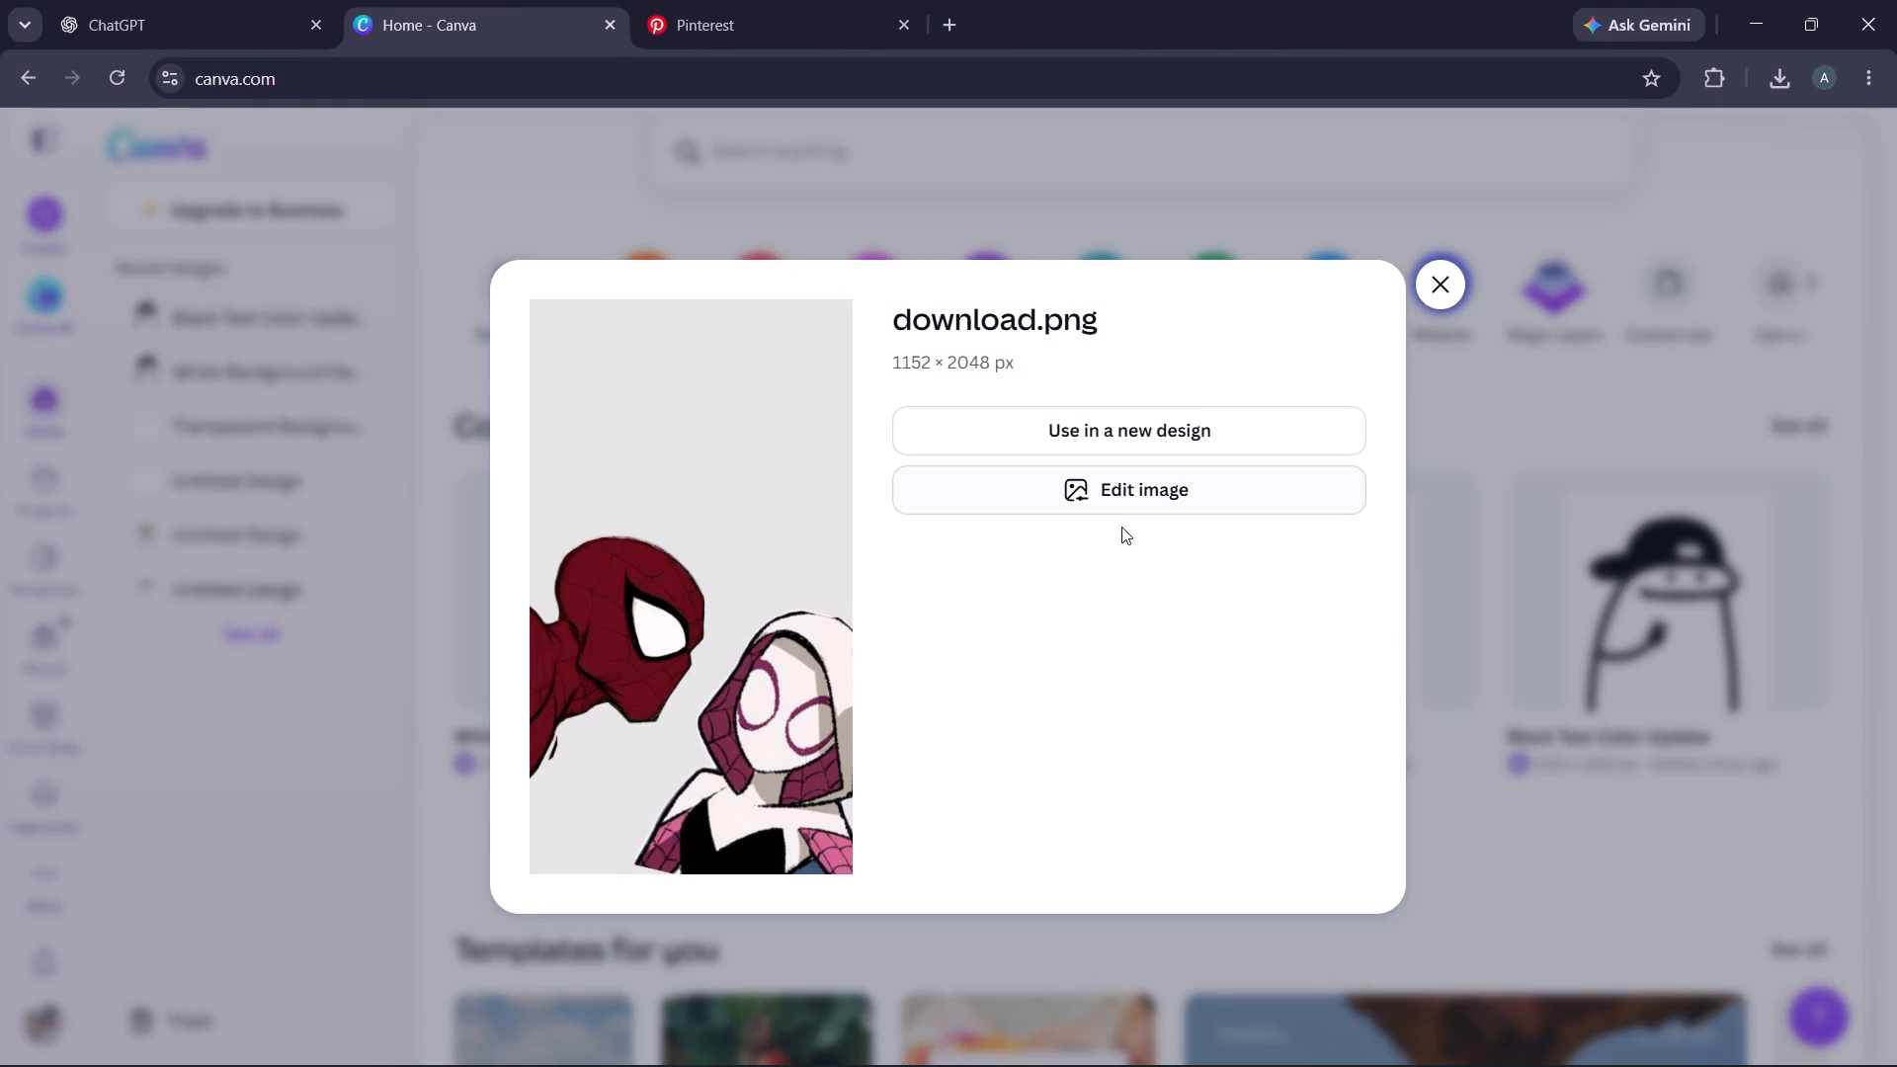
left_click(1133, 506)
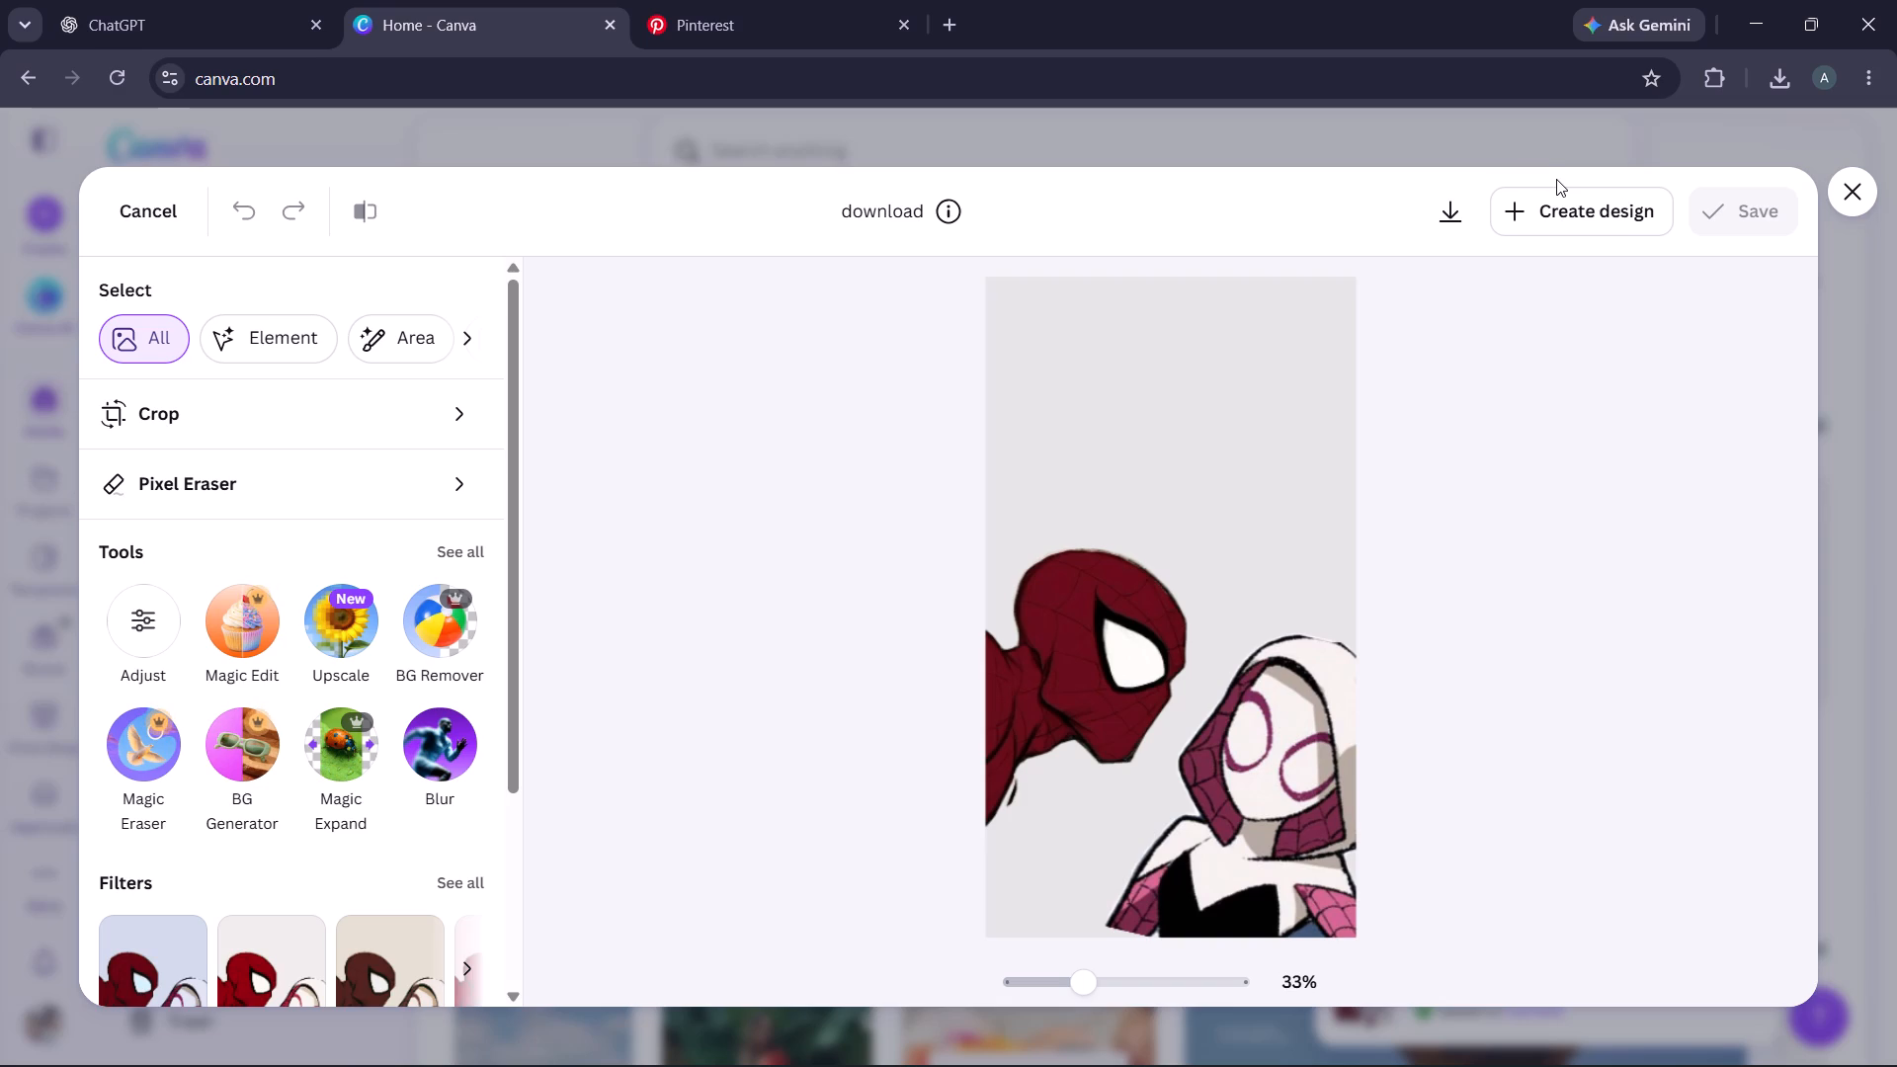
left_click(1561, 216)
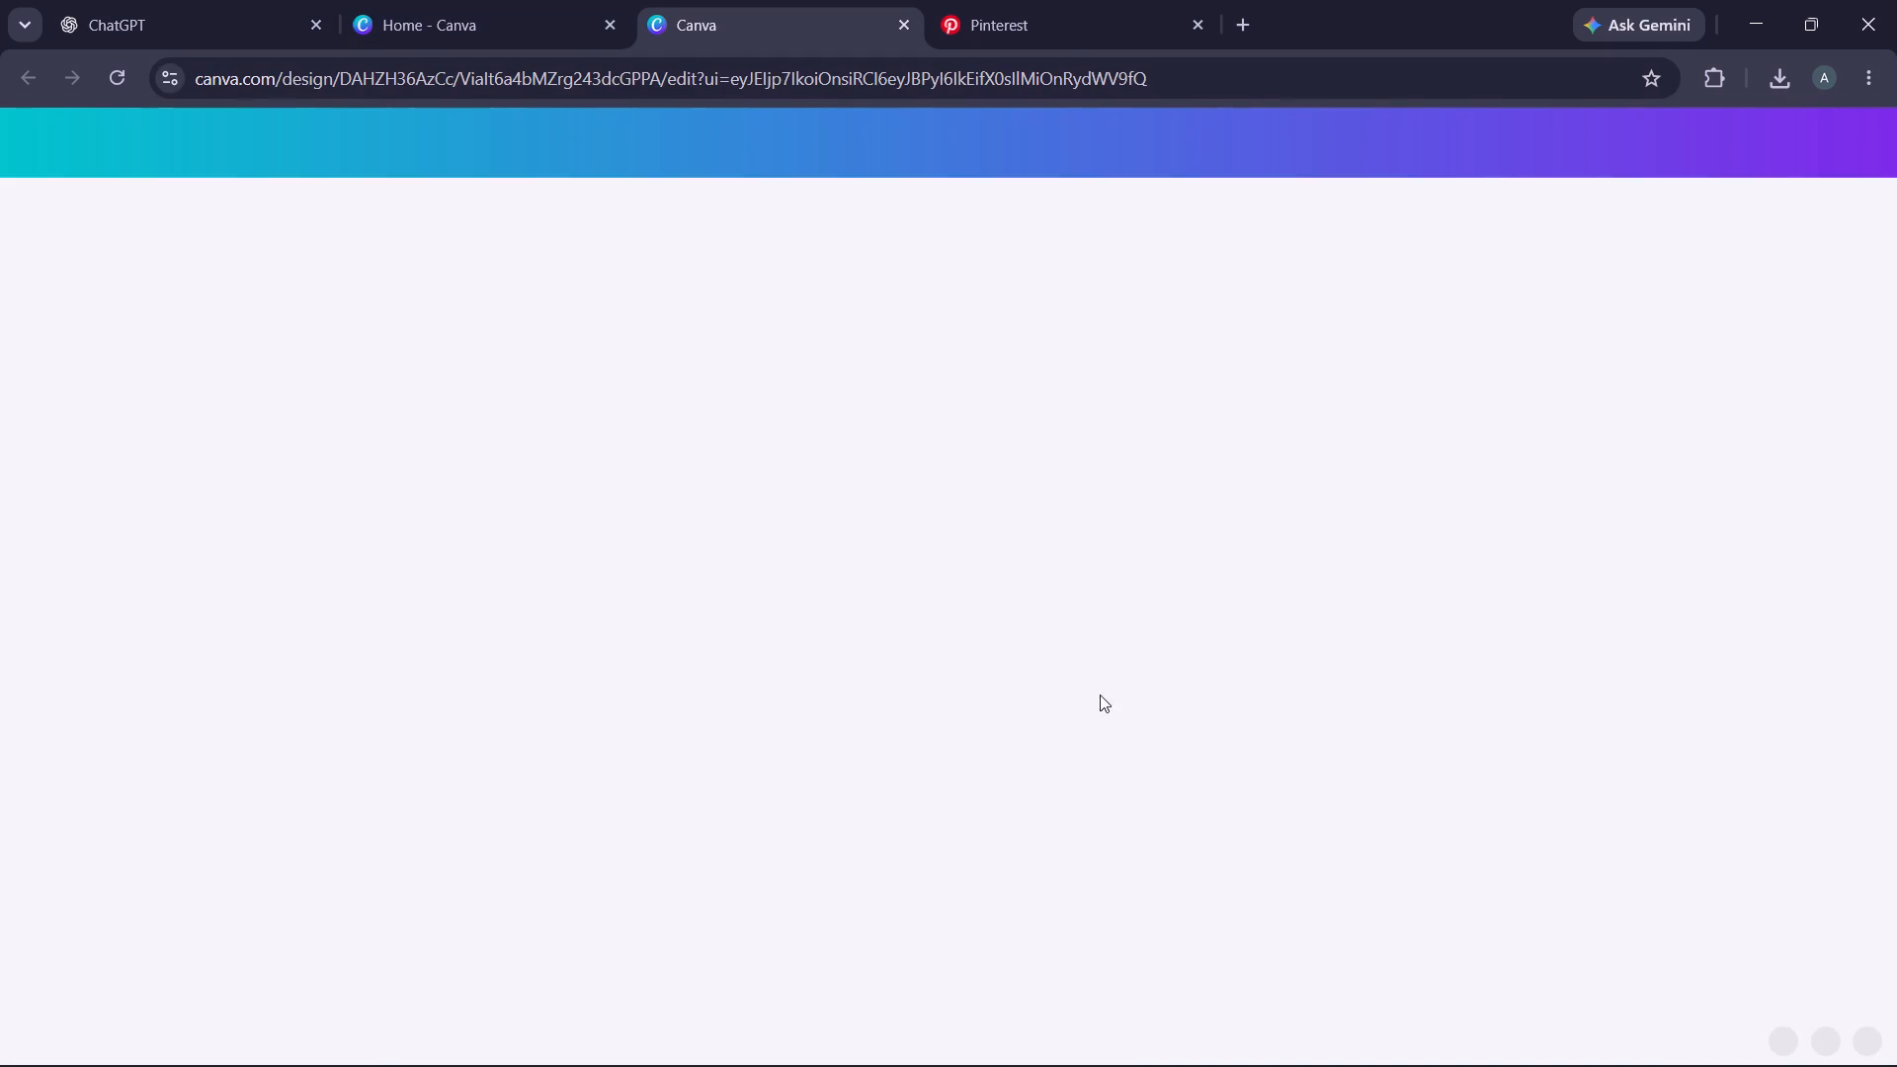
left_click(1055, 455)
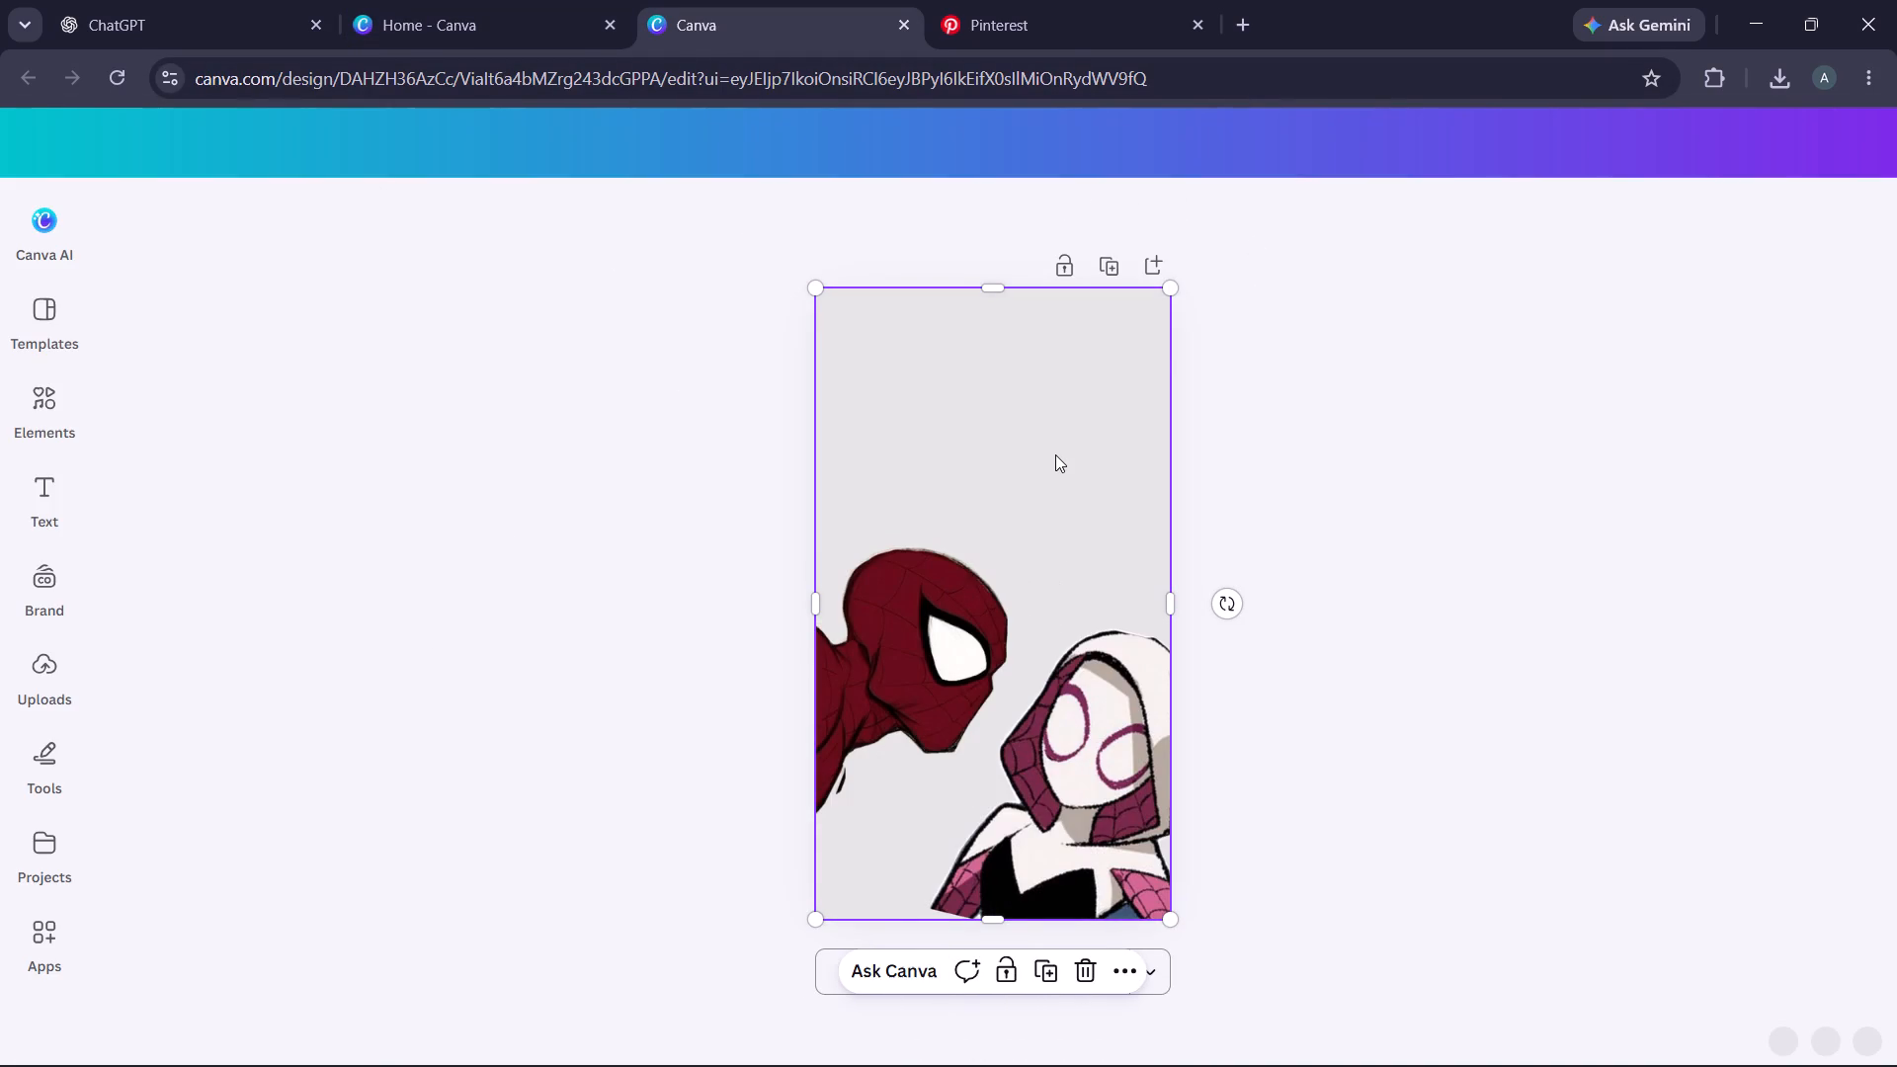
left_click(1439, 643)
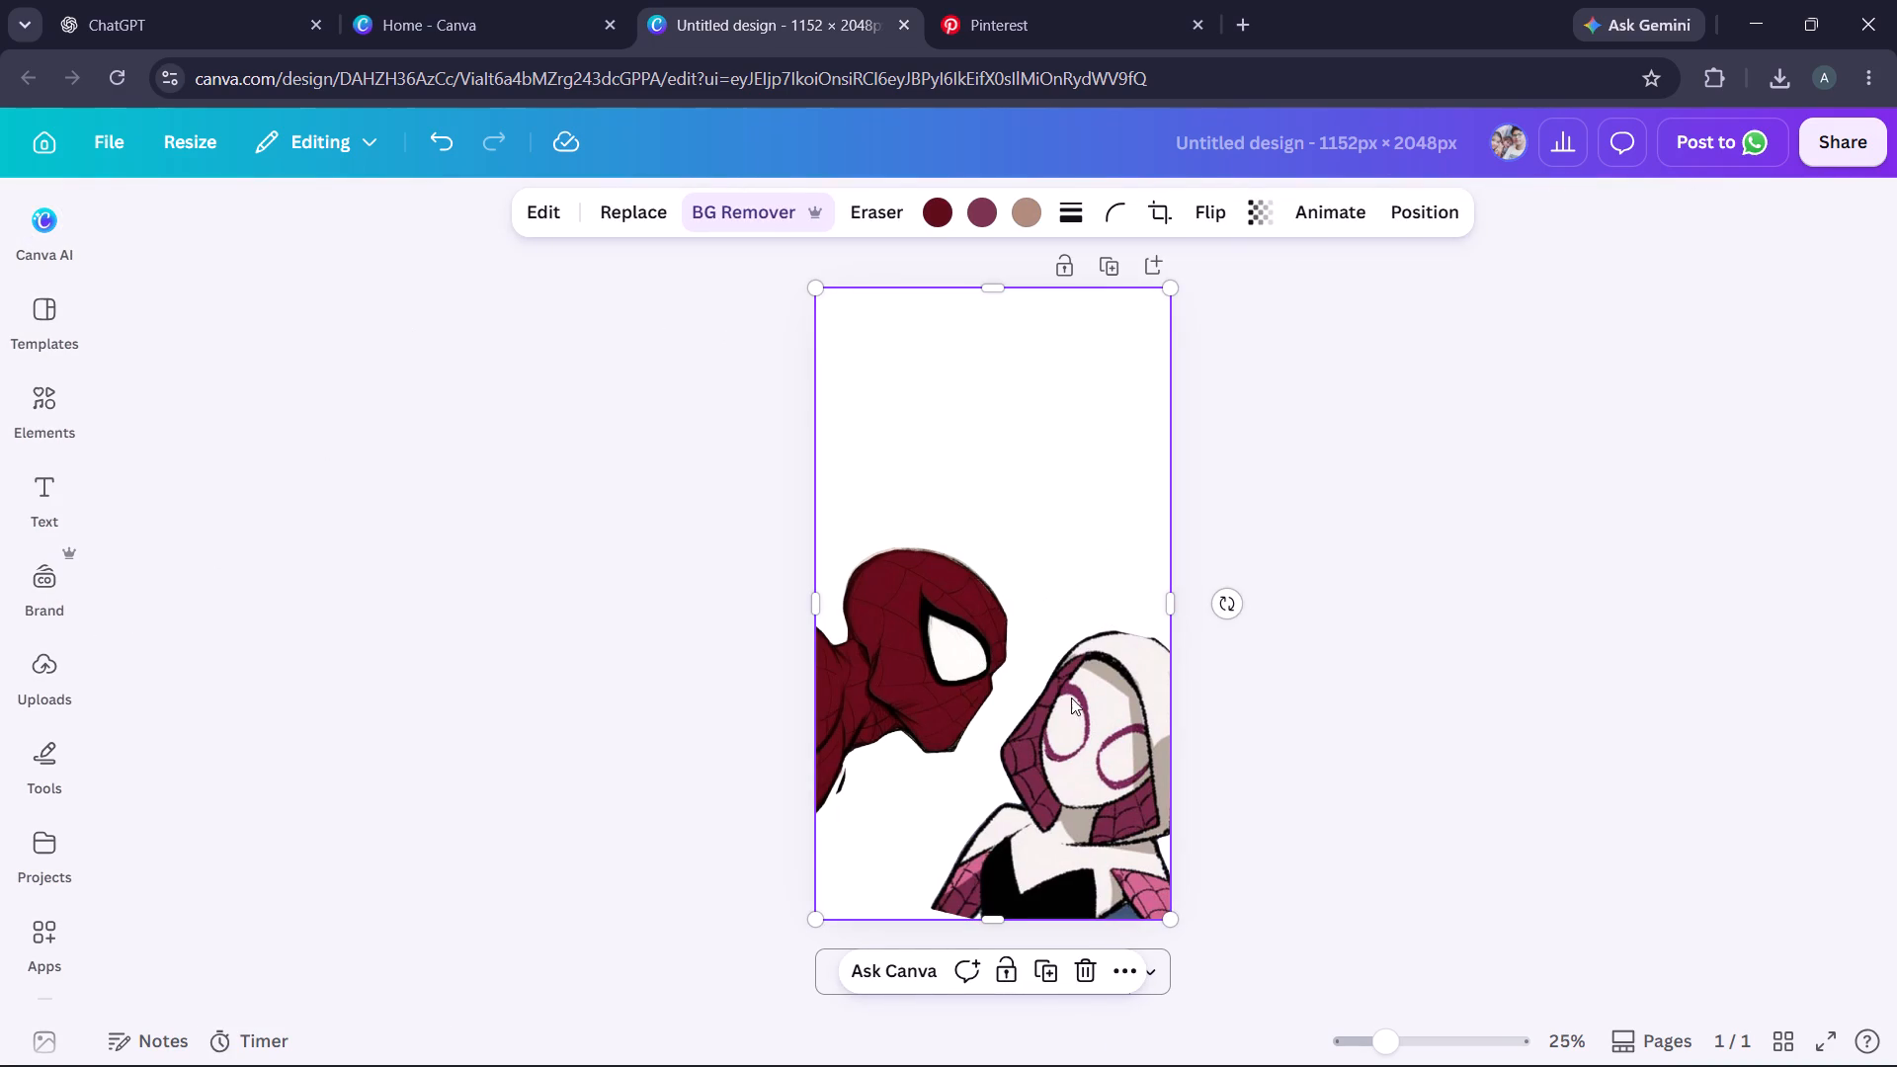
left_click(1071, 705)
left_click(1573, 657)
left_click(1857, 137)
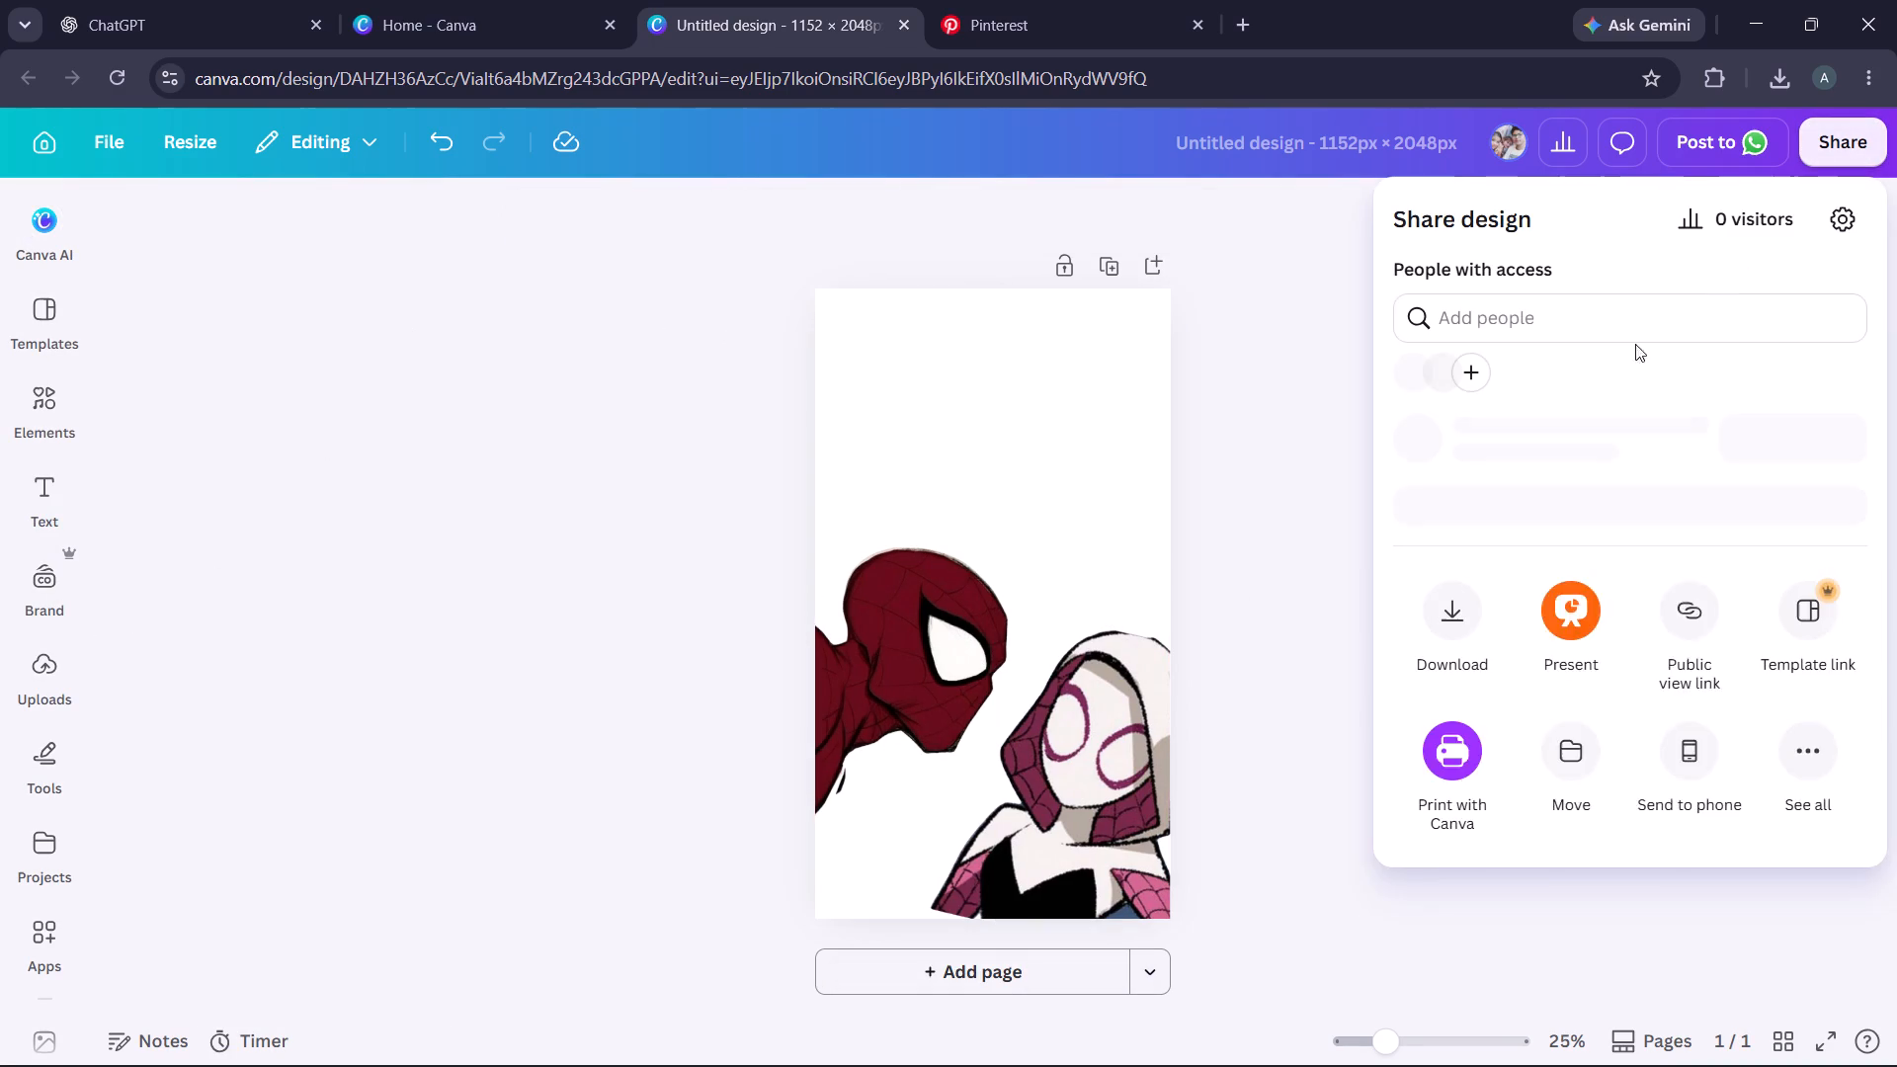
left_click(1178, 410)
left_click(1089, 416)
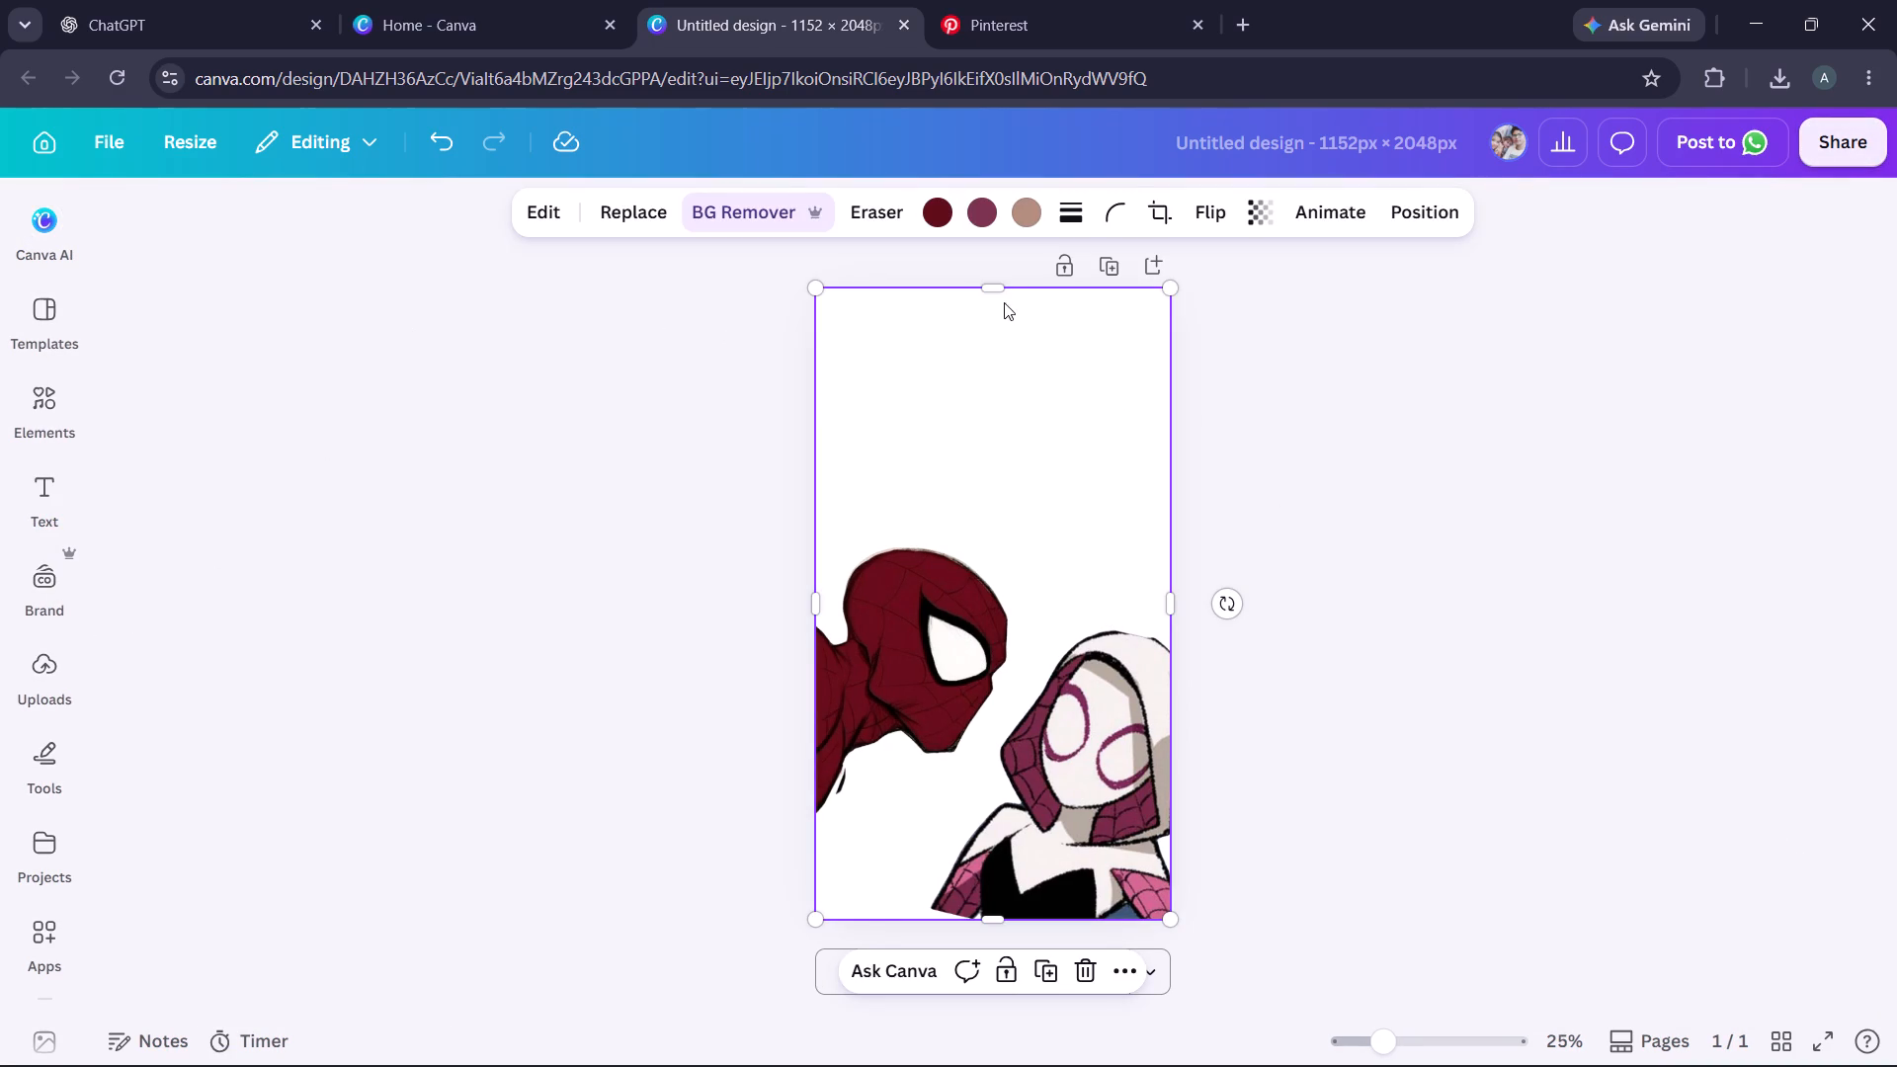
Crop away the empty area at the top of the Spider-Man and Spider-Gwen image, to just above Spider-Man's head.
left_click_drag(992, 287, 1005, 473)
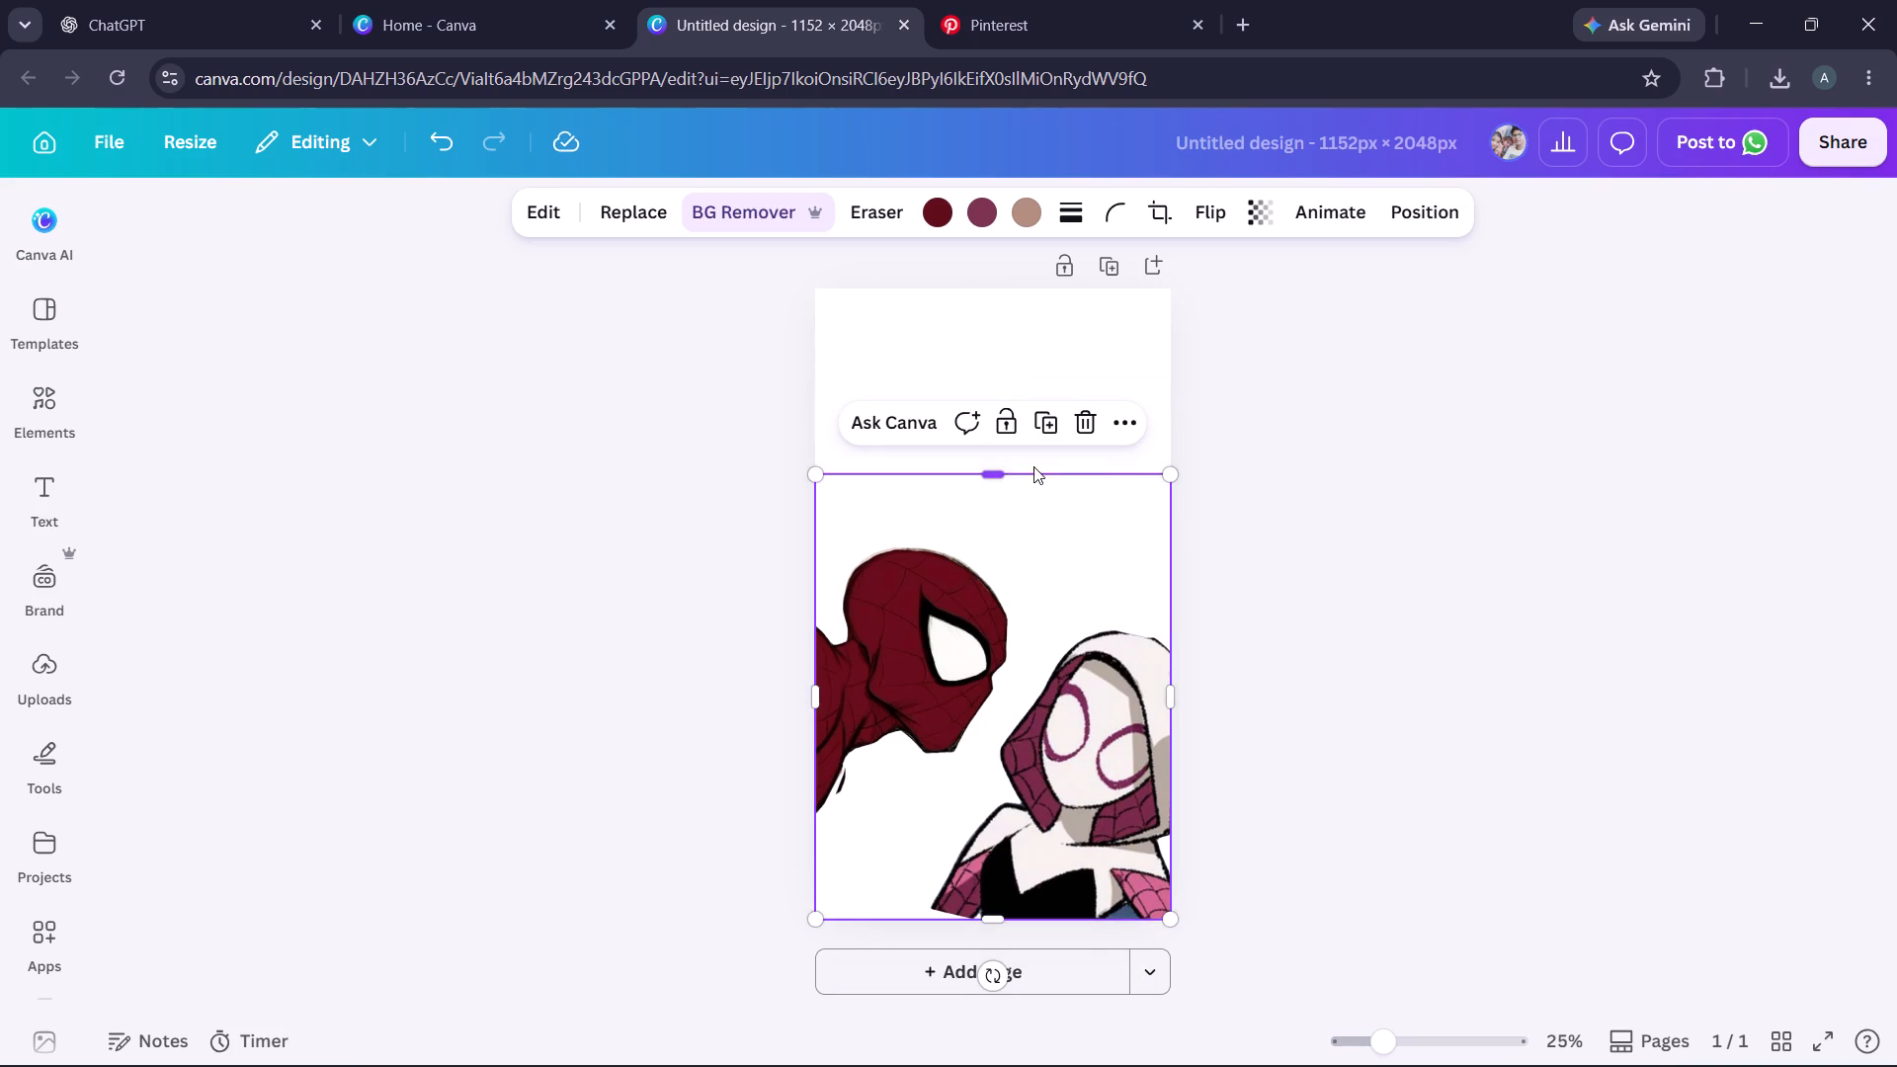
Download the design as a PNG at 1.875 size (2,160 × 3,840 px) with a transparent background.
left_click(1815, 149)
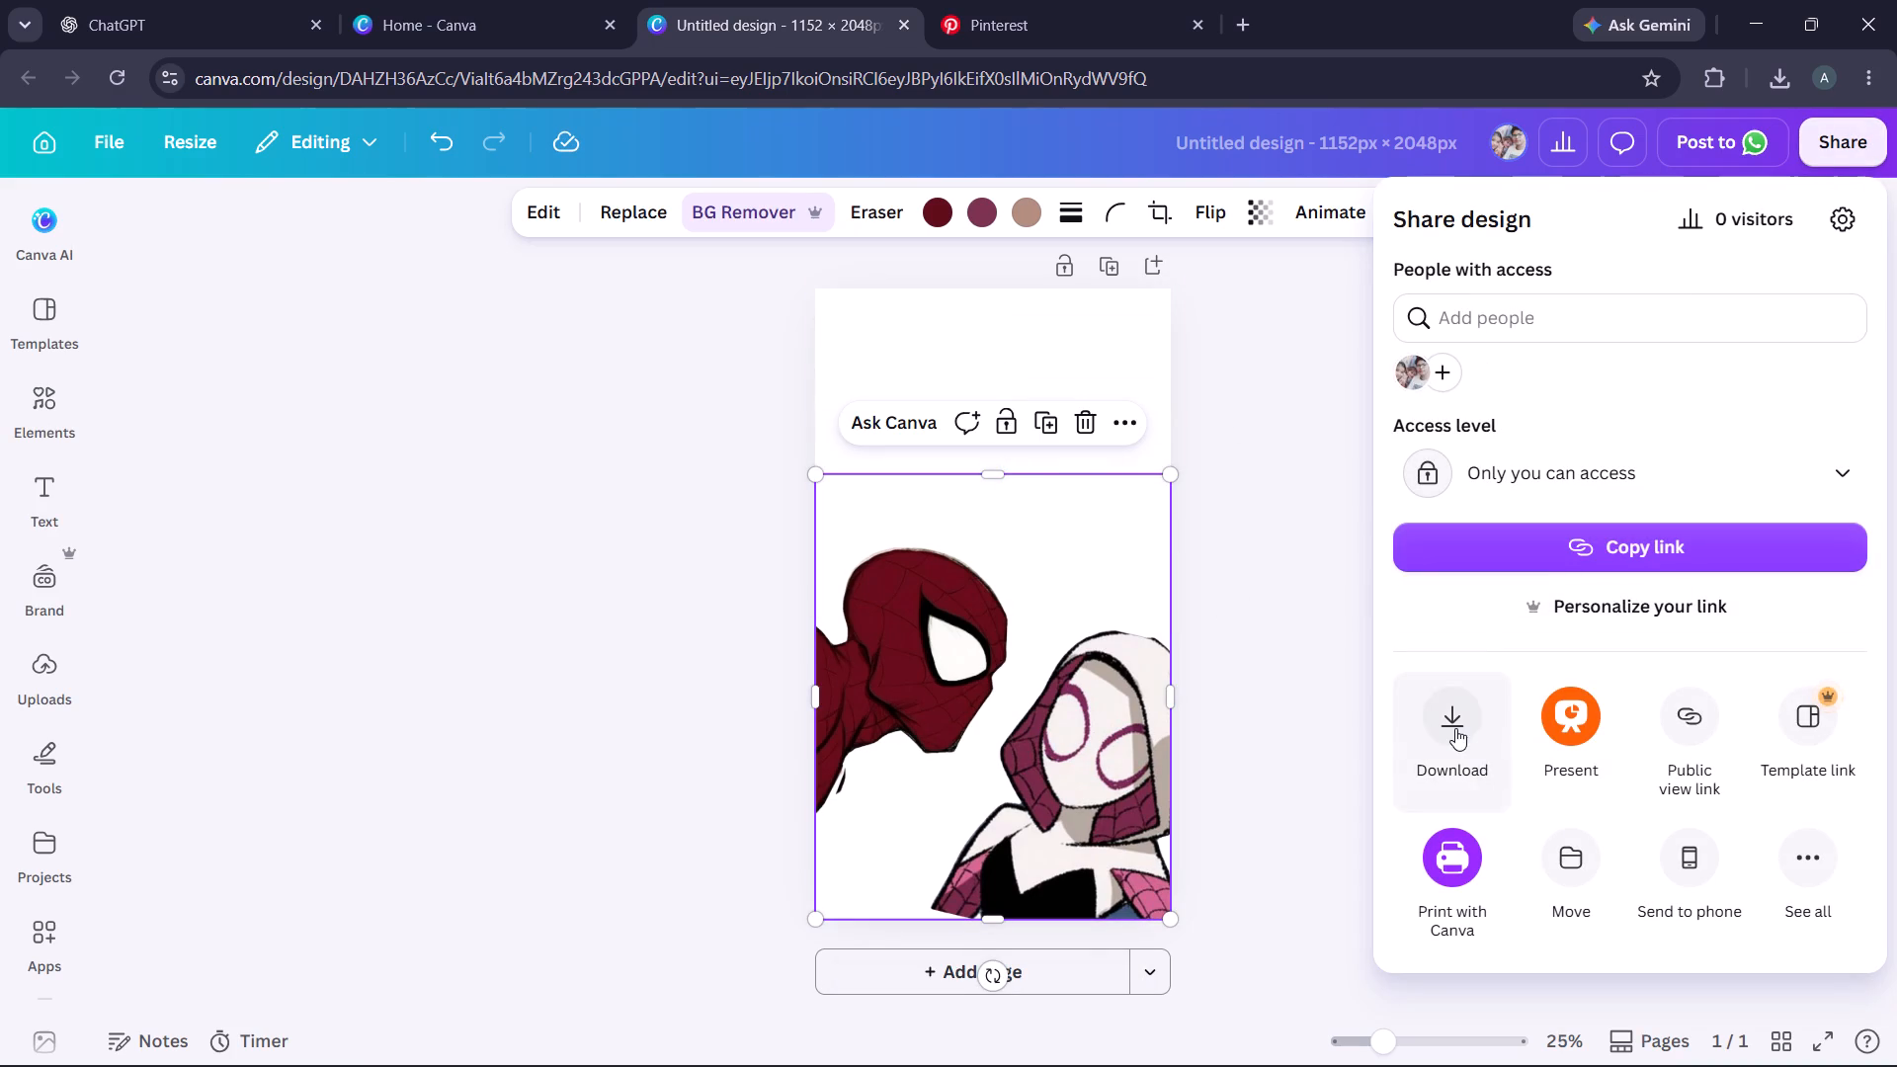
left_click(1455, 728)
left_click_drag(1475, 403, 1512, 413)
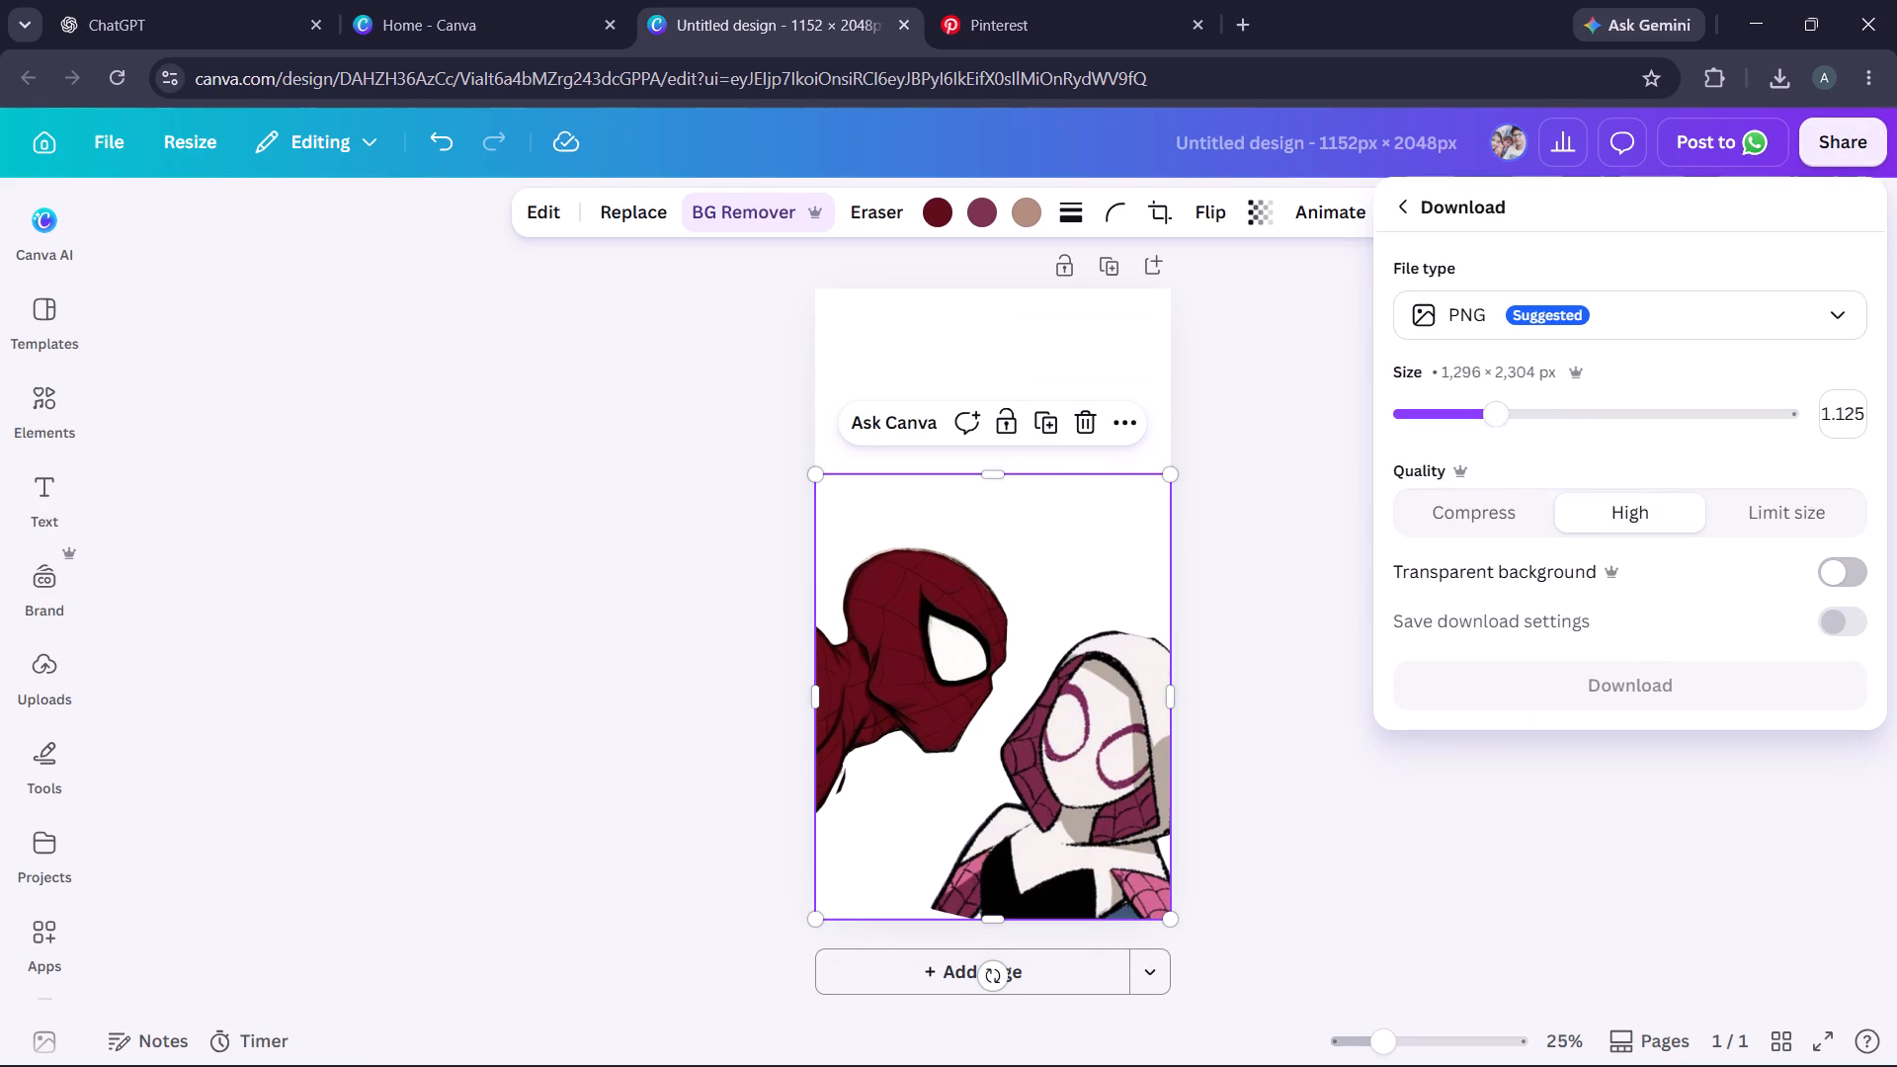
left_click_drag(1512, 413, 1601, 438)
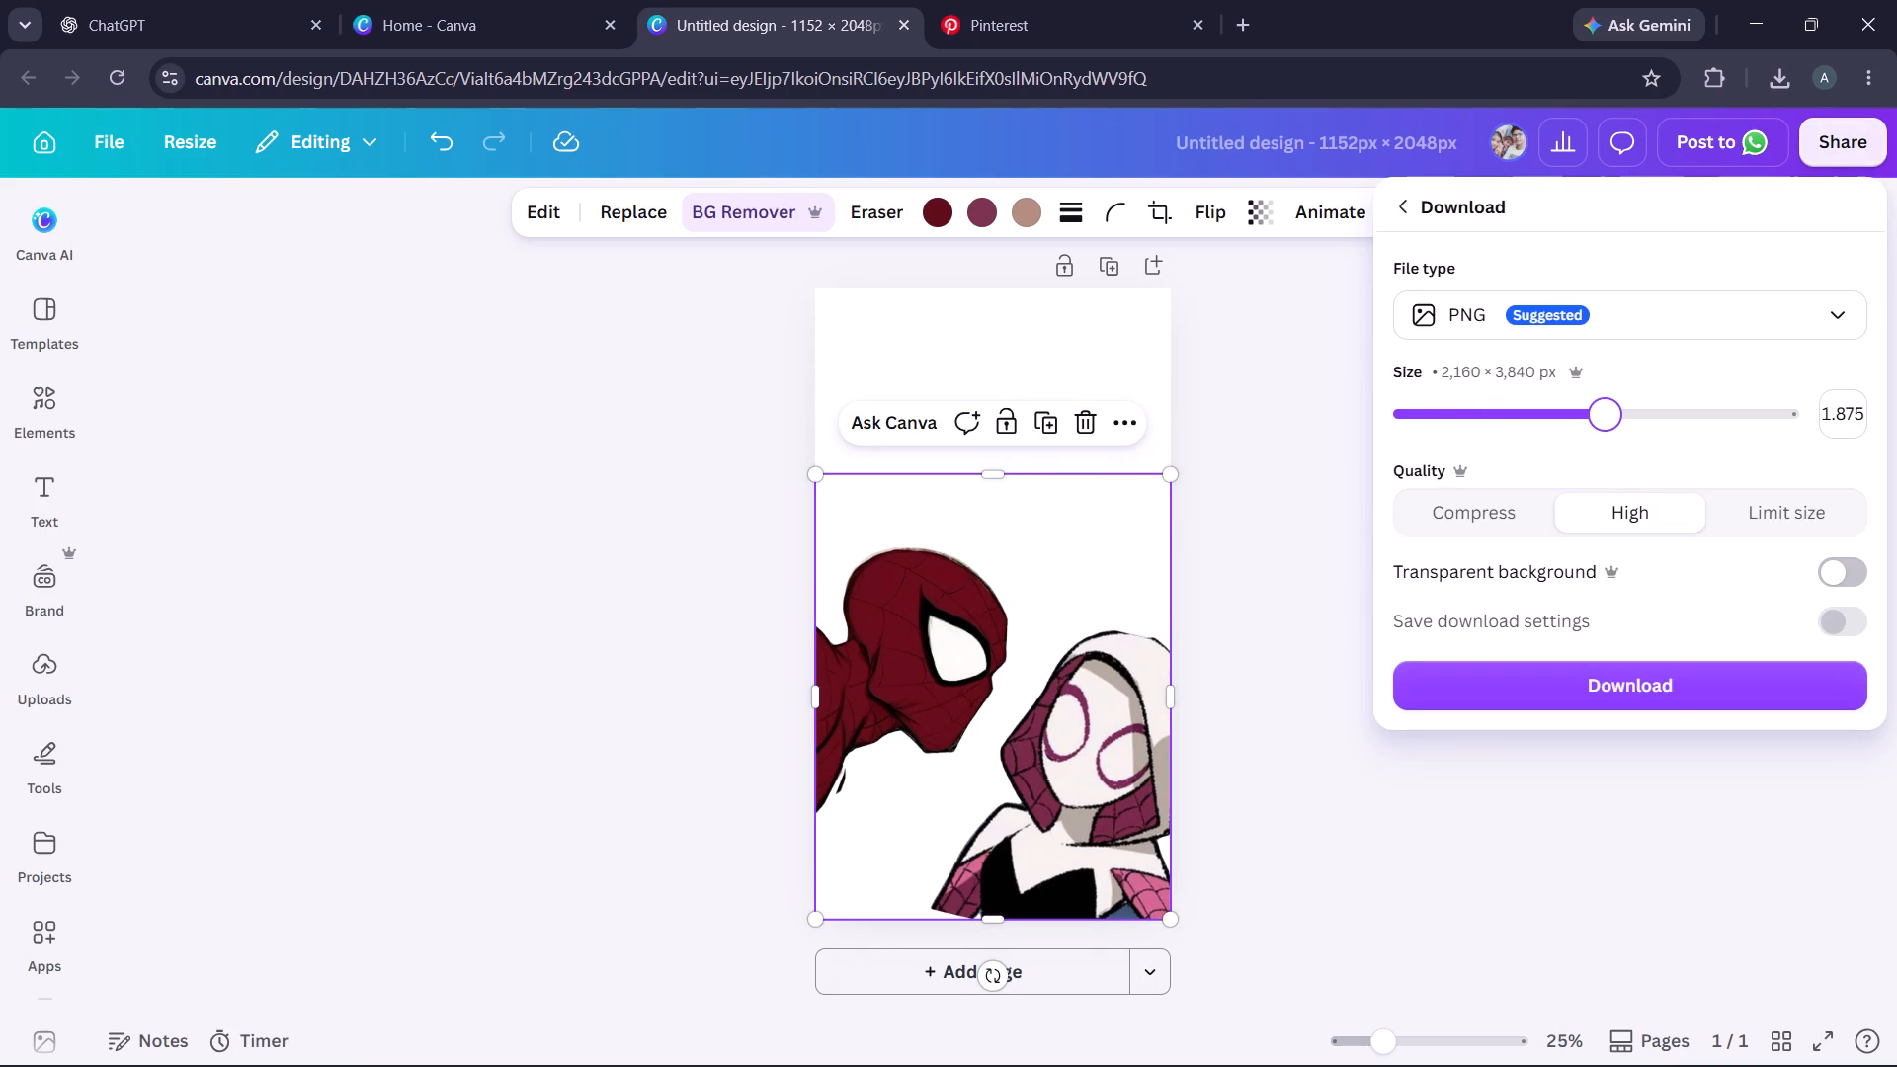
left_click_drag(1601, 438, 1601, 440)
left_click(1848, 577)
left_click(1753, 766)
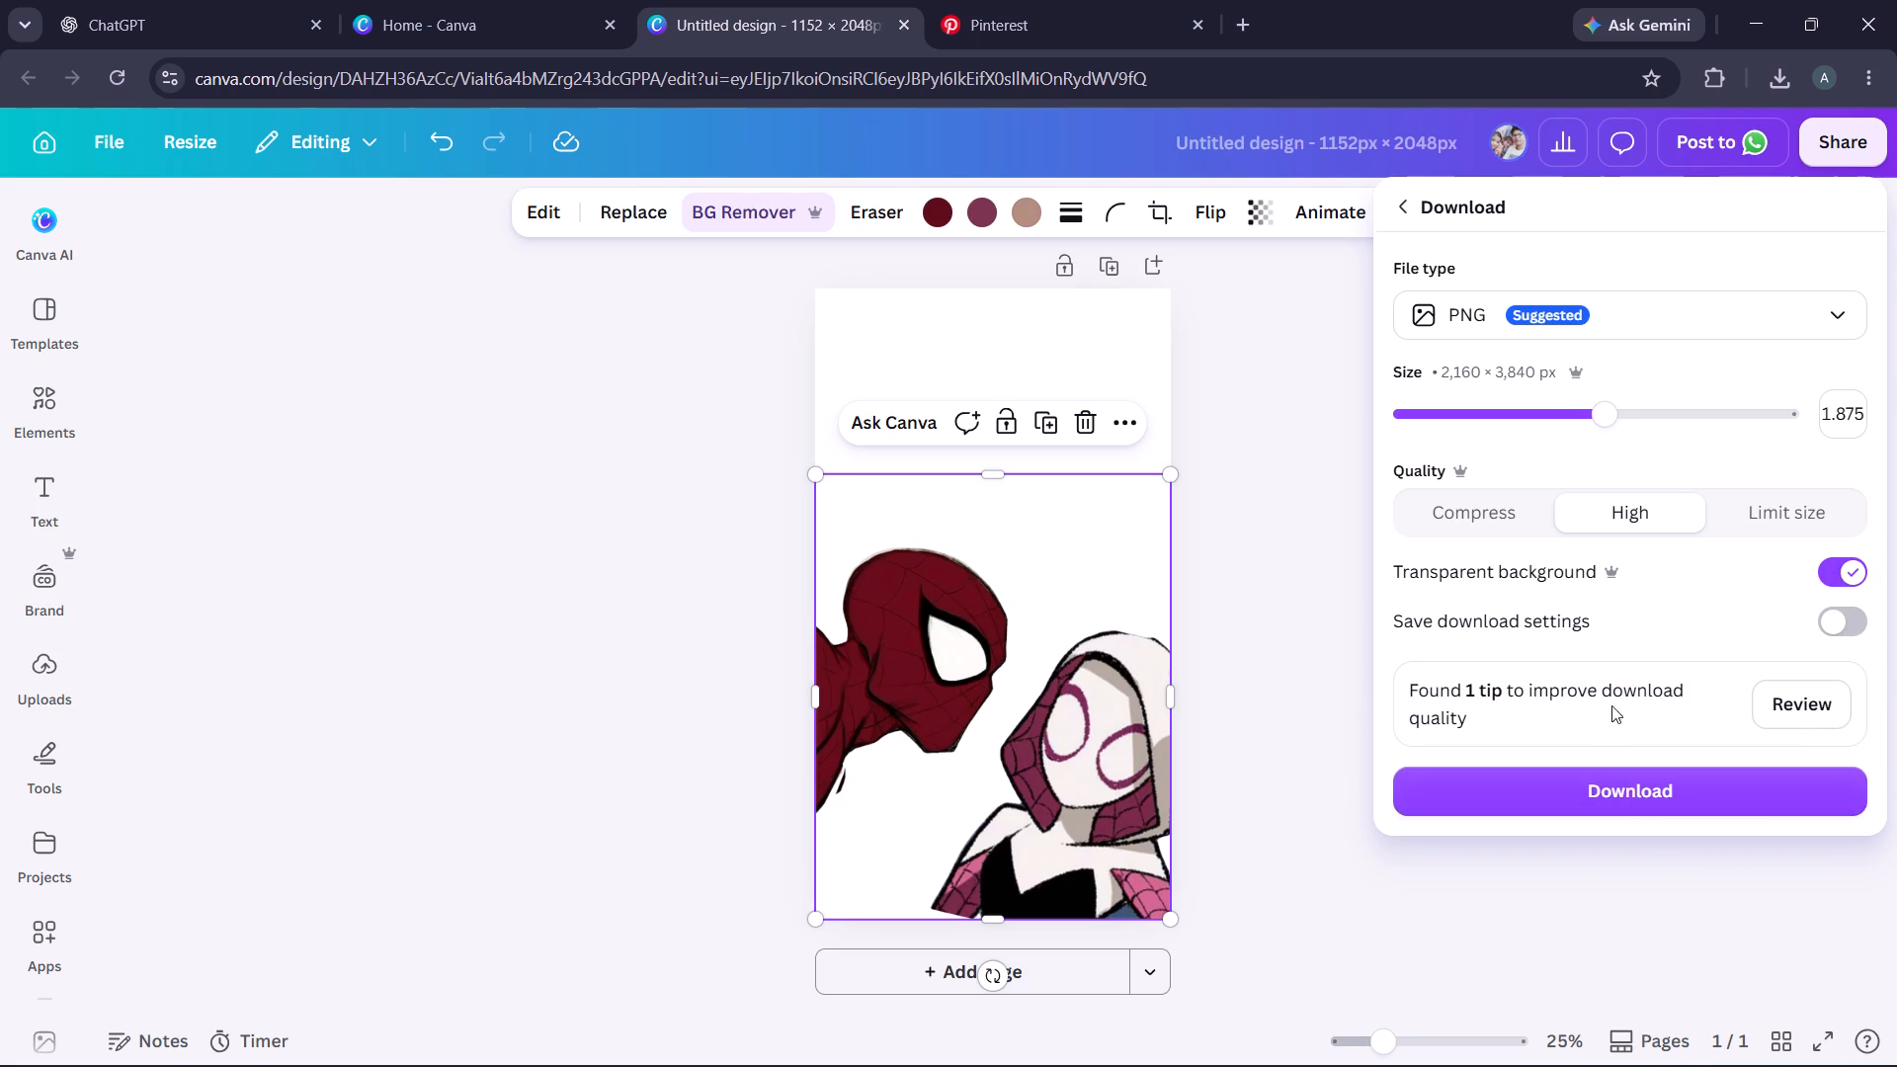
left_click(1603, 789)
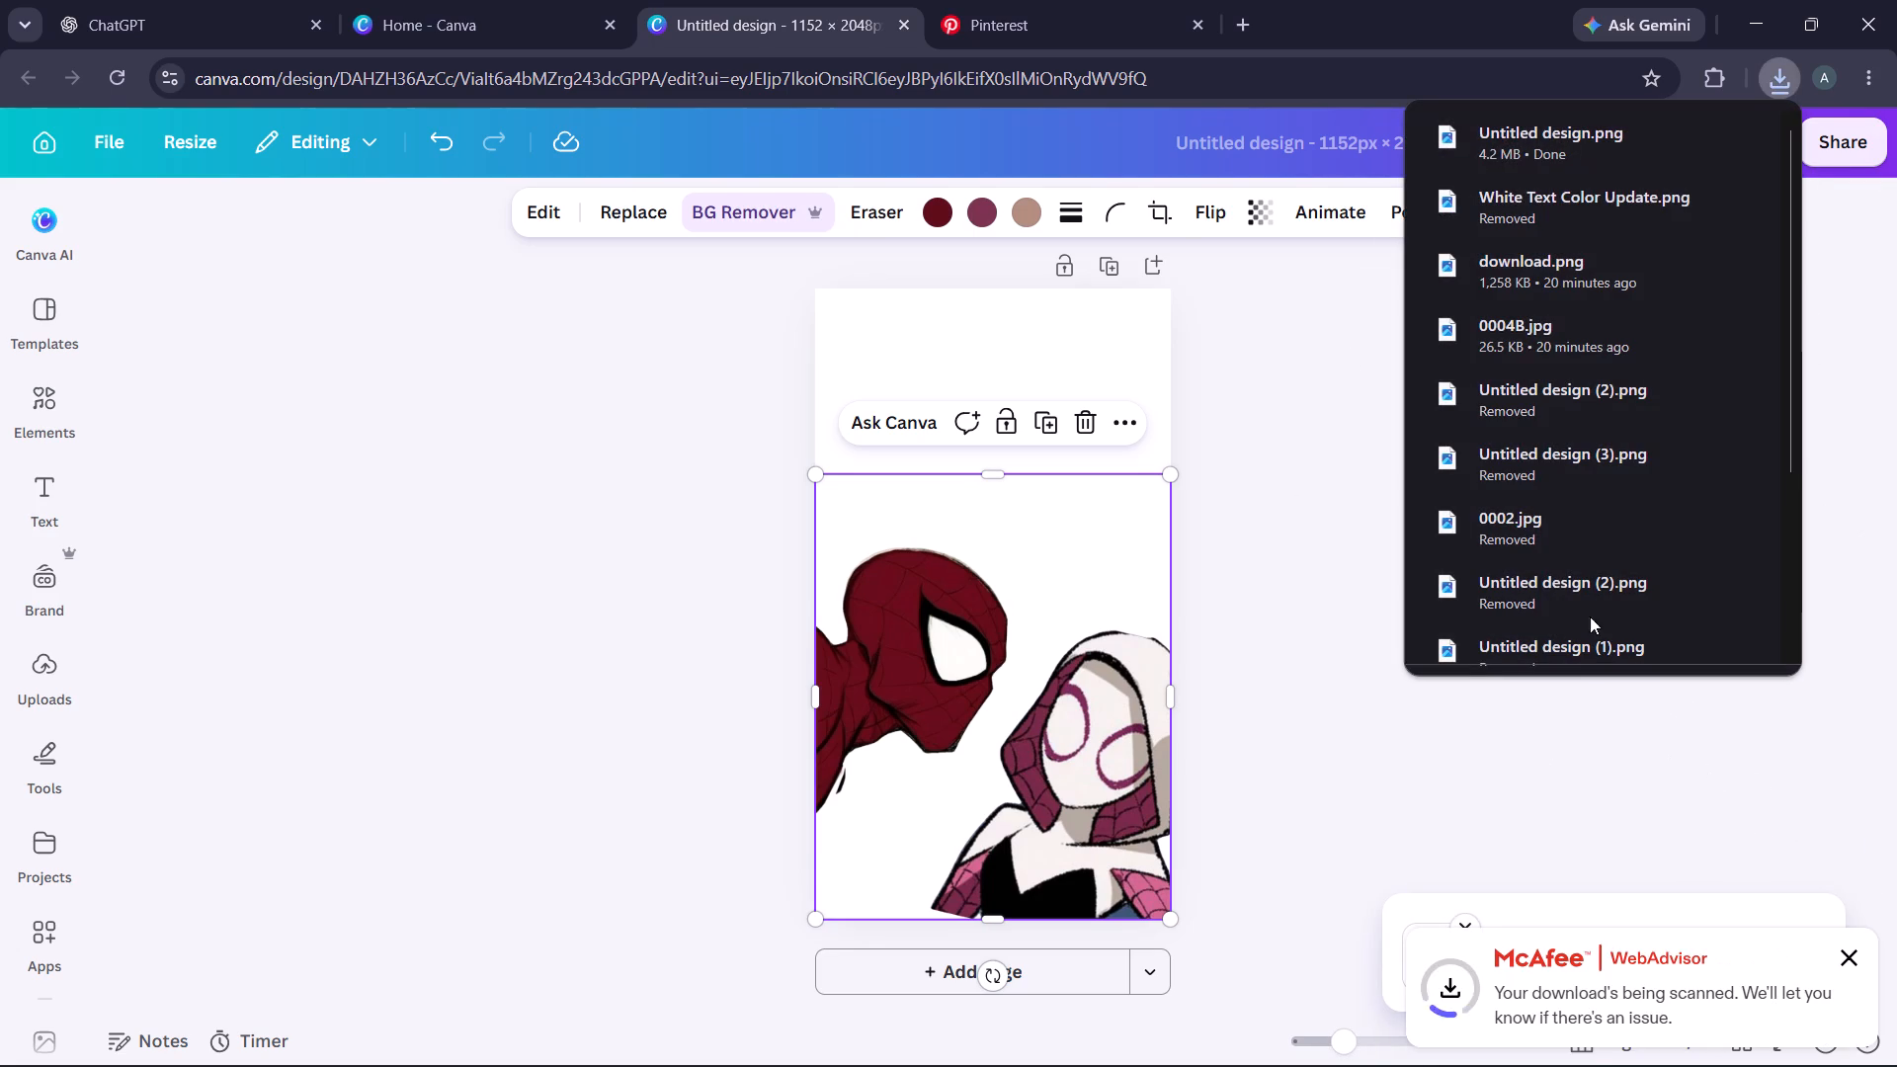
Open the downloaded file's folder in File Explorer and look through Documents, New Volume (F:) and the T shirts folder on New Volume (E:).
left_click(1680, 144)
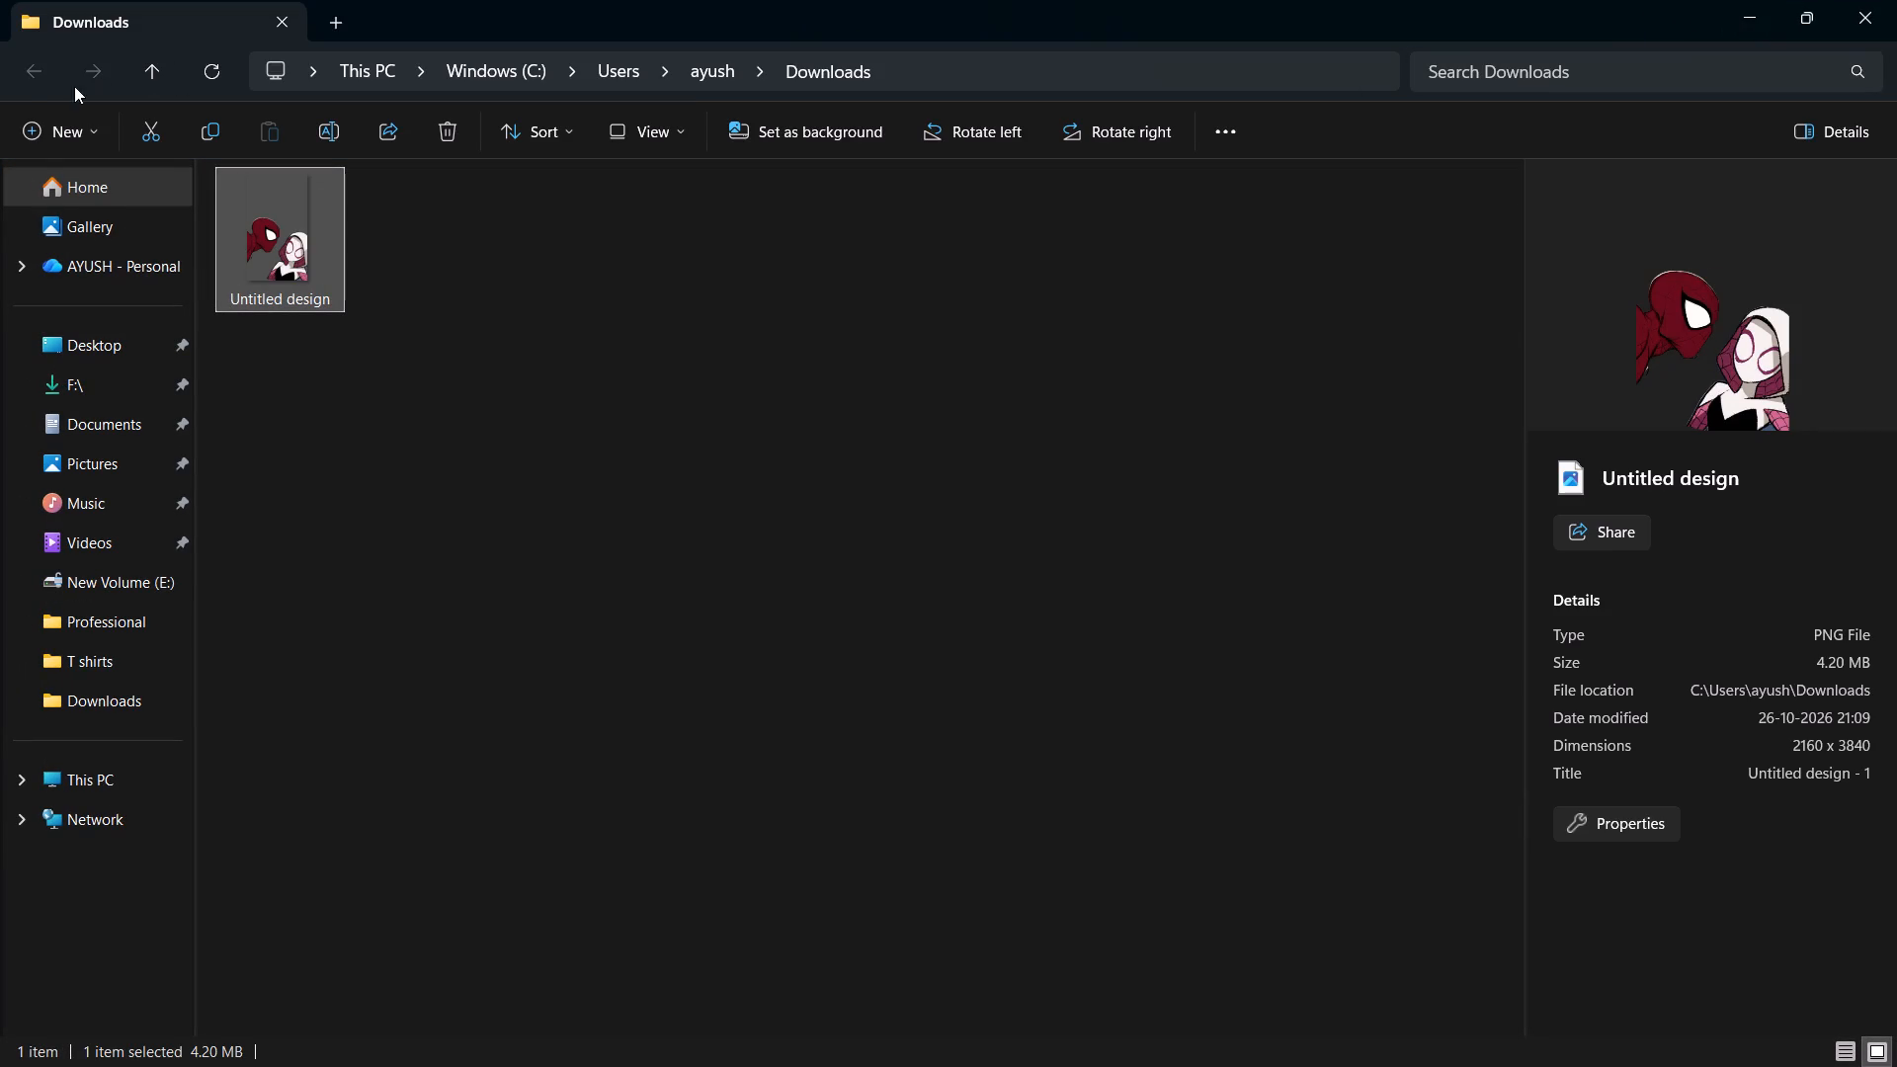
left_click(101, 418)
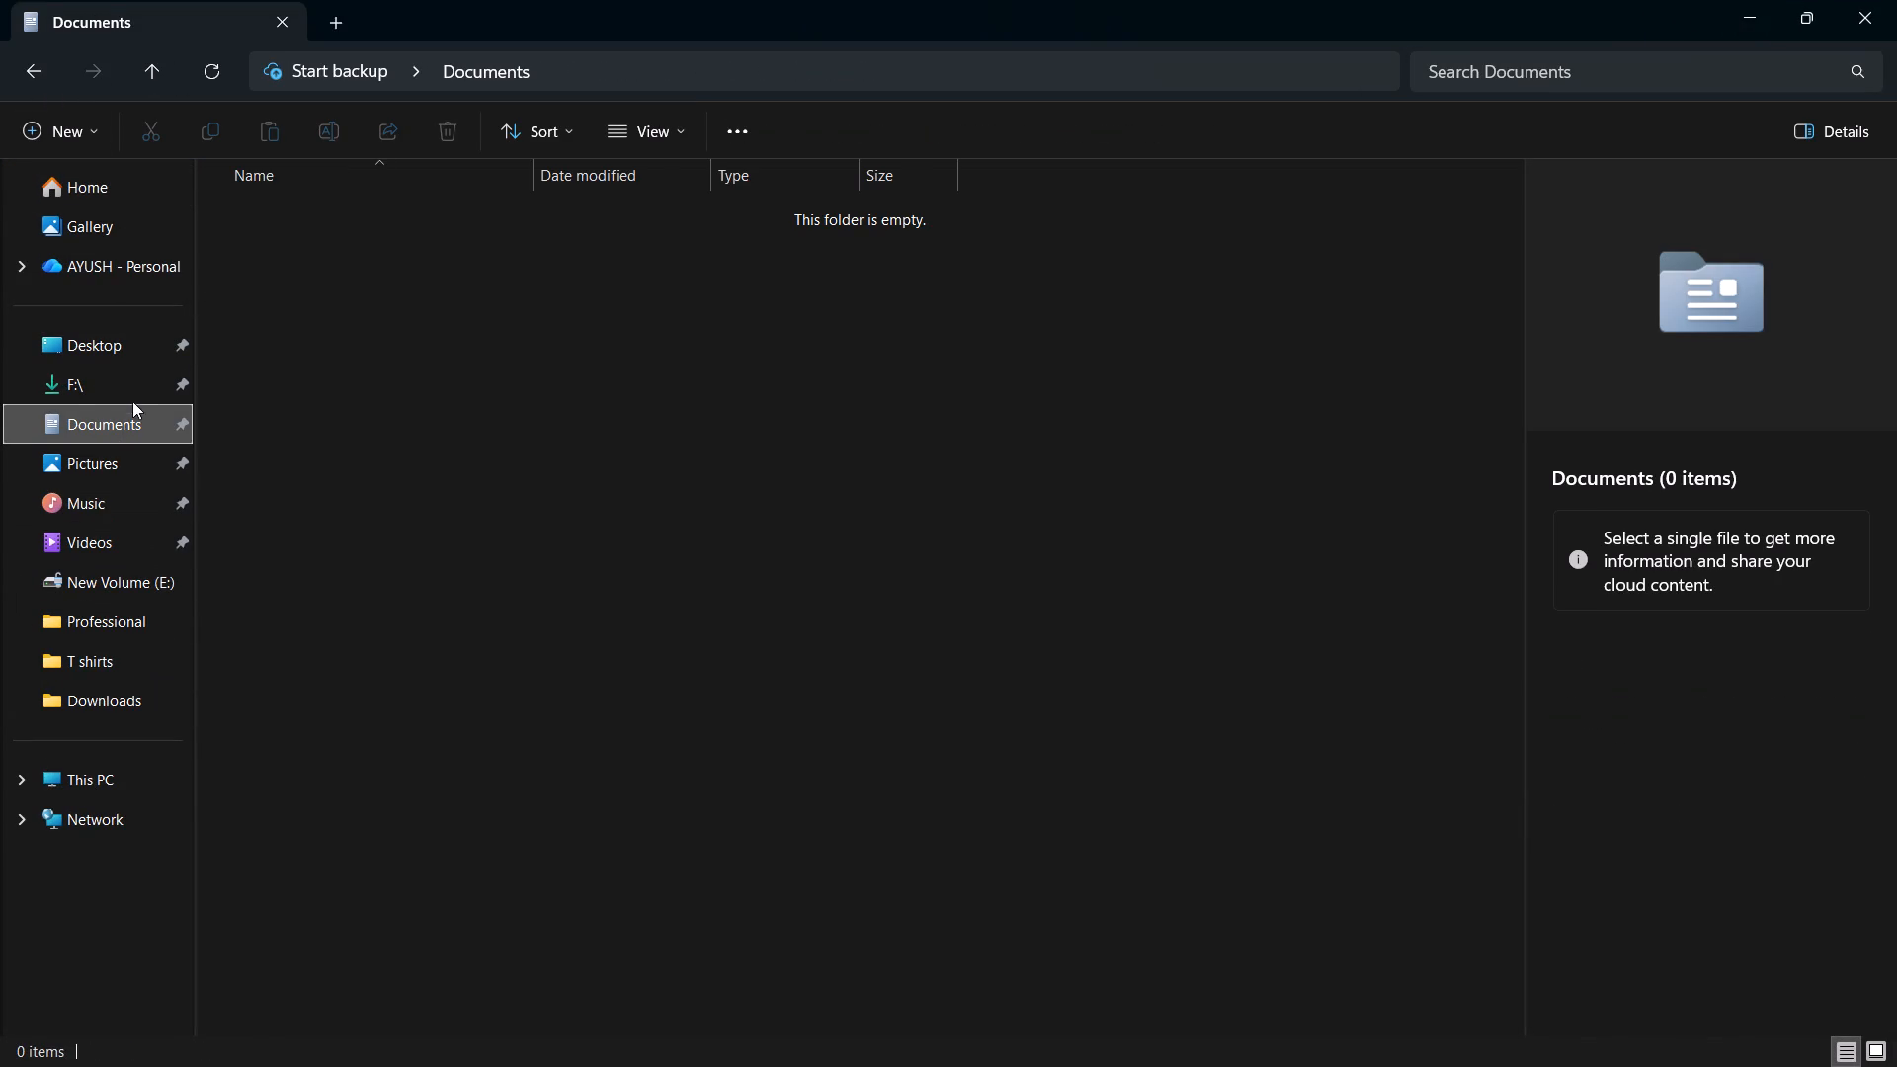
left_click(130, 387)
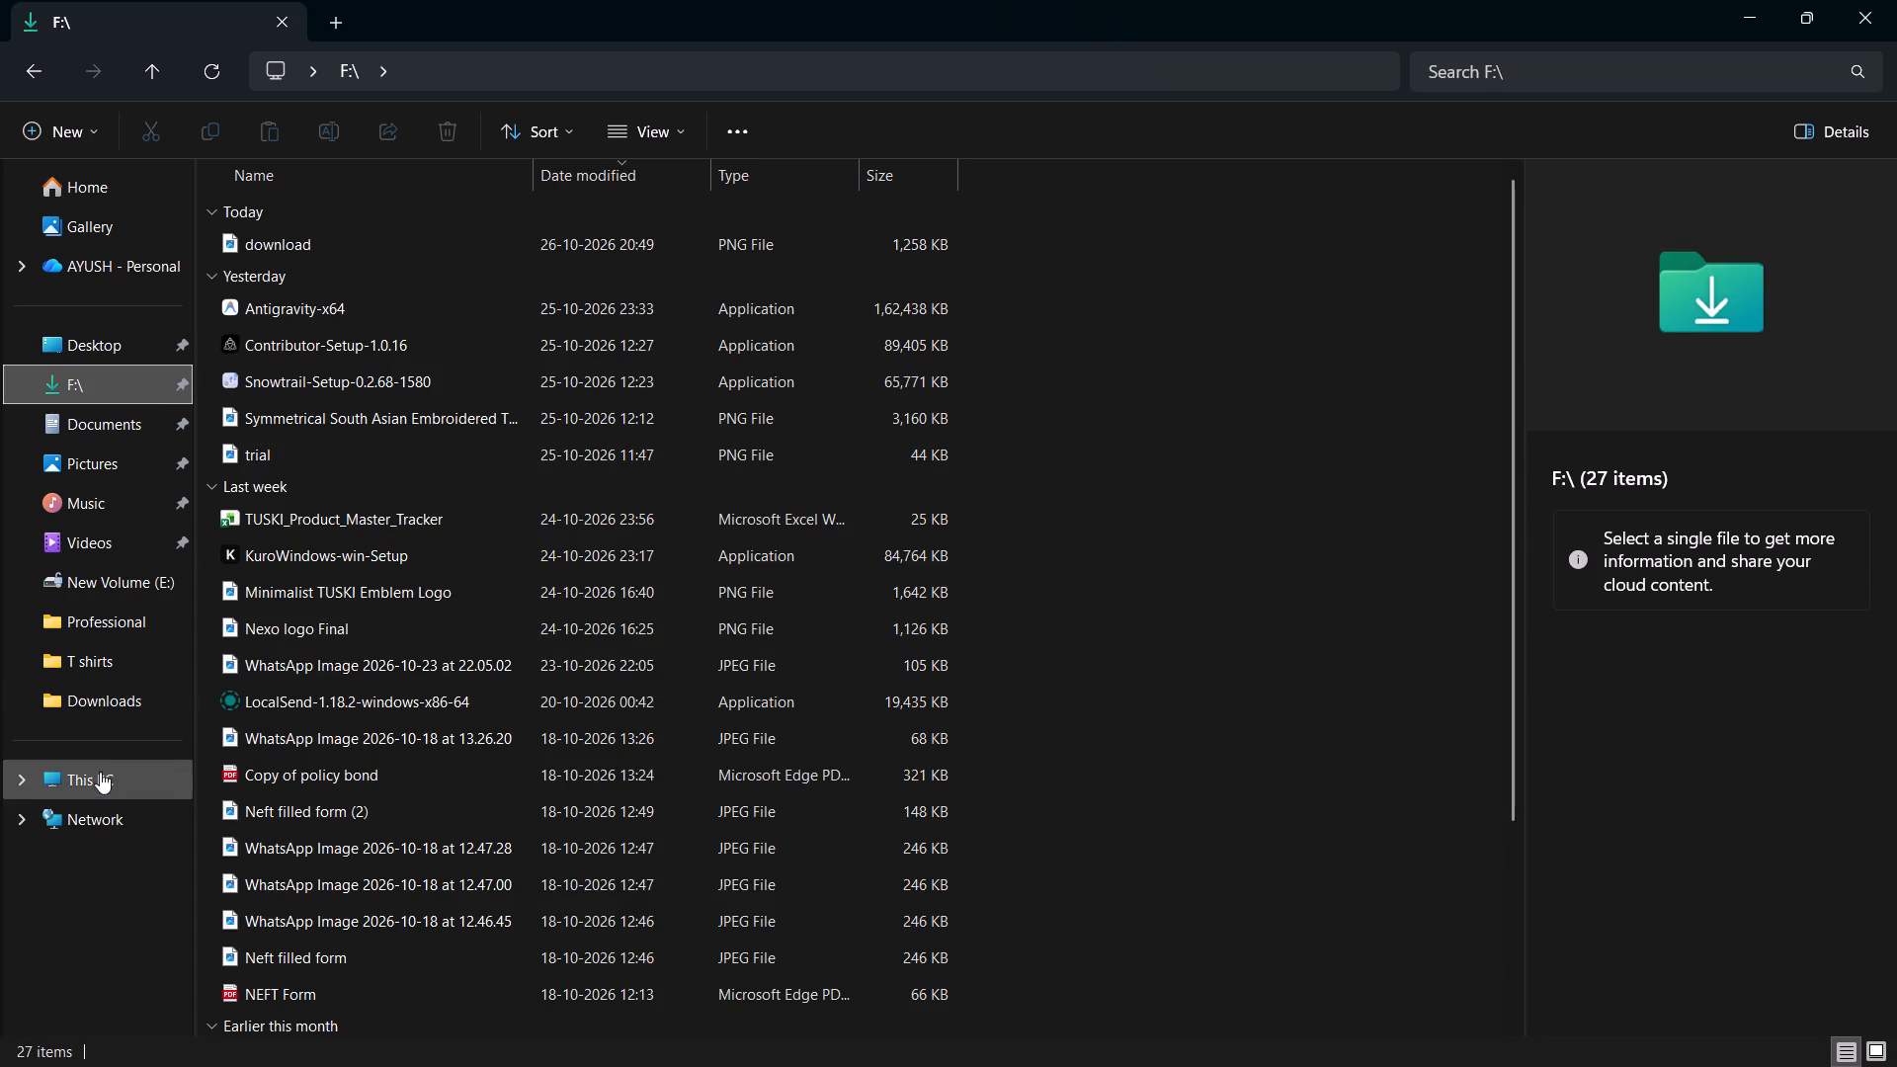
double_click(254, 253)
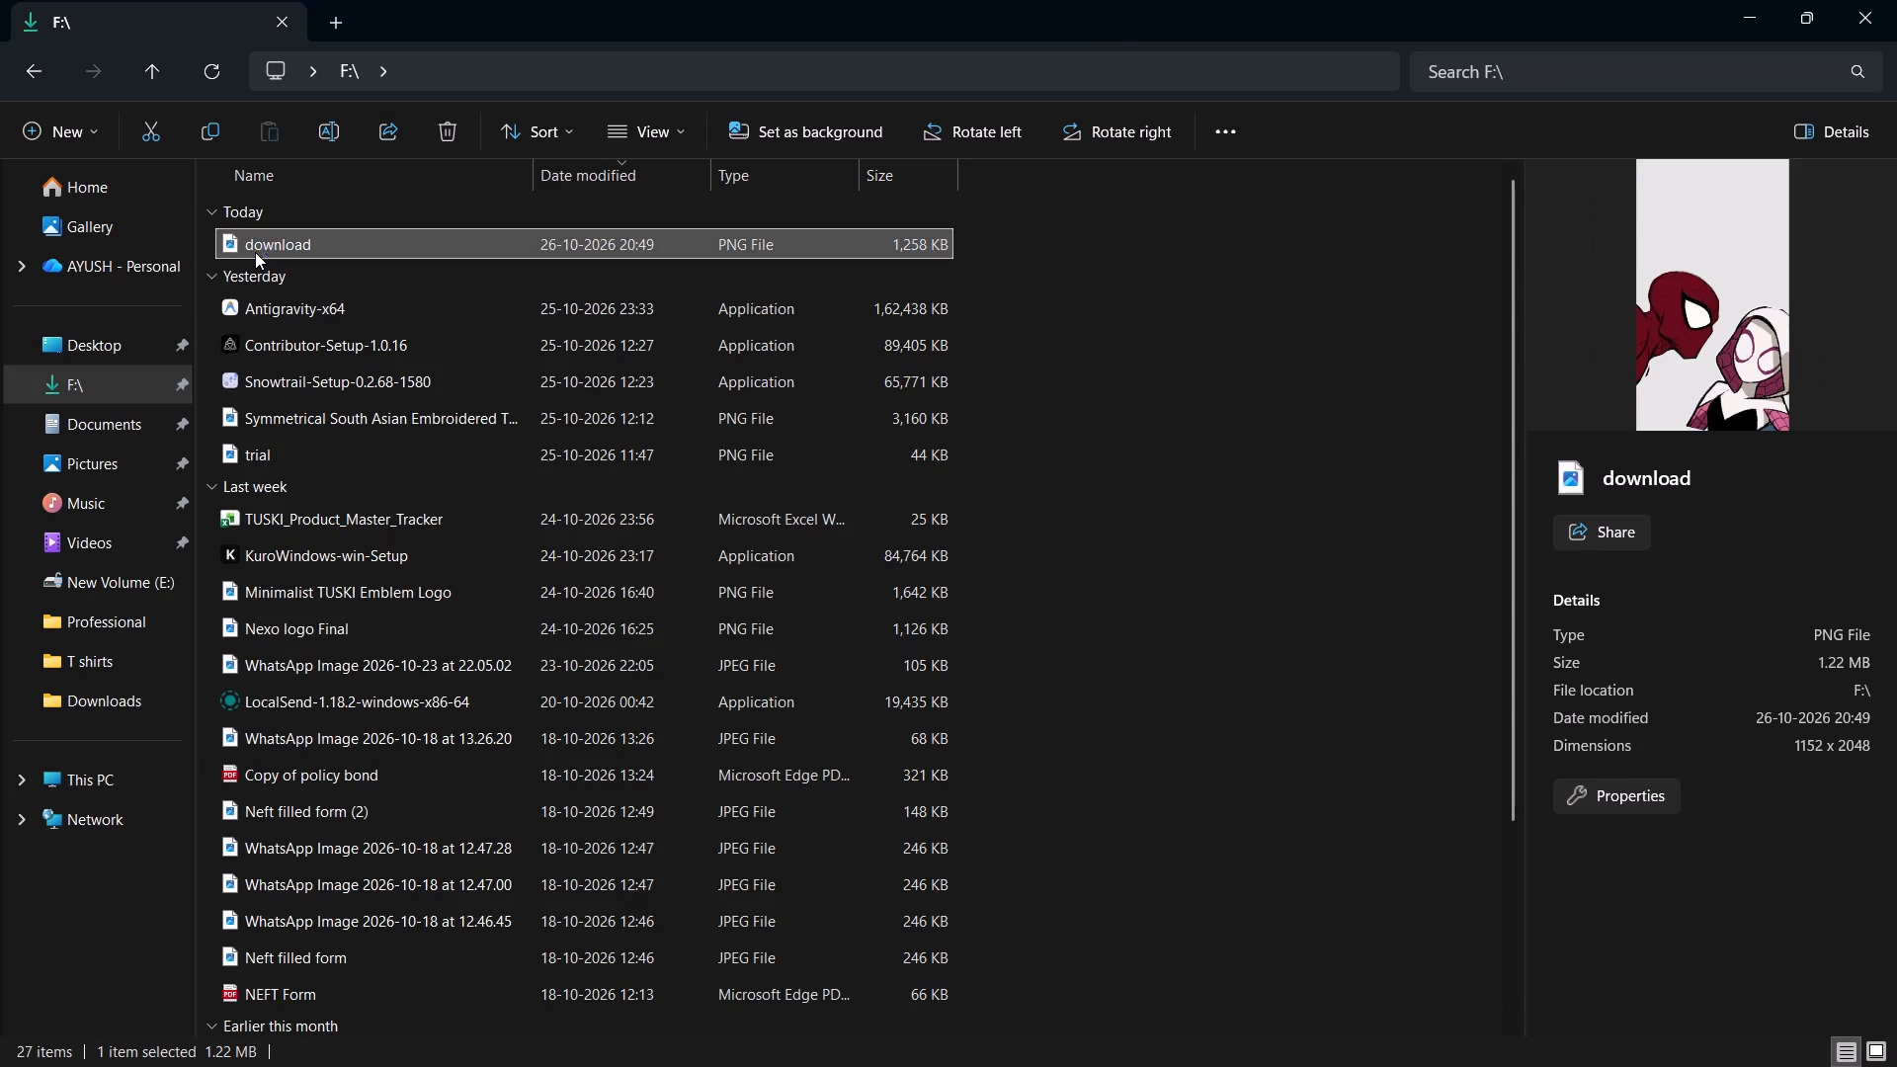
left_click(1541, 203)
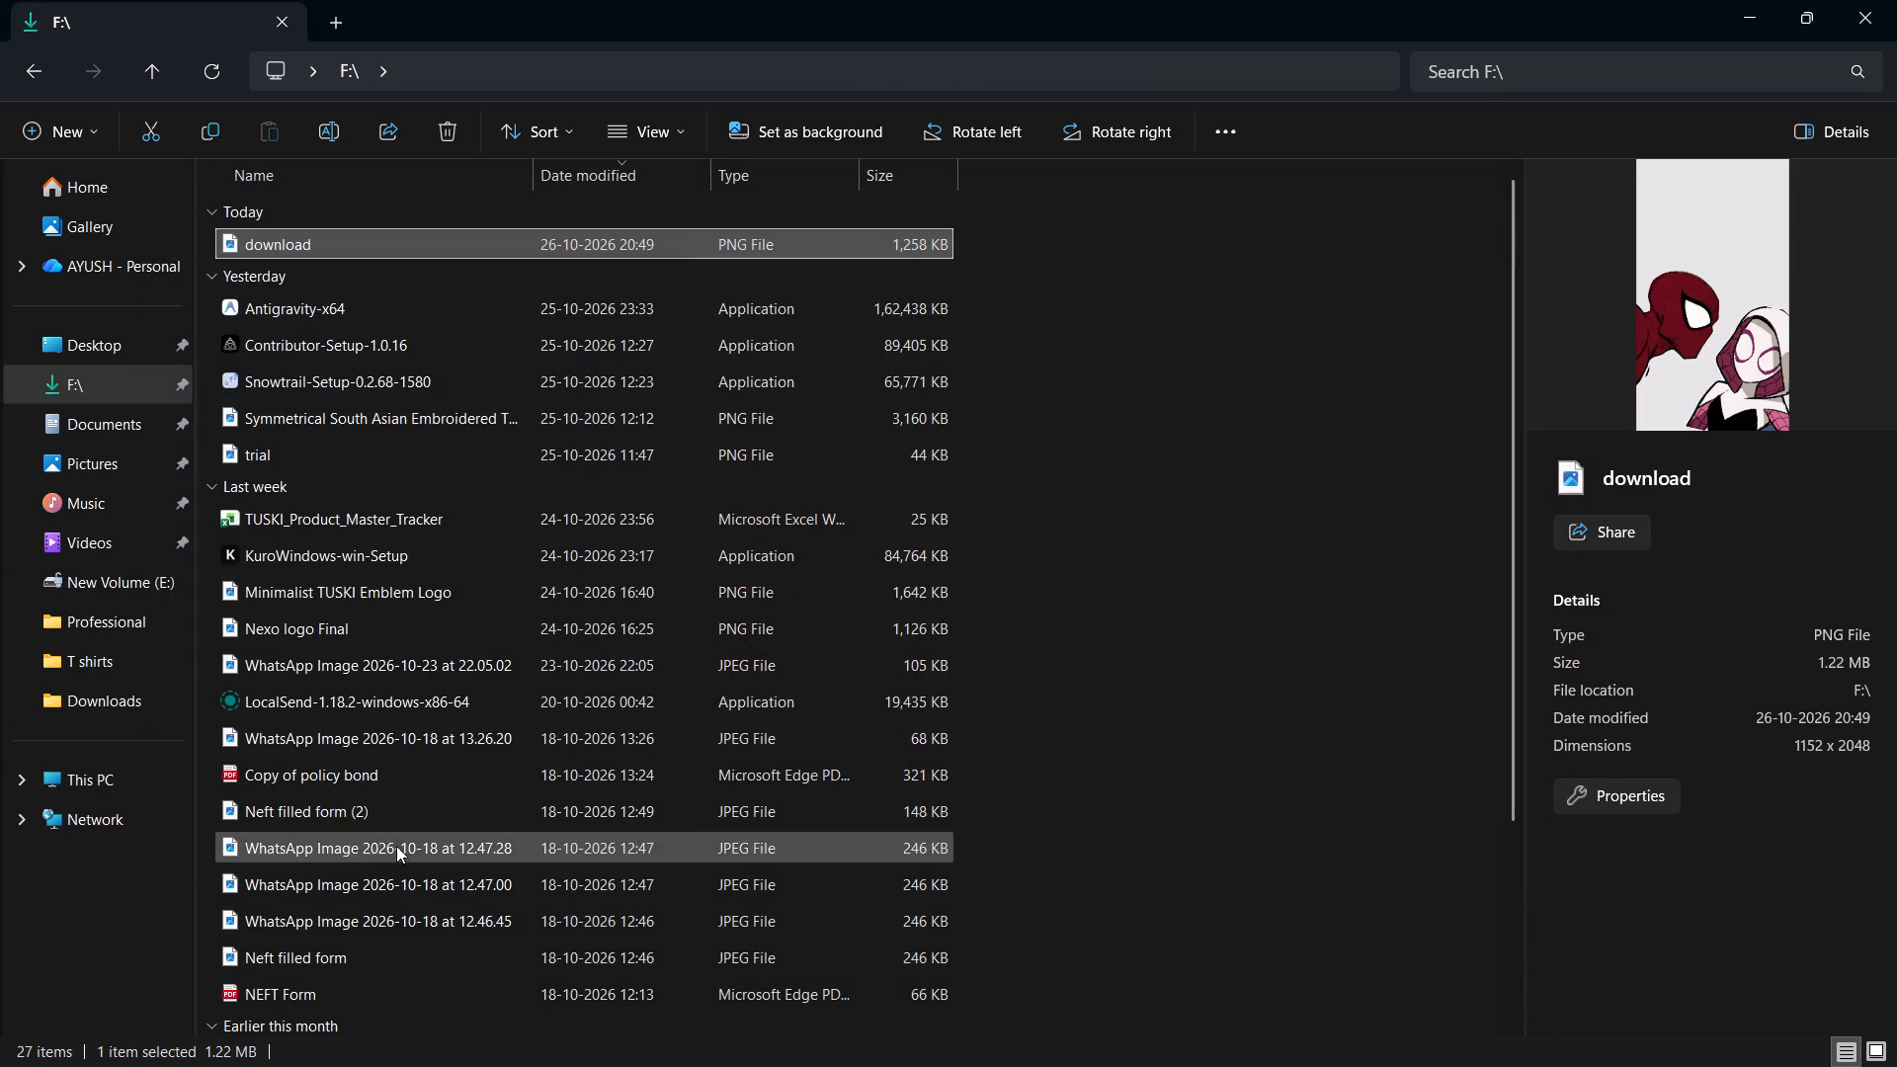
left_click(133, 766)
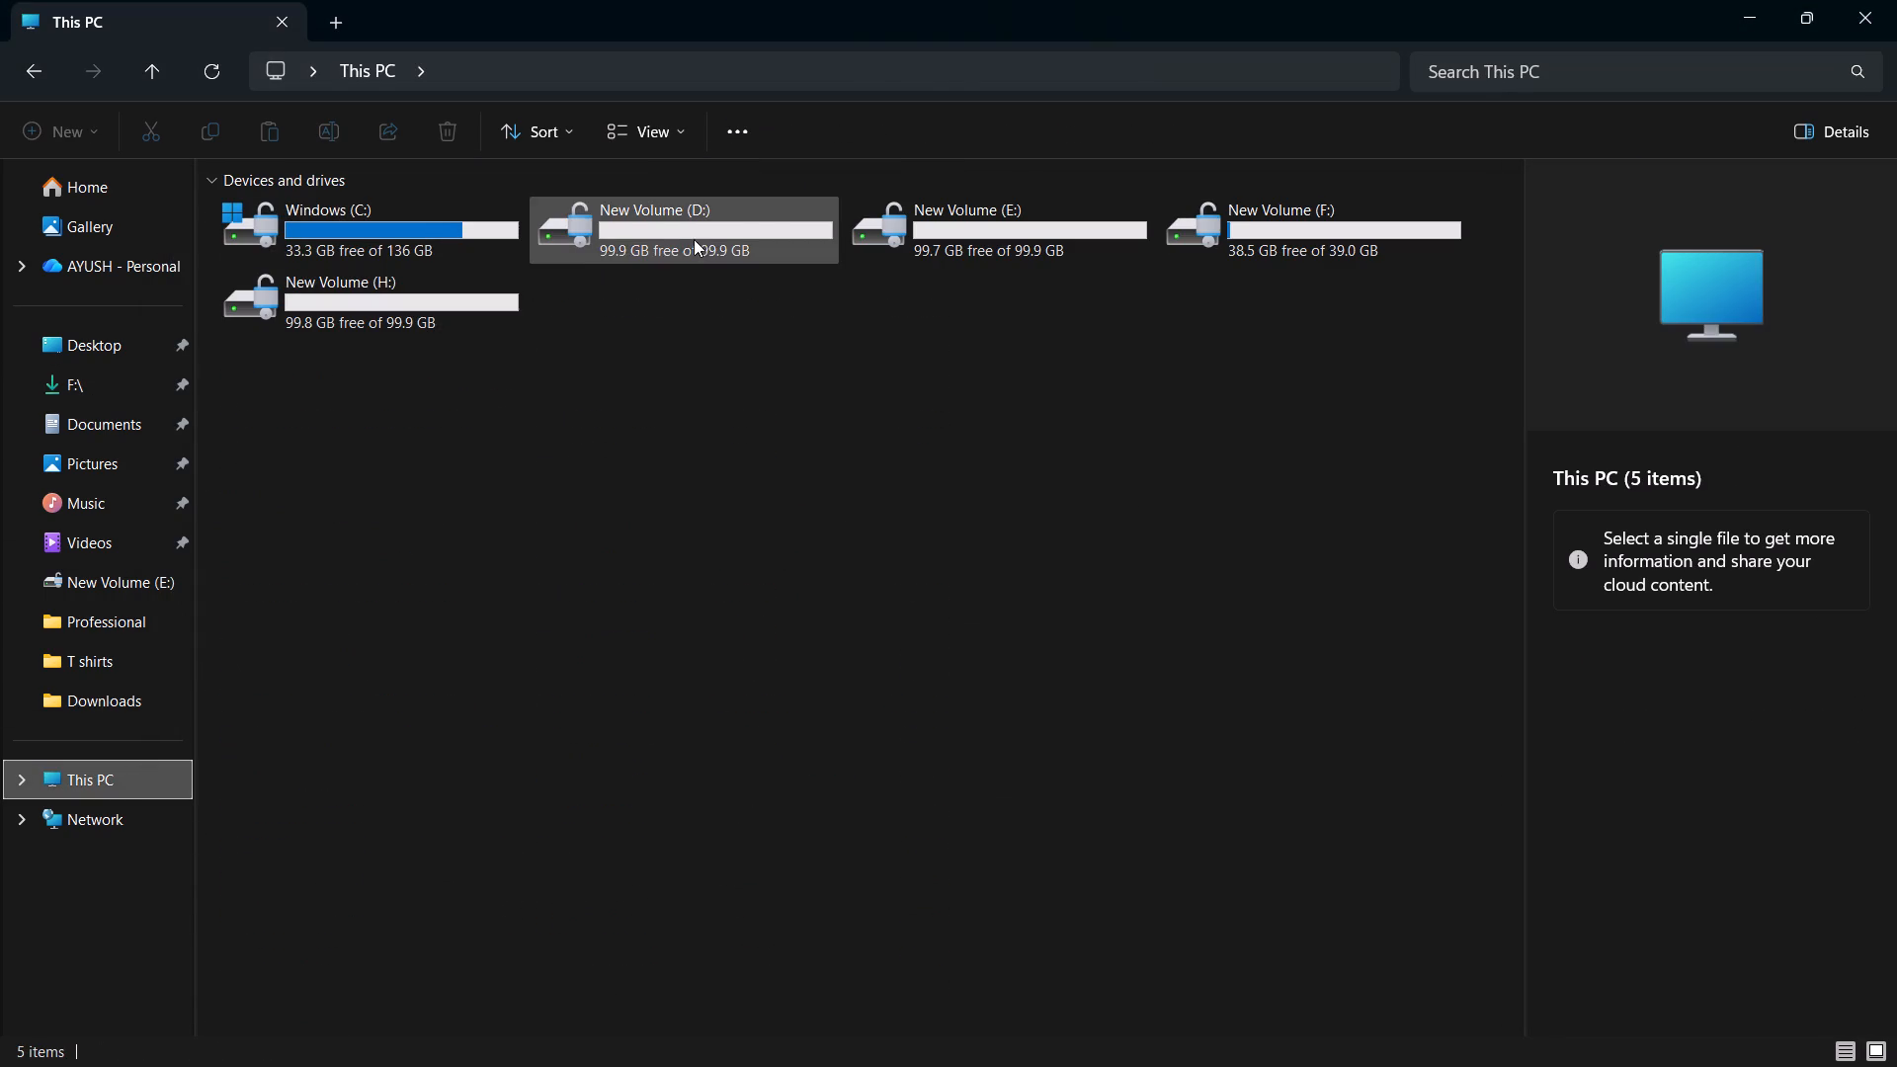
double_click(989, 248)
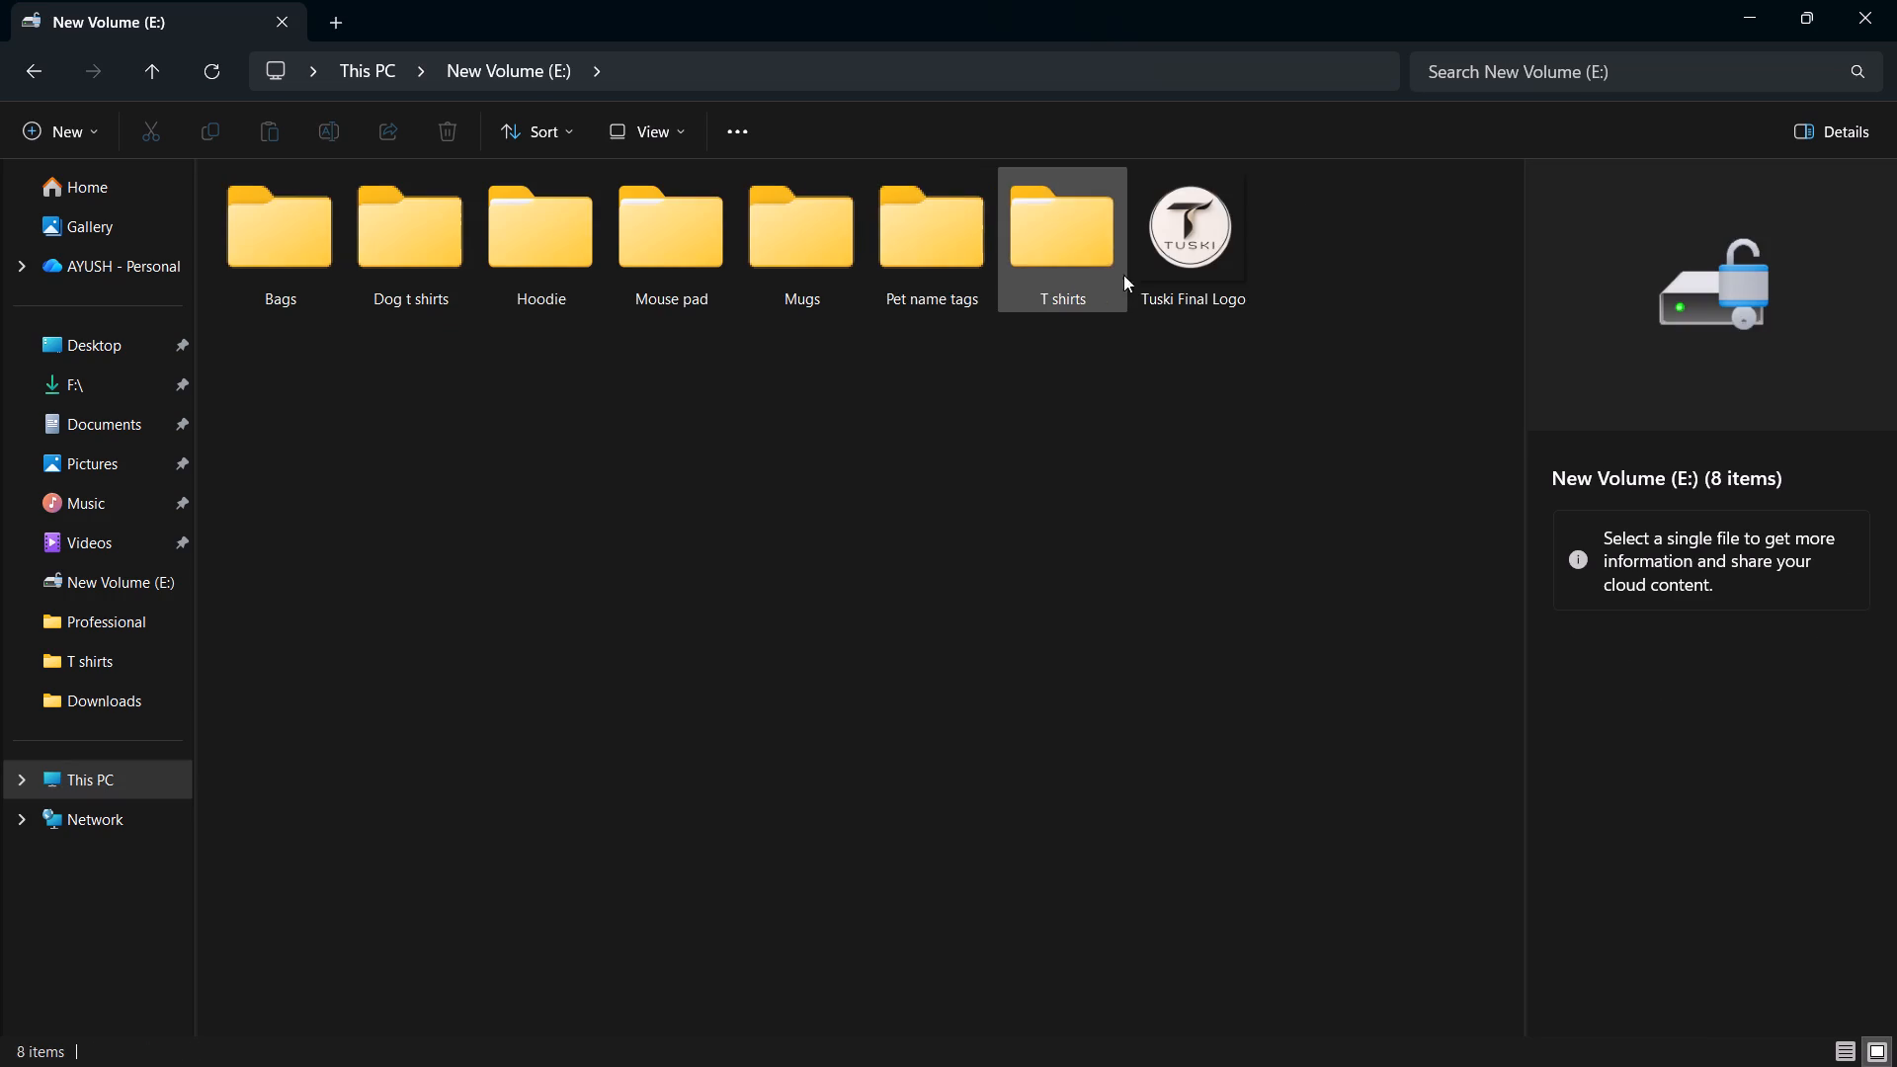
double_click(1043, 252)
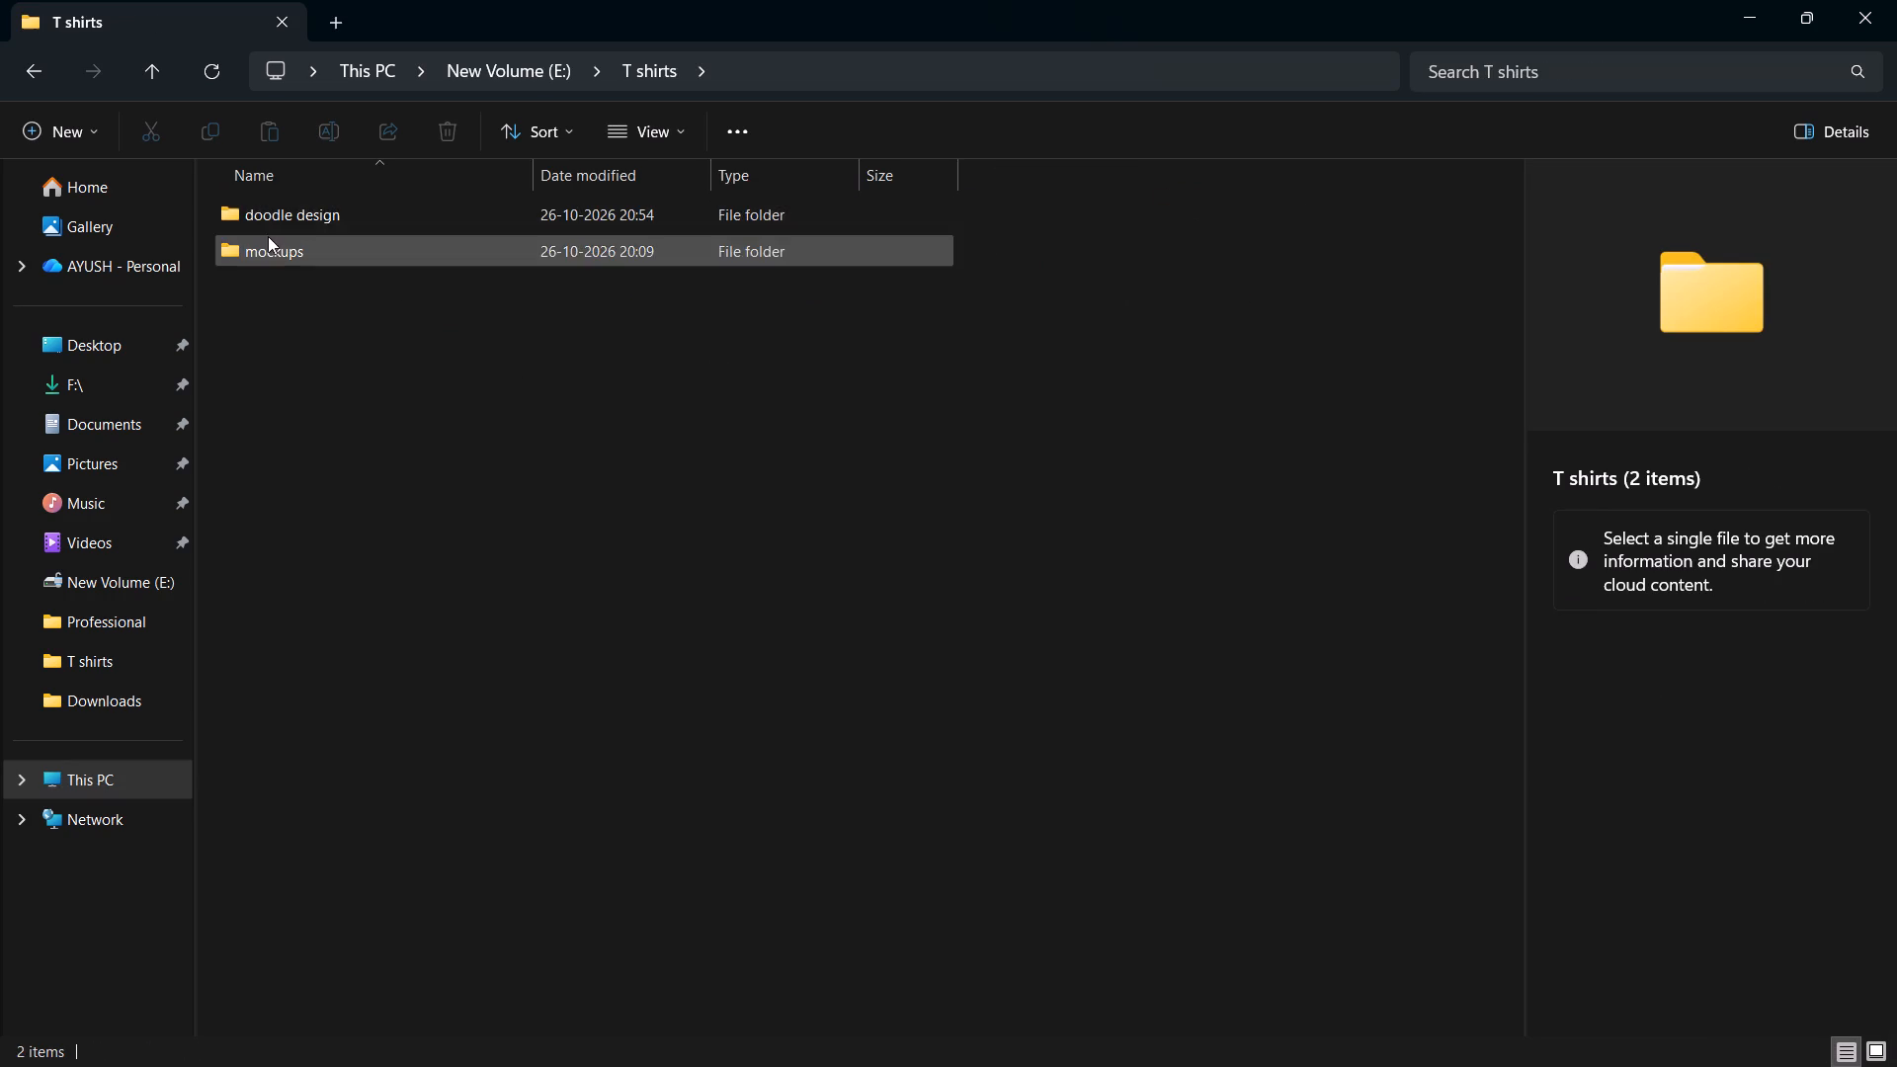
double_click(268, 236)
double_click(15, 65)
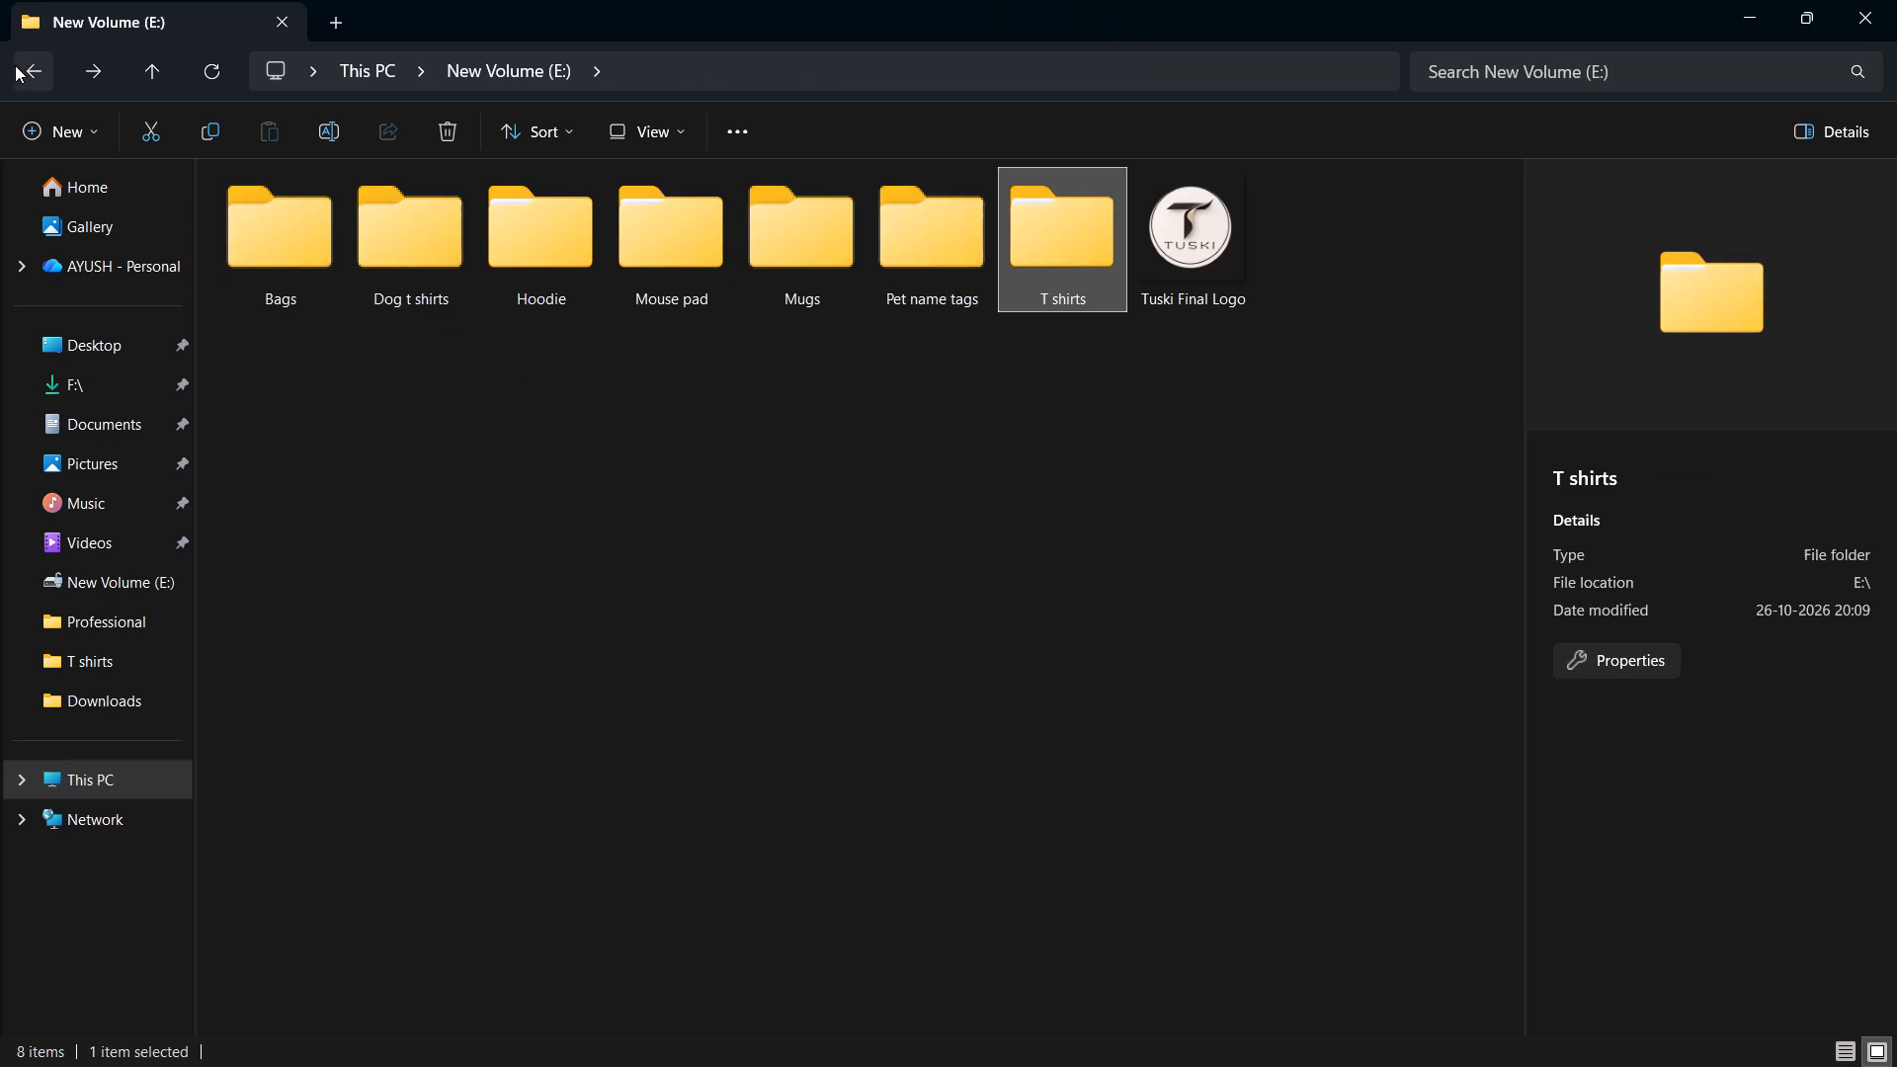
left_click(15, 65)
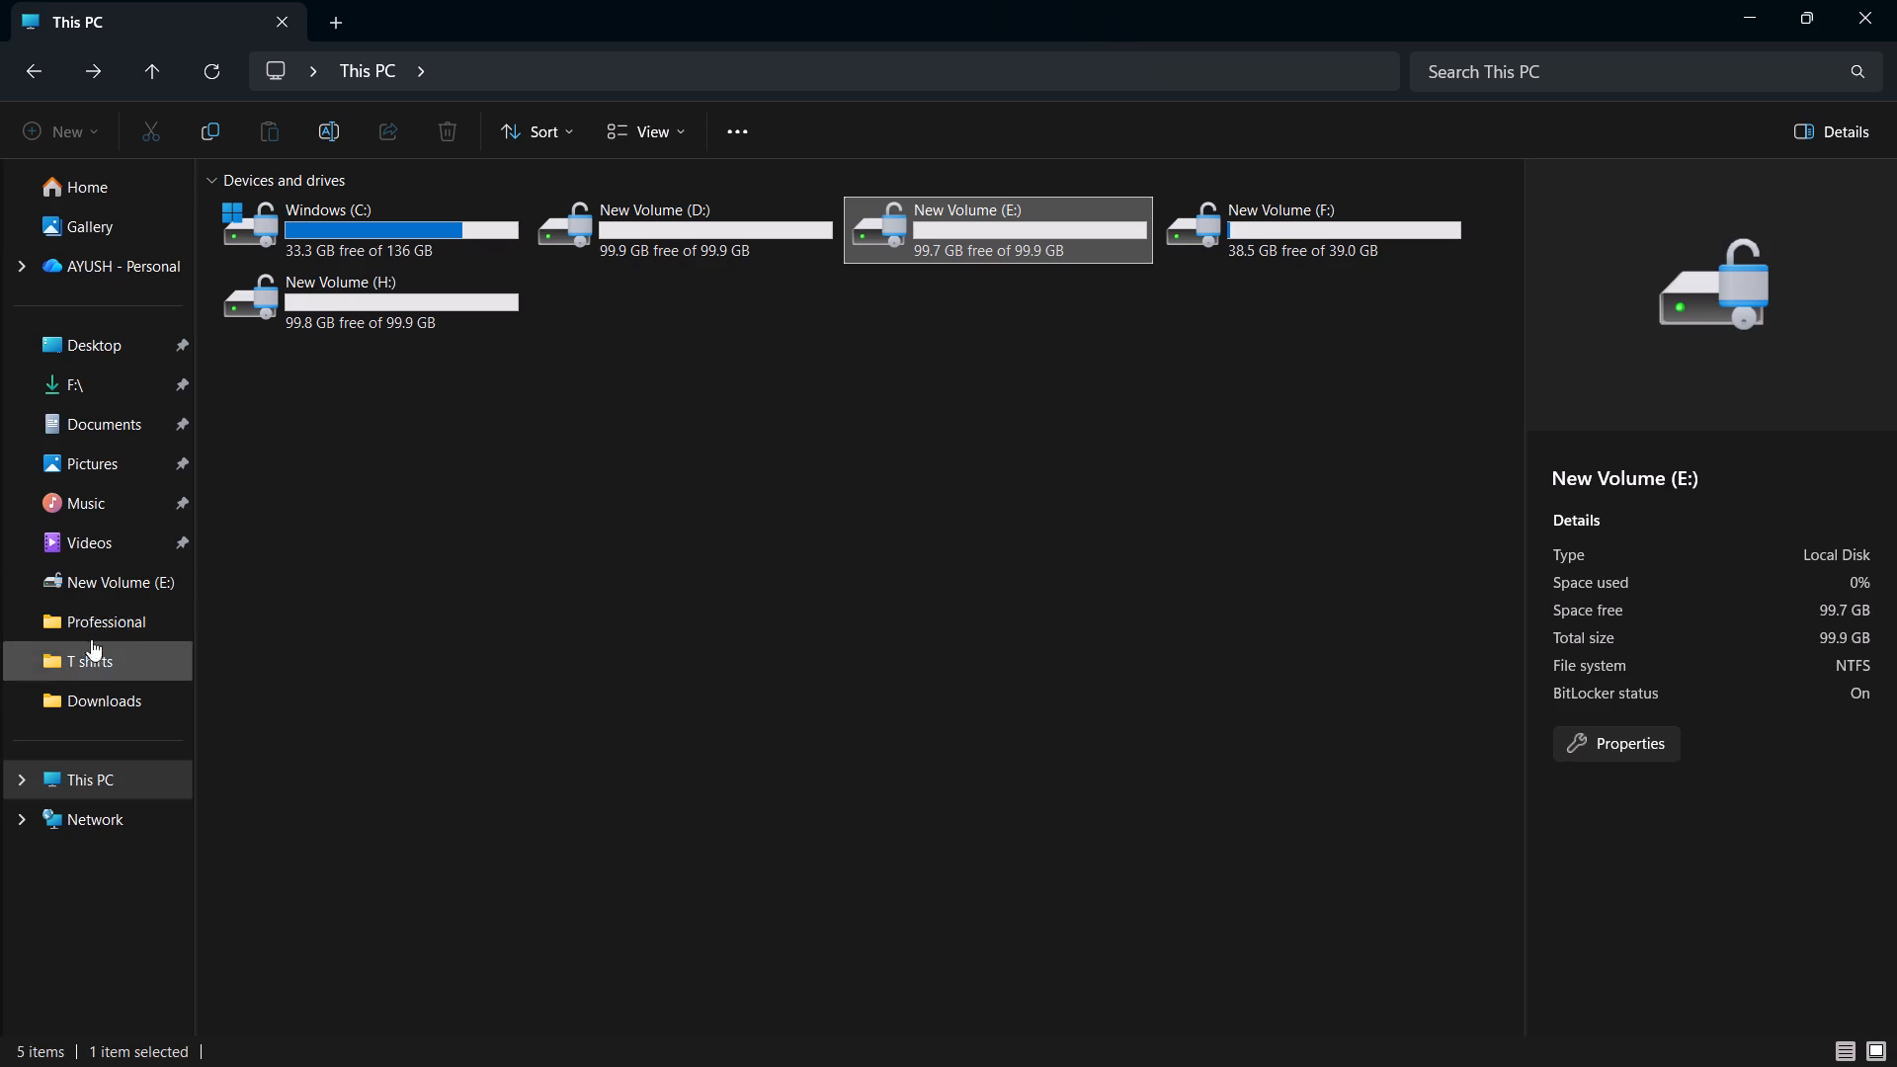
left_click(123, 592)
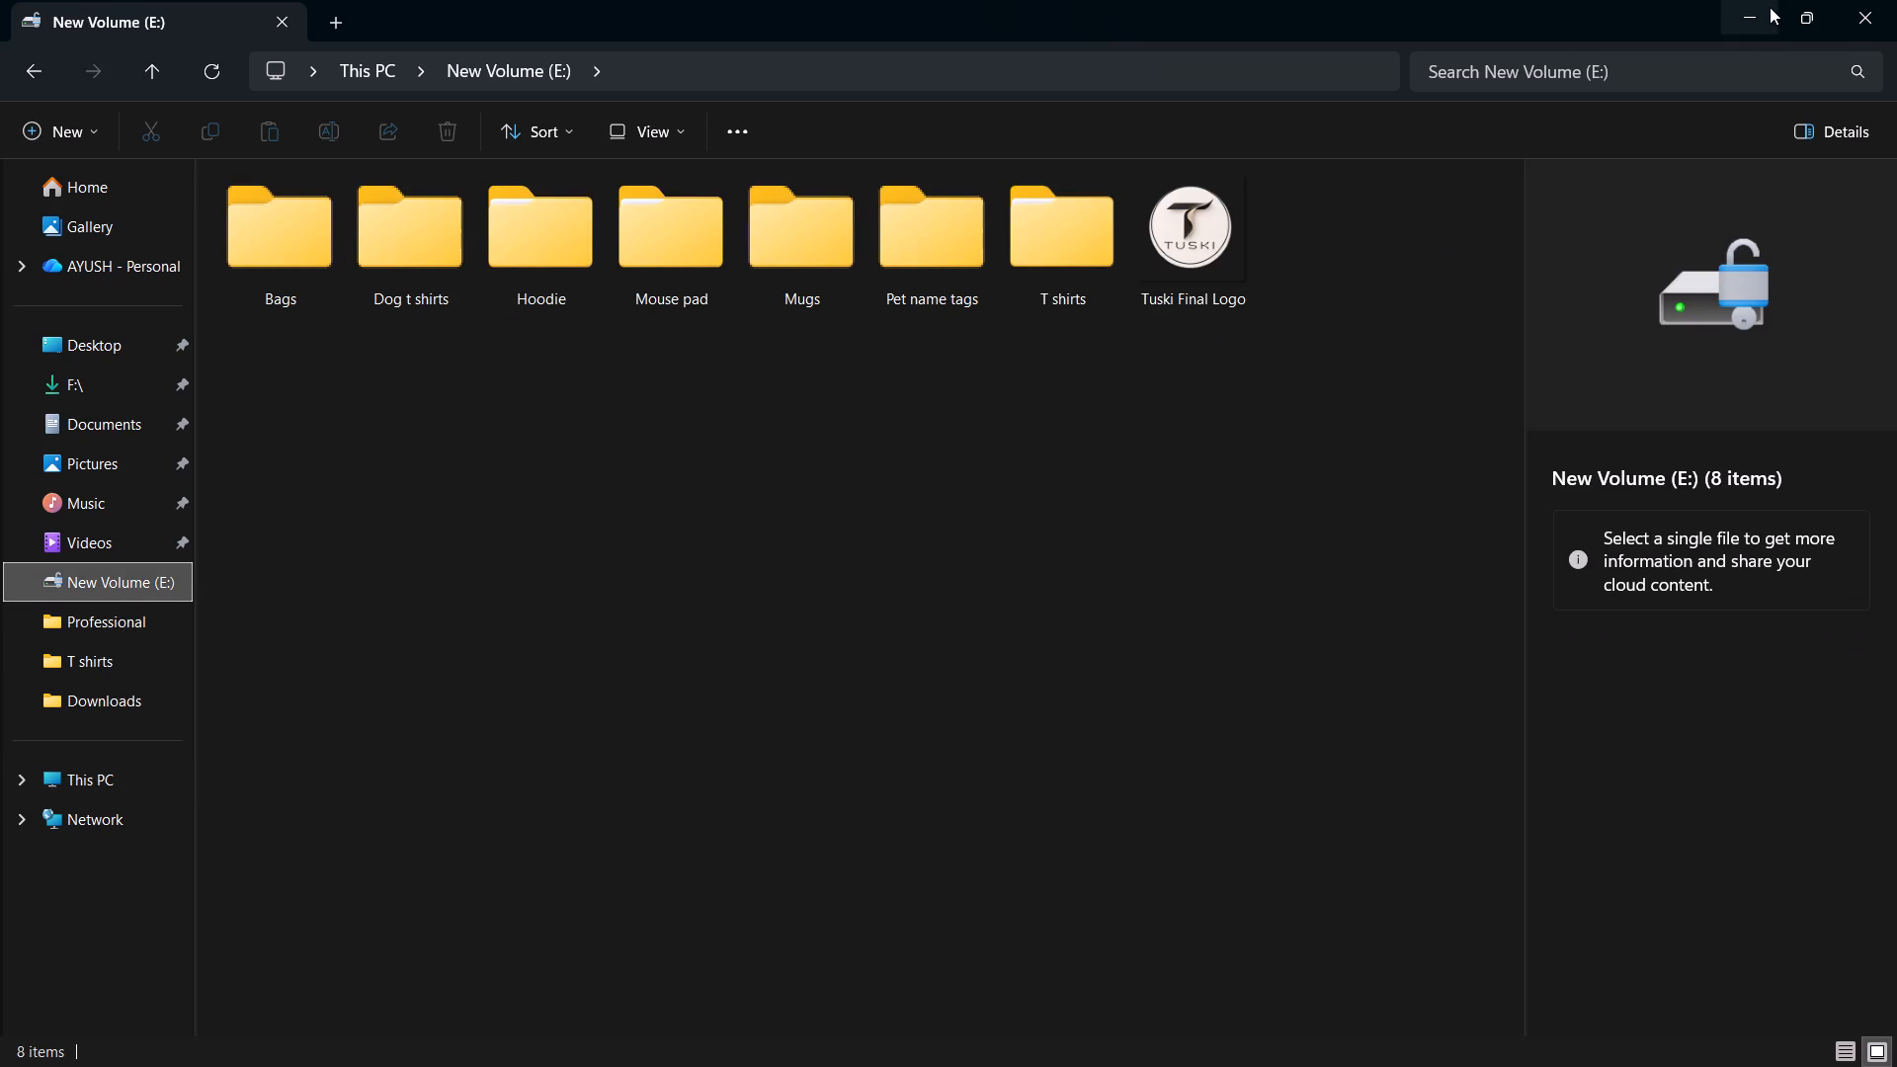
left_click(1763, 4)
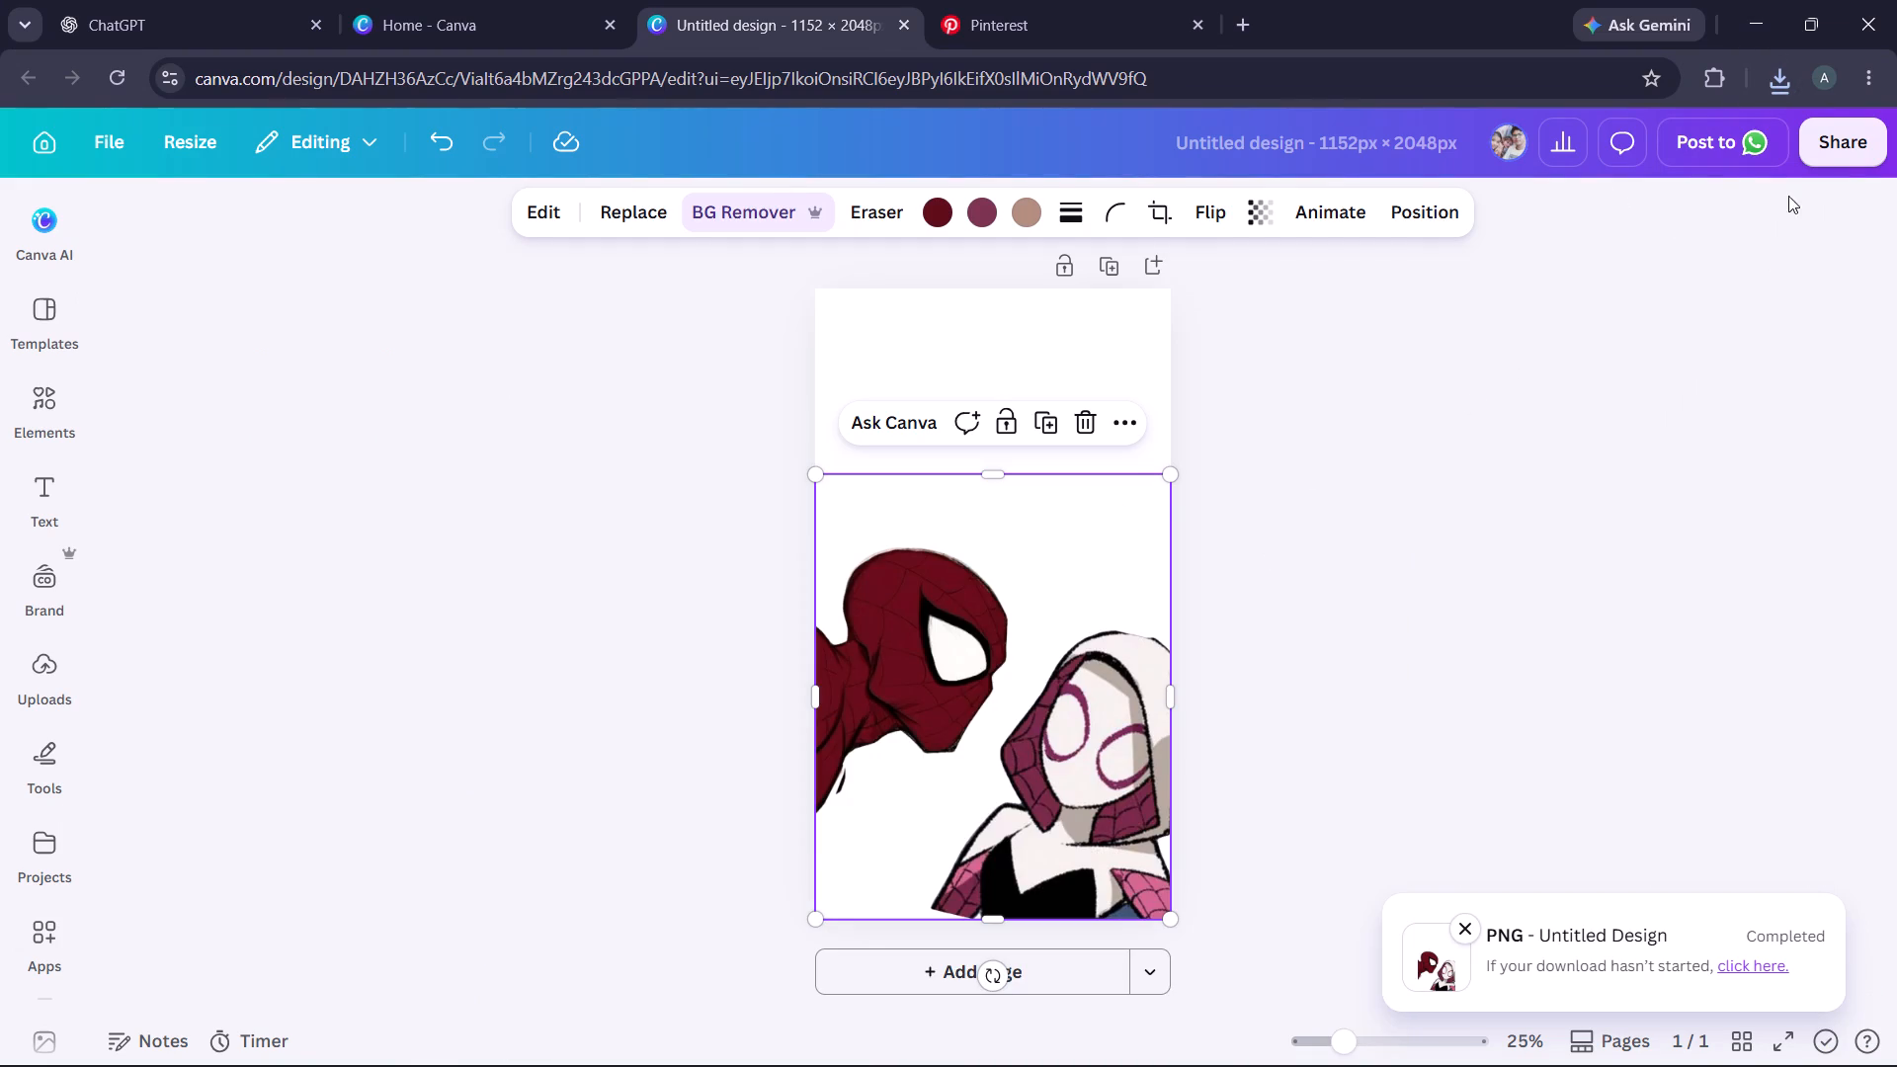
Download the Untitled Design PNG again and show the new file in the Downloads folder.
left_click(1733, 969)
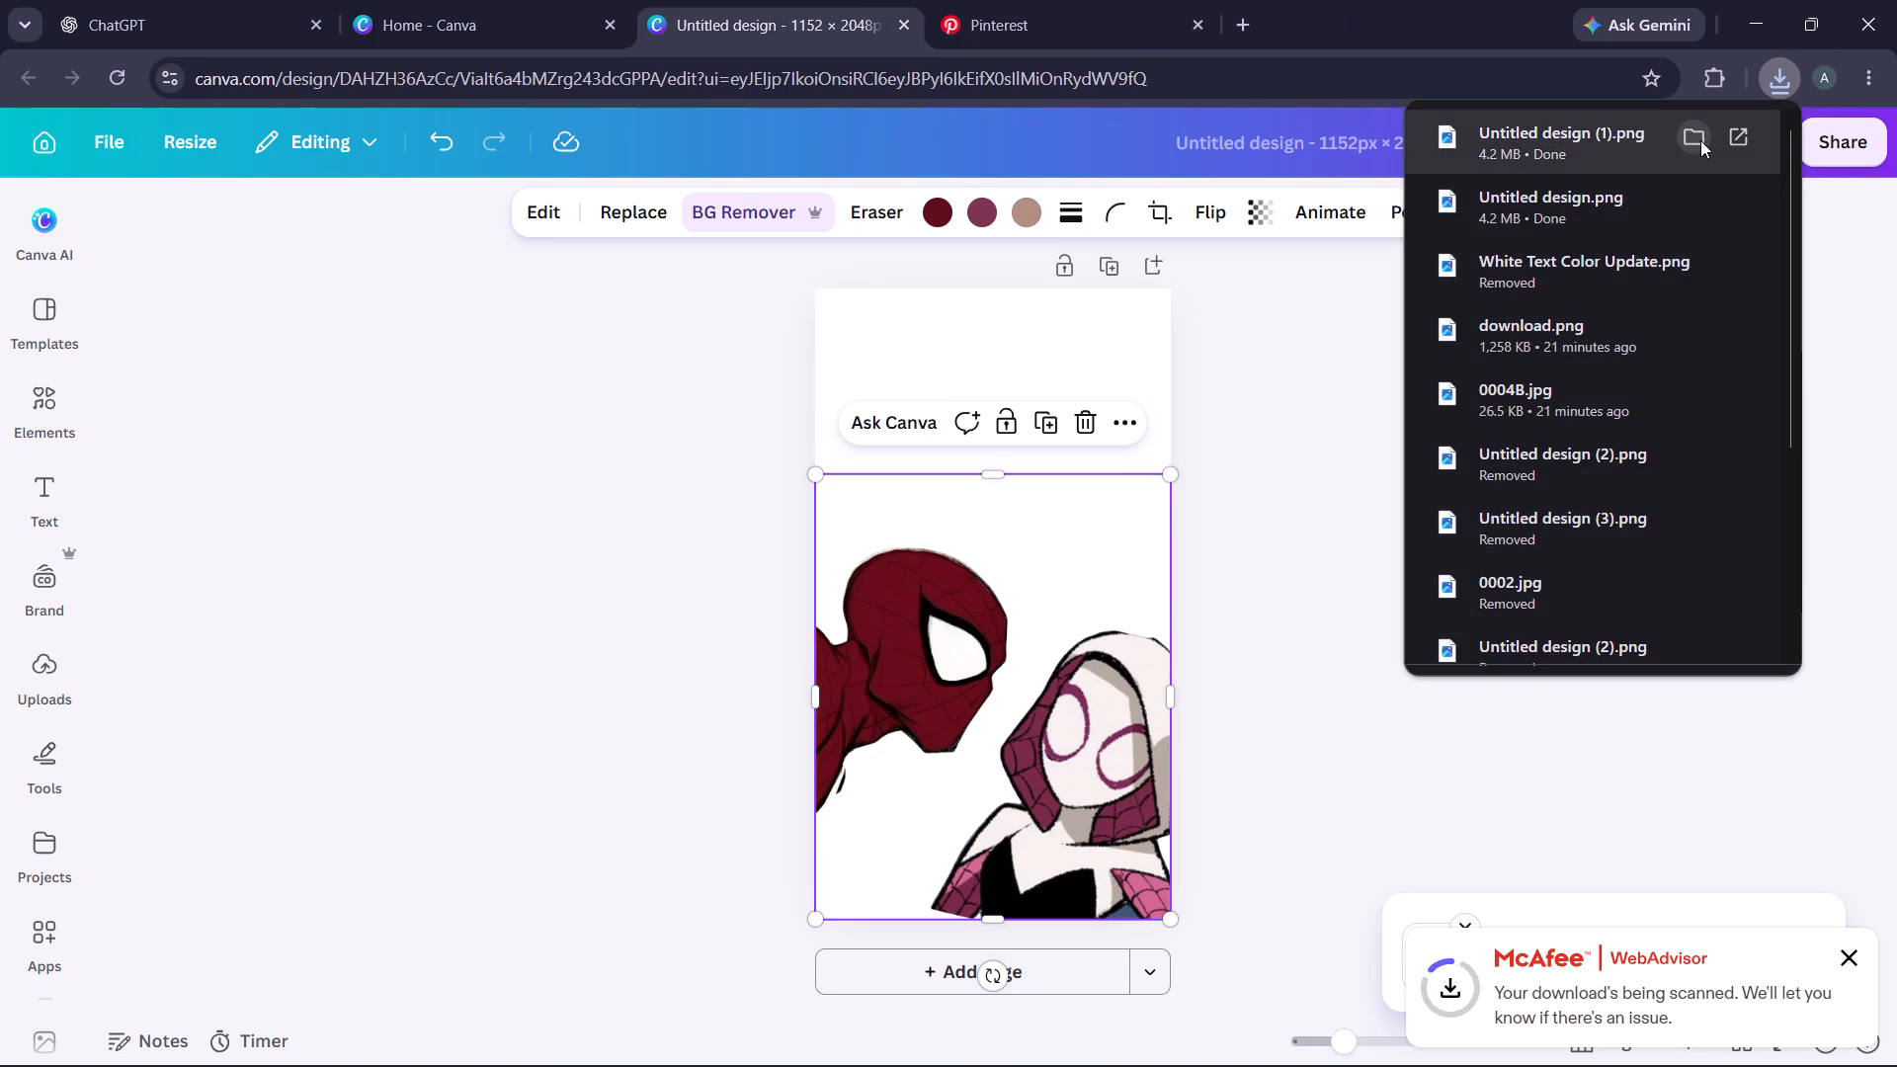
left_click(1699, 139)
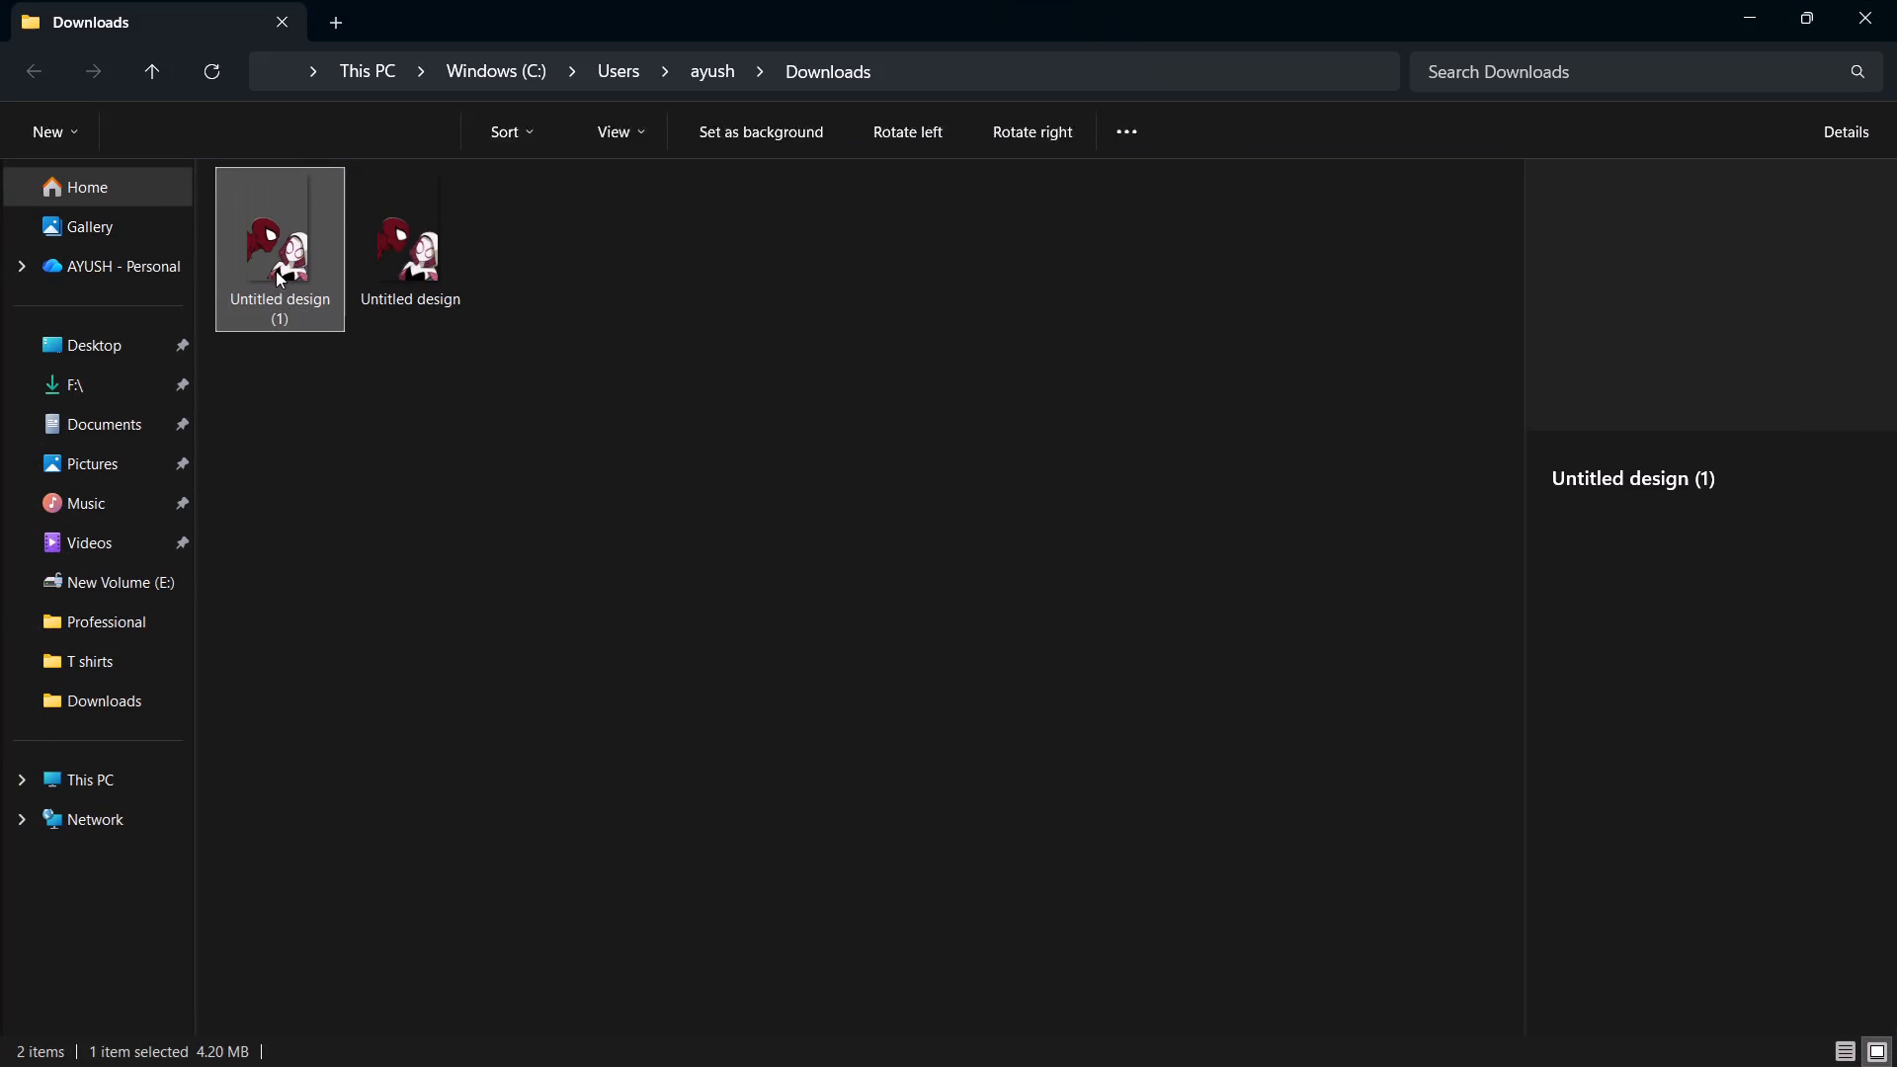
left_click(456, 438)
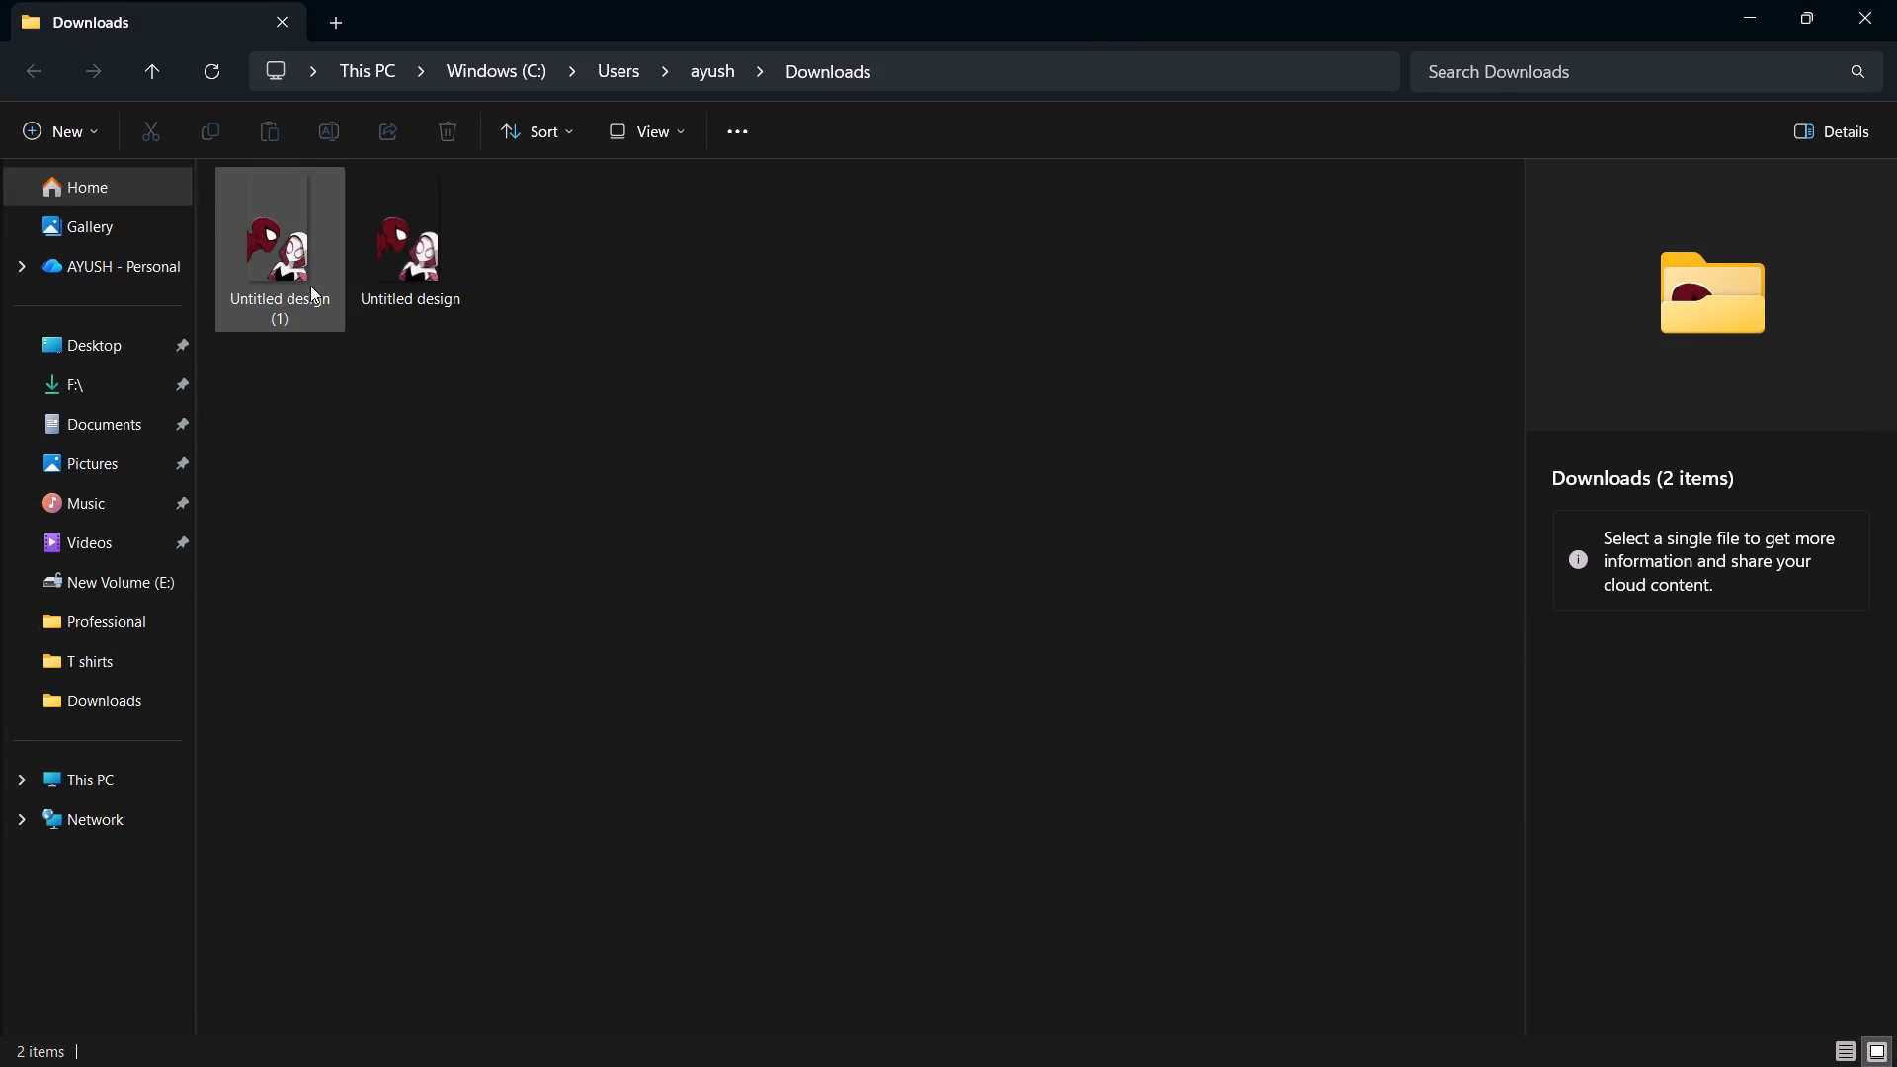
Copy the Untitled design (1) PNG from Downloads, paste it into New Volume (F:), and minimize File Explorer.
right_click(268, 248)
left_click(374, 80)
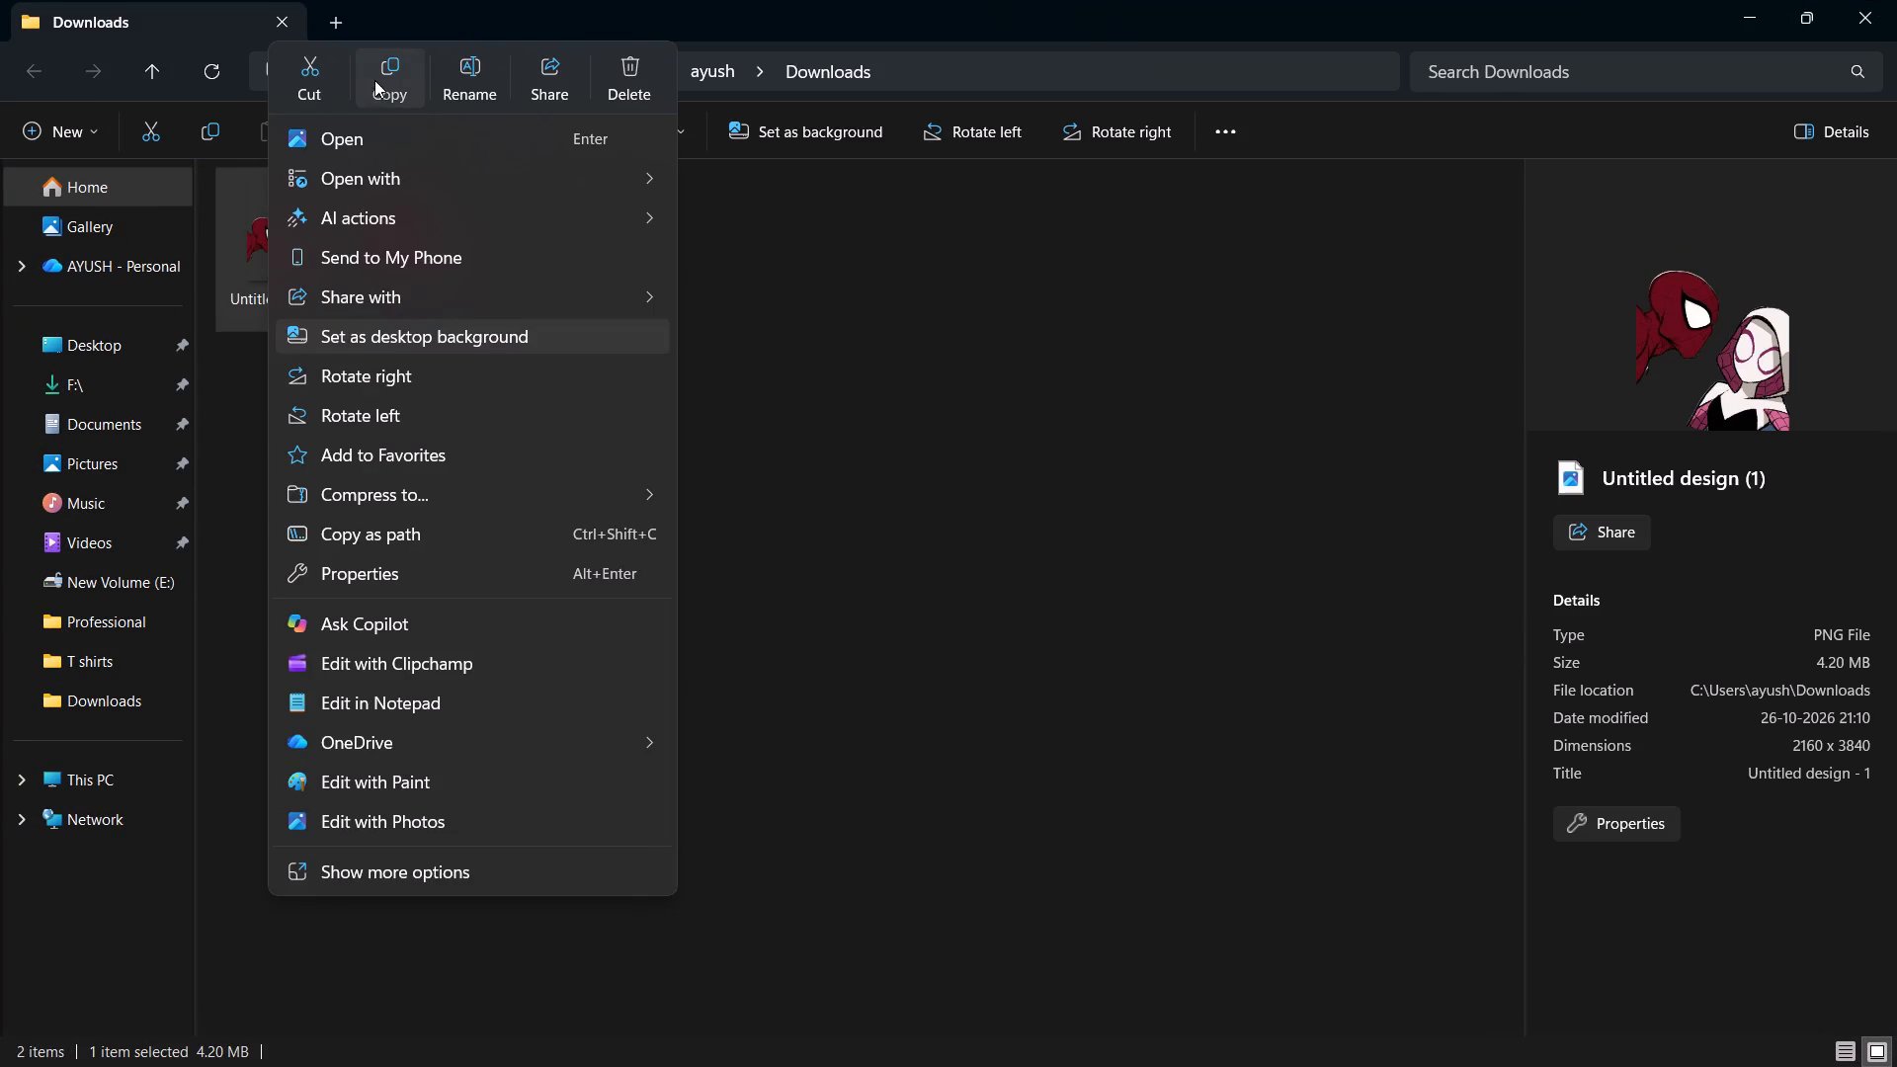
left_click(113, 771)
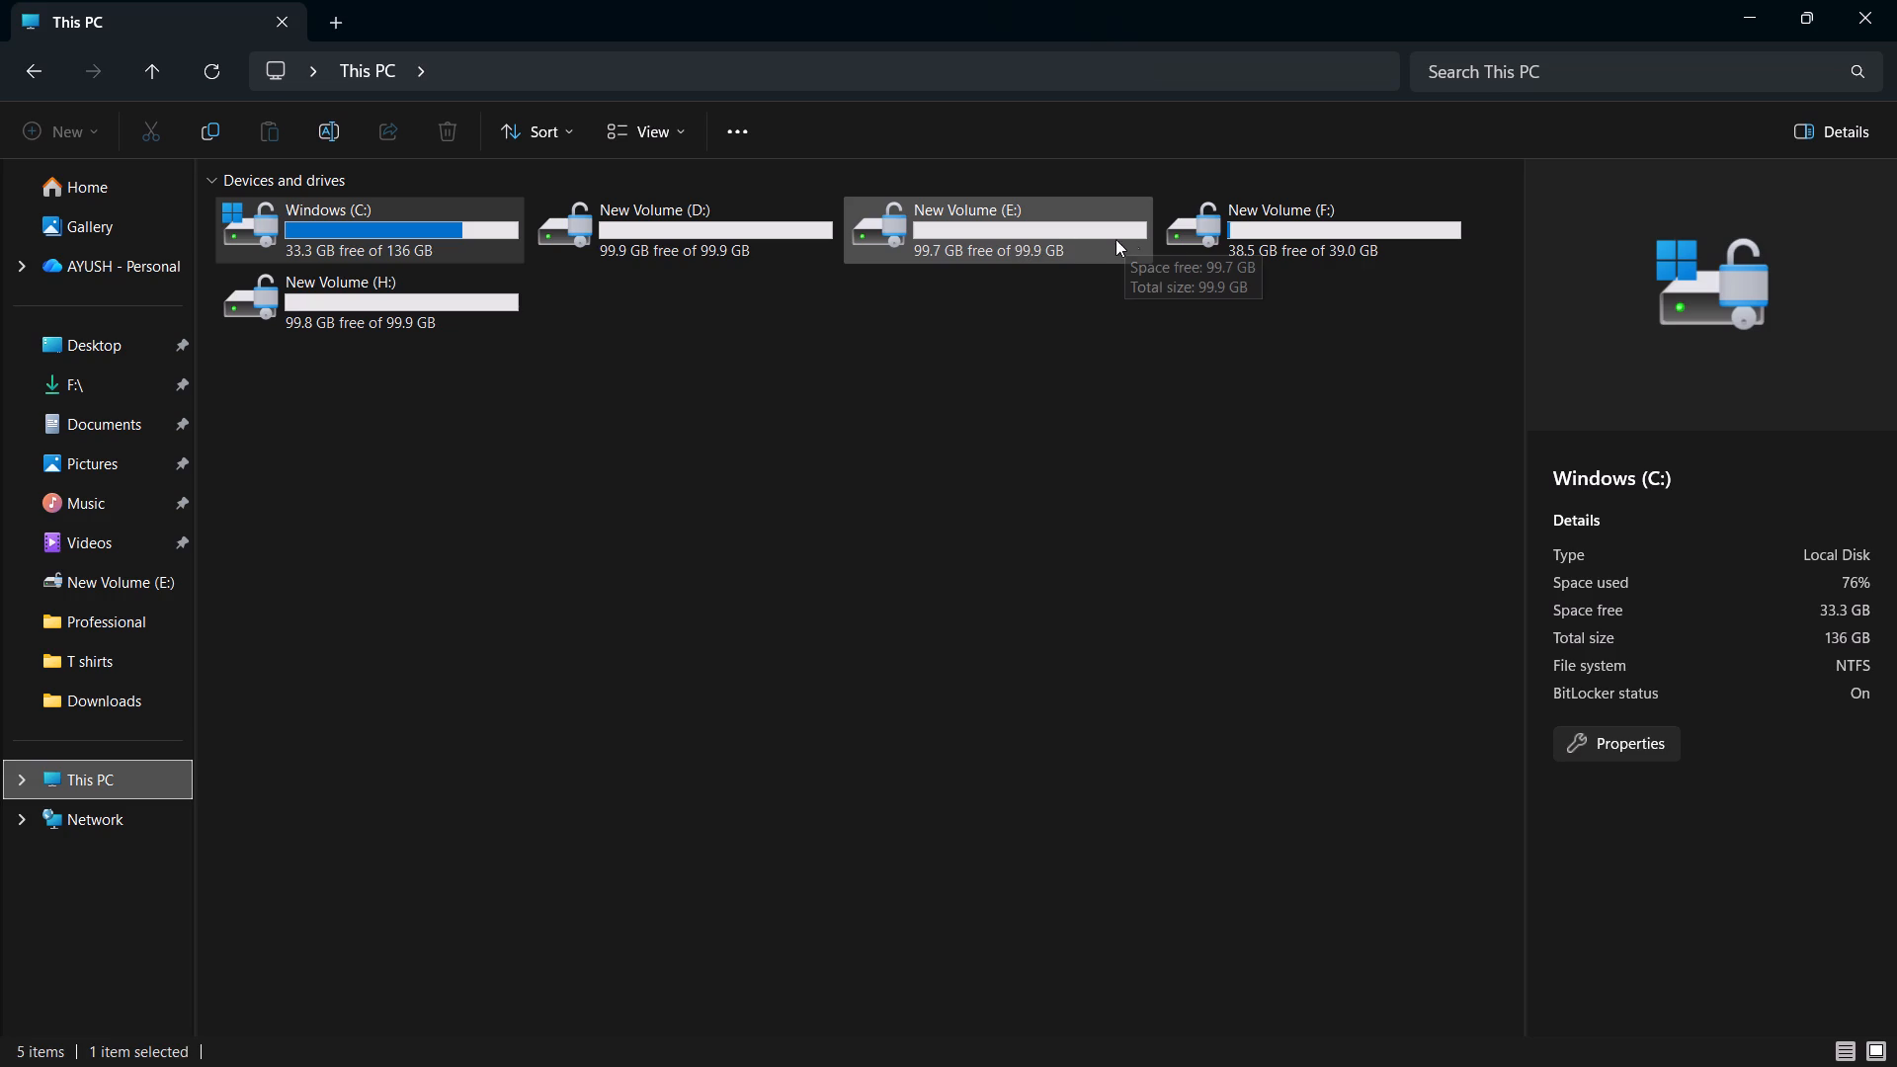
left_click(1028, 253)
left_click(412, 317)
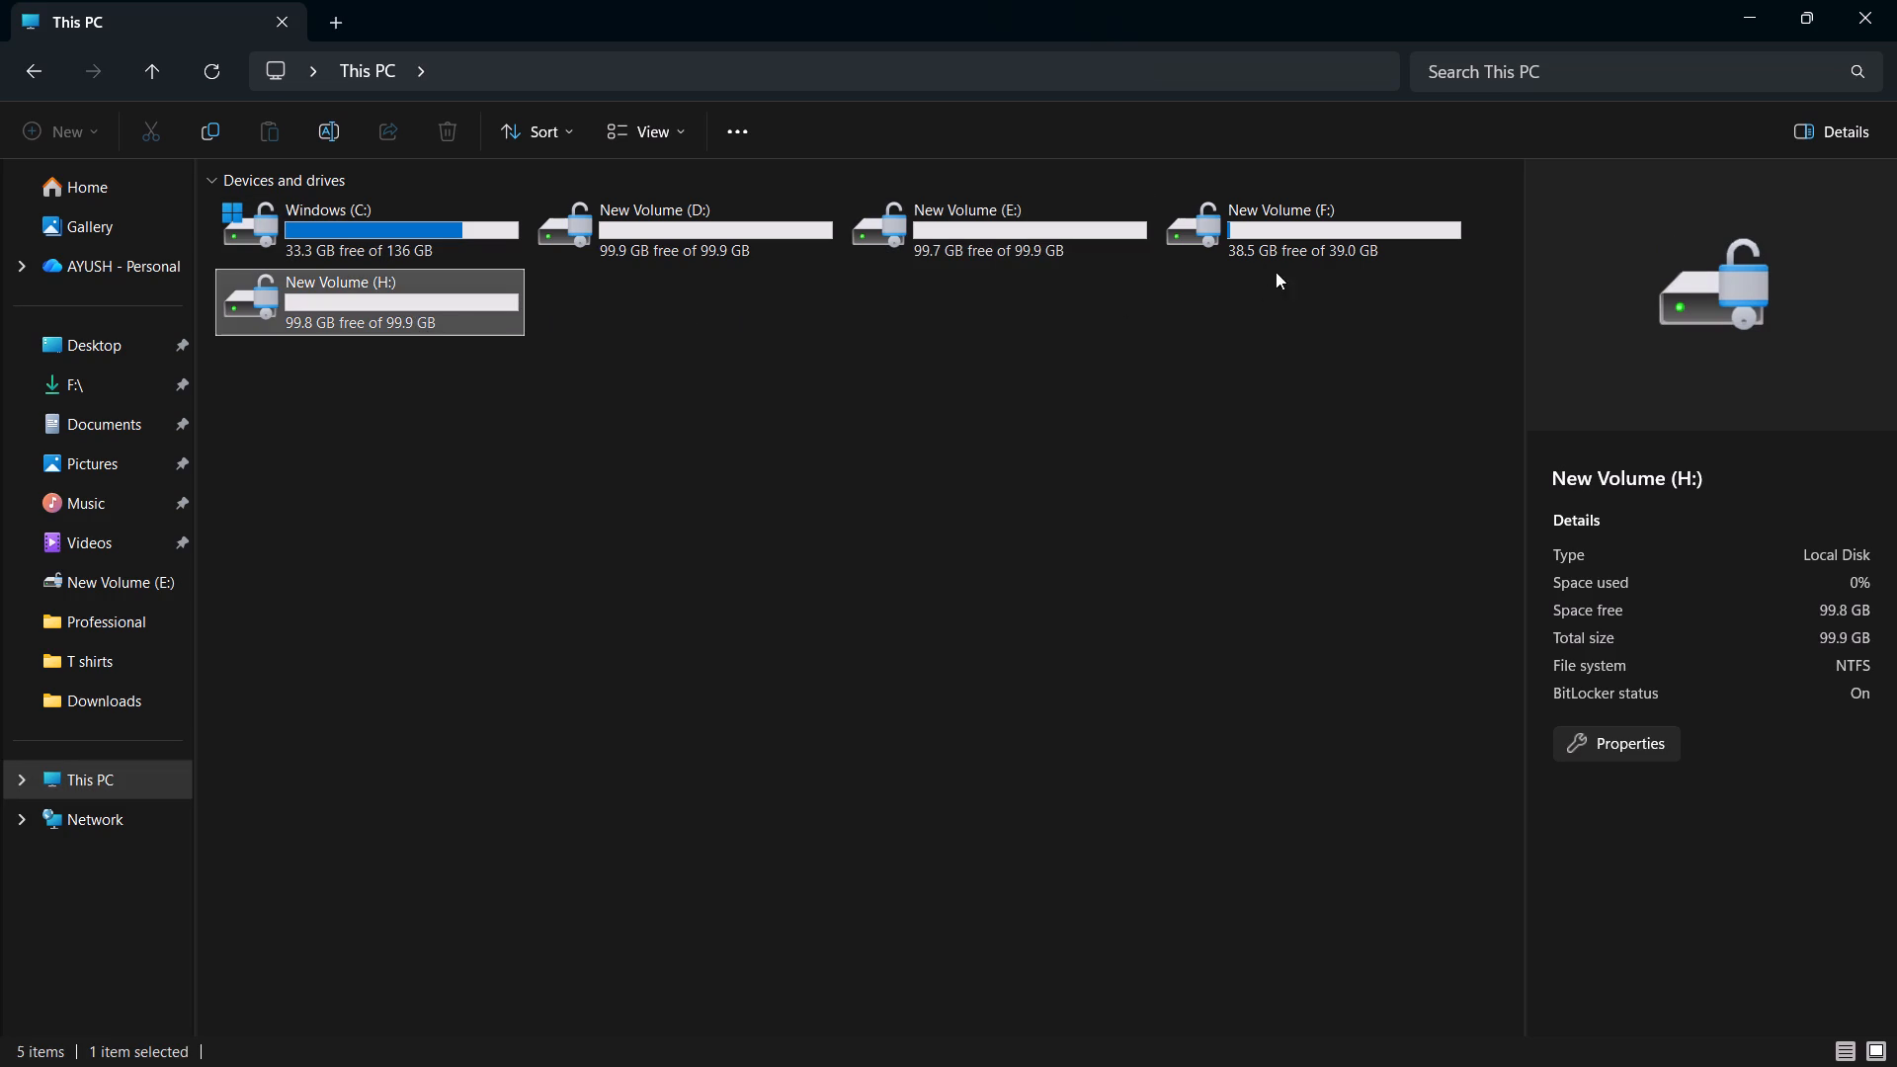
double_click(1303, 240)
right_click(980, 535)
left_click(1003, 576)
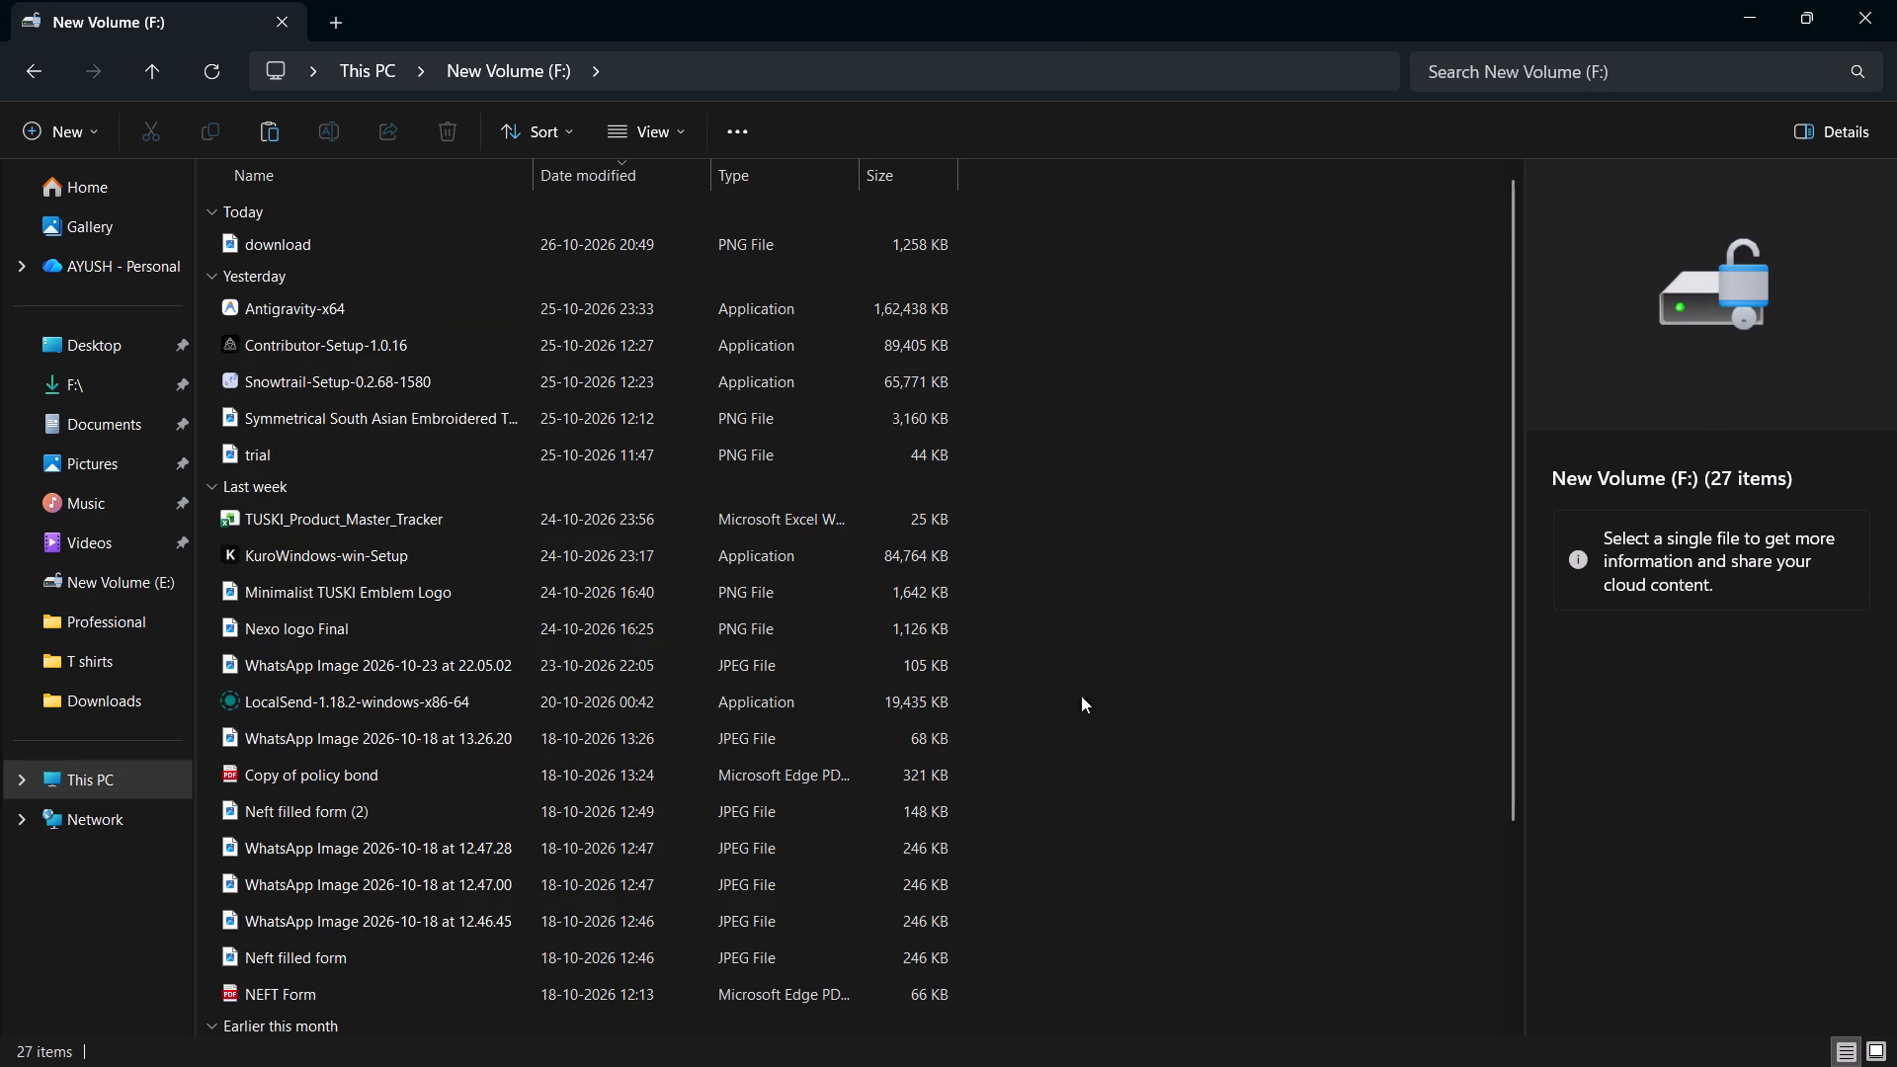
left_click(1755, 14)
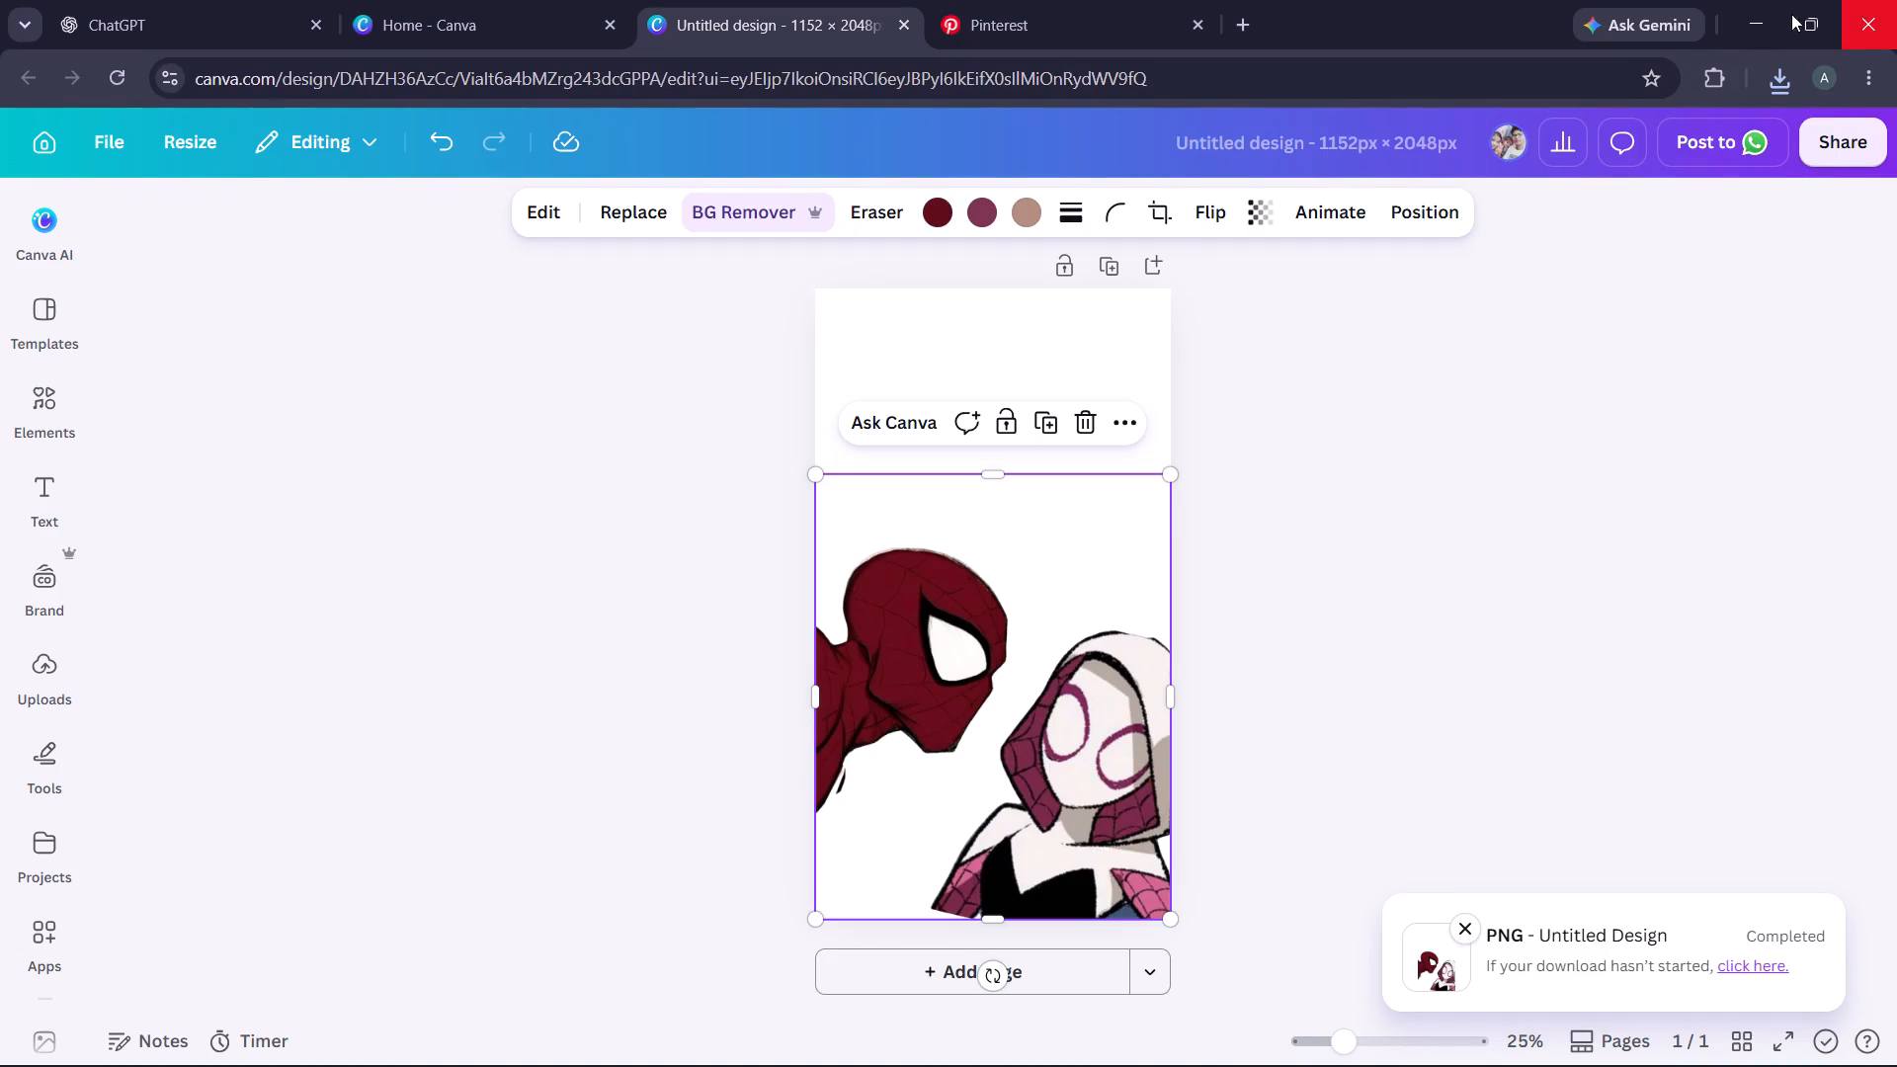
Switch to the Printrove product design editor for the Oversized Tshirts template.
left_click(1770, 16)
left_click(1355, 1034)
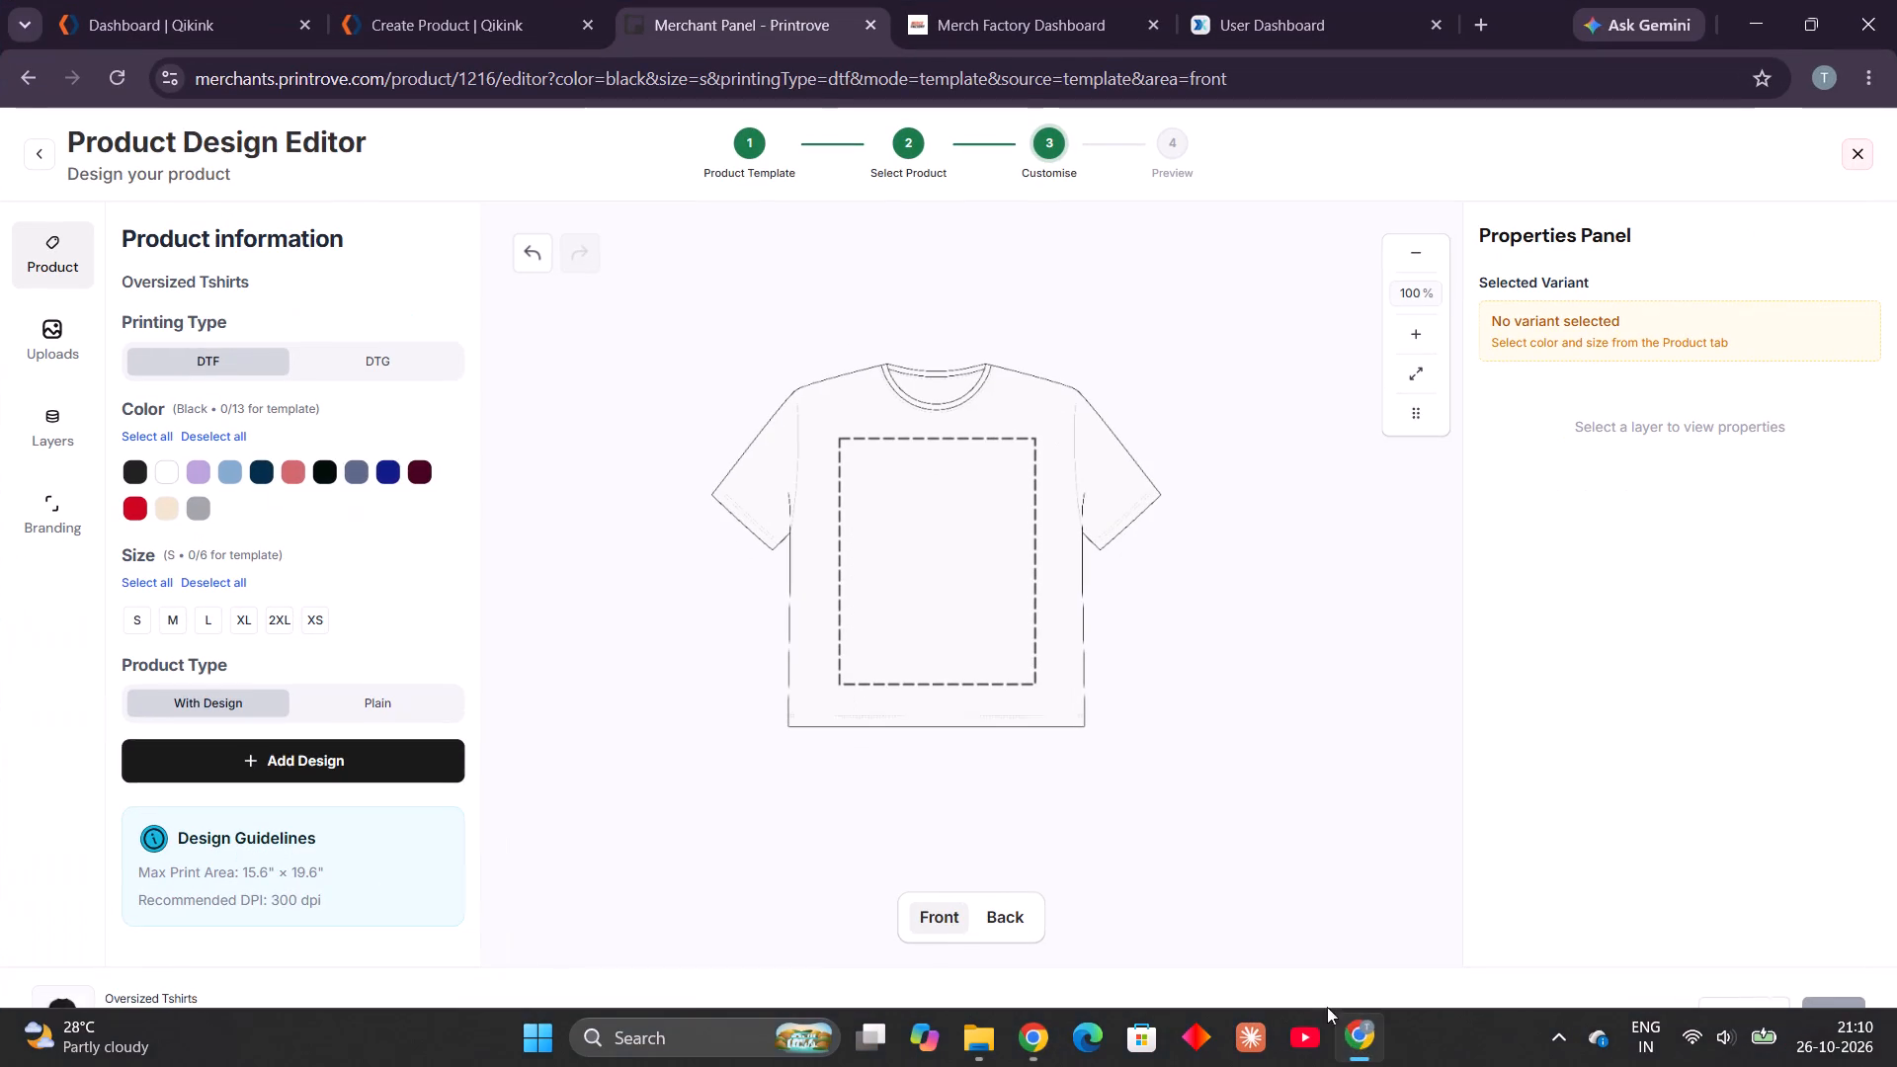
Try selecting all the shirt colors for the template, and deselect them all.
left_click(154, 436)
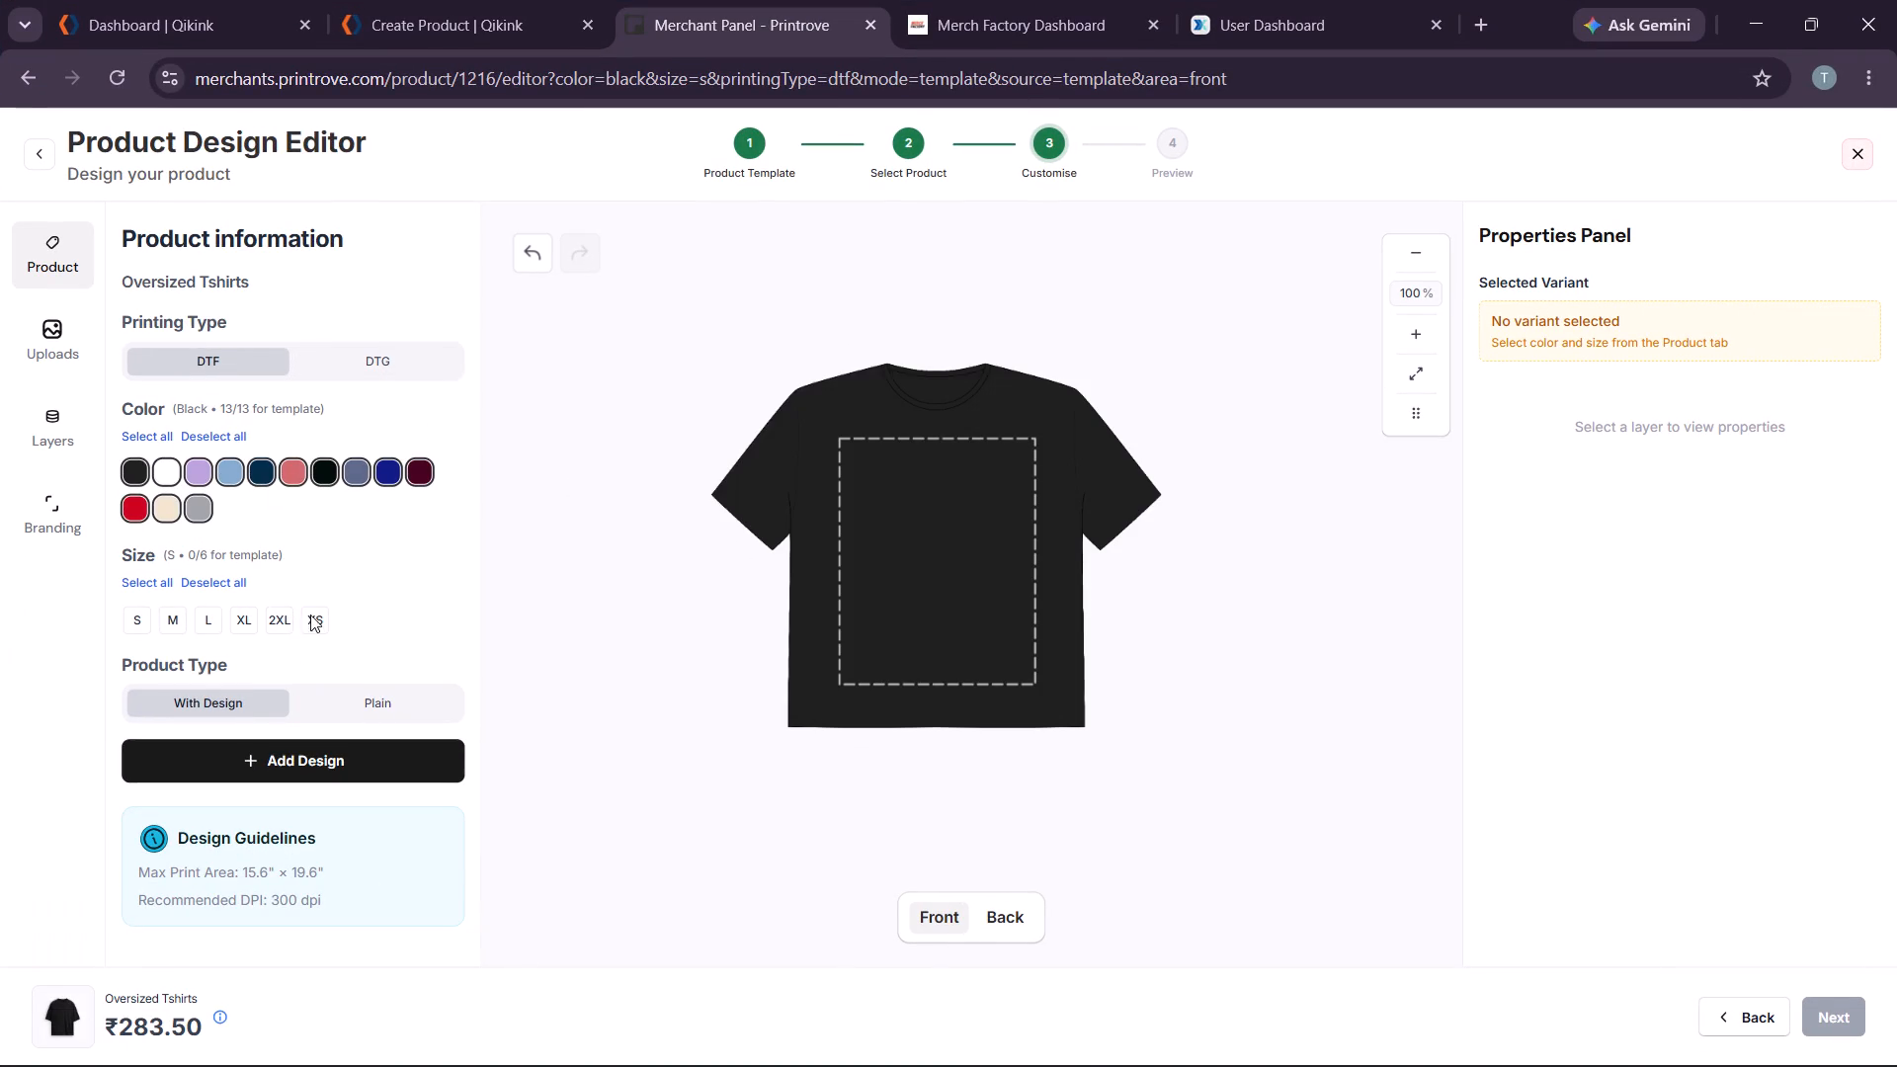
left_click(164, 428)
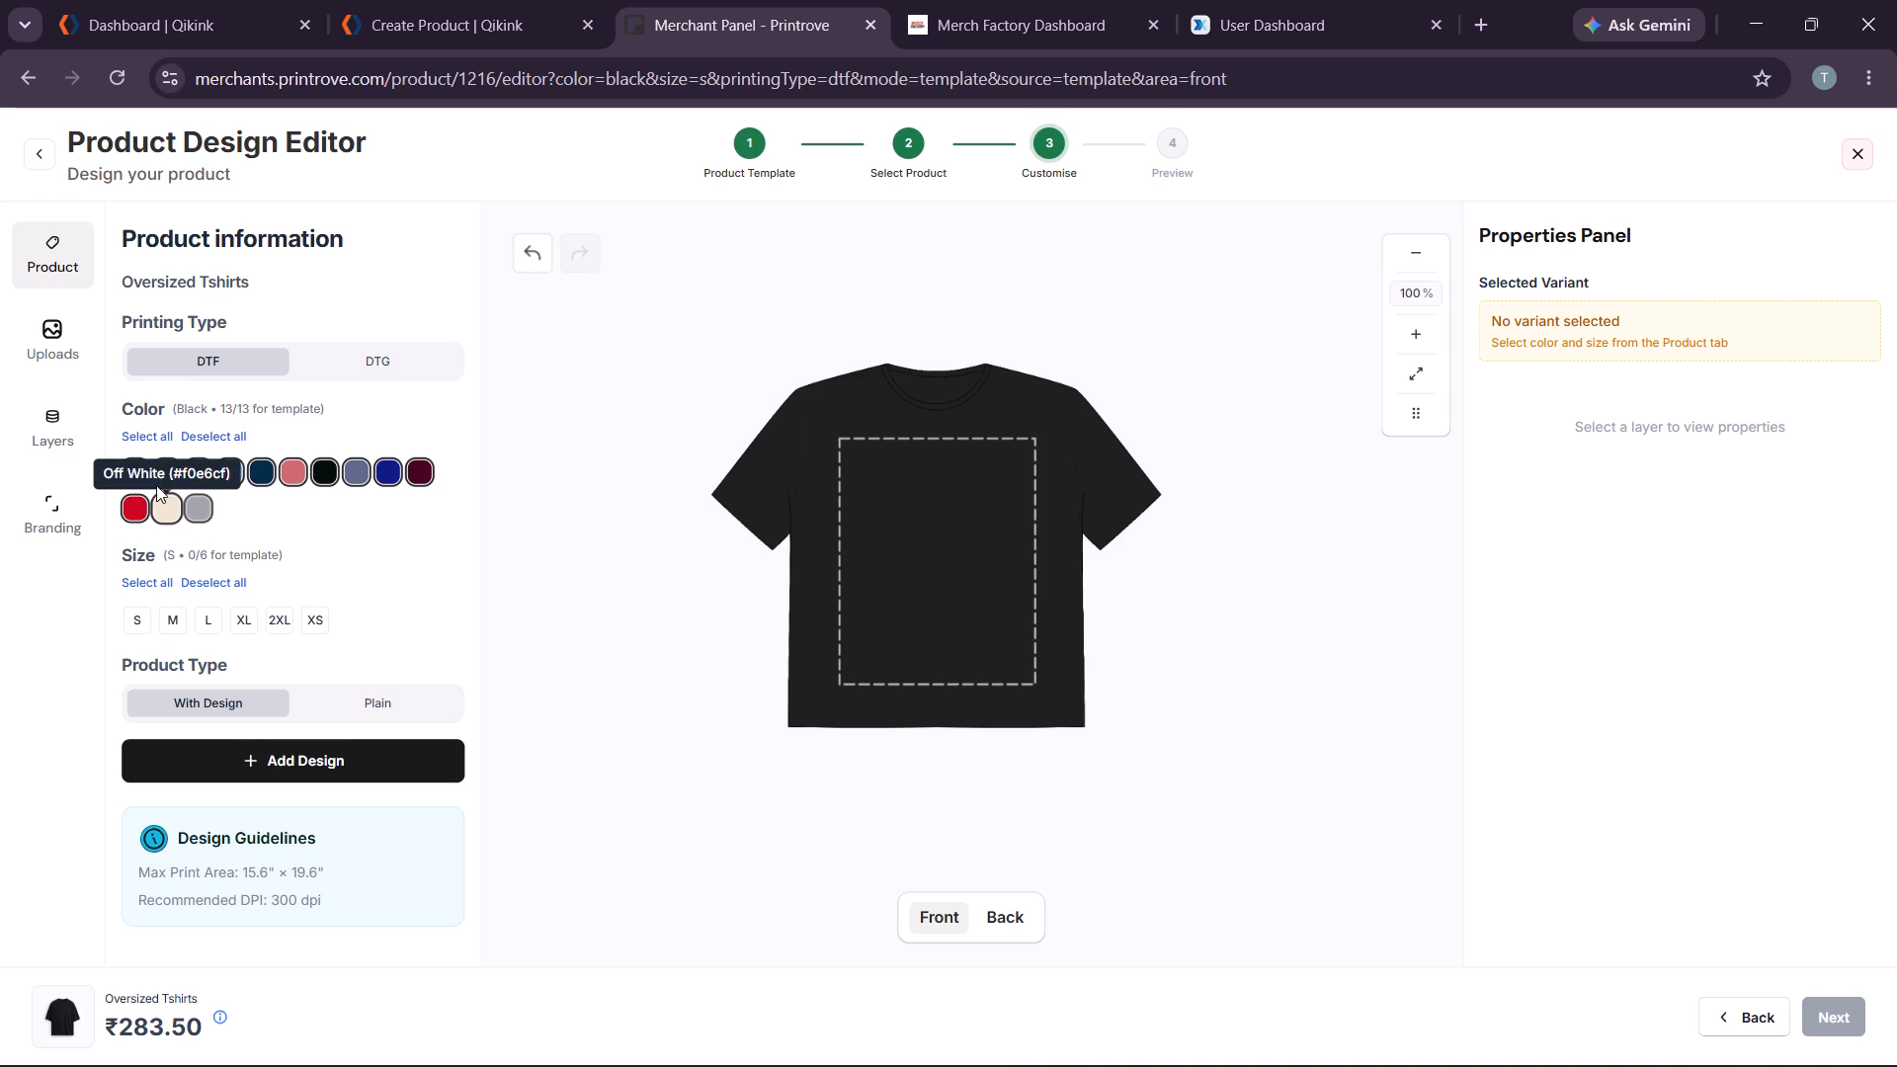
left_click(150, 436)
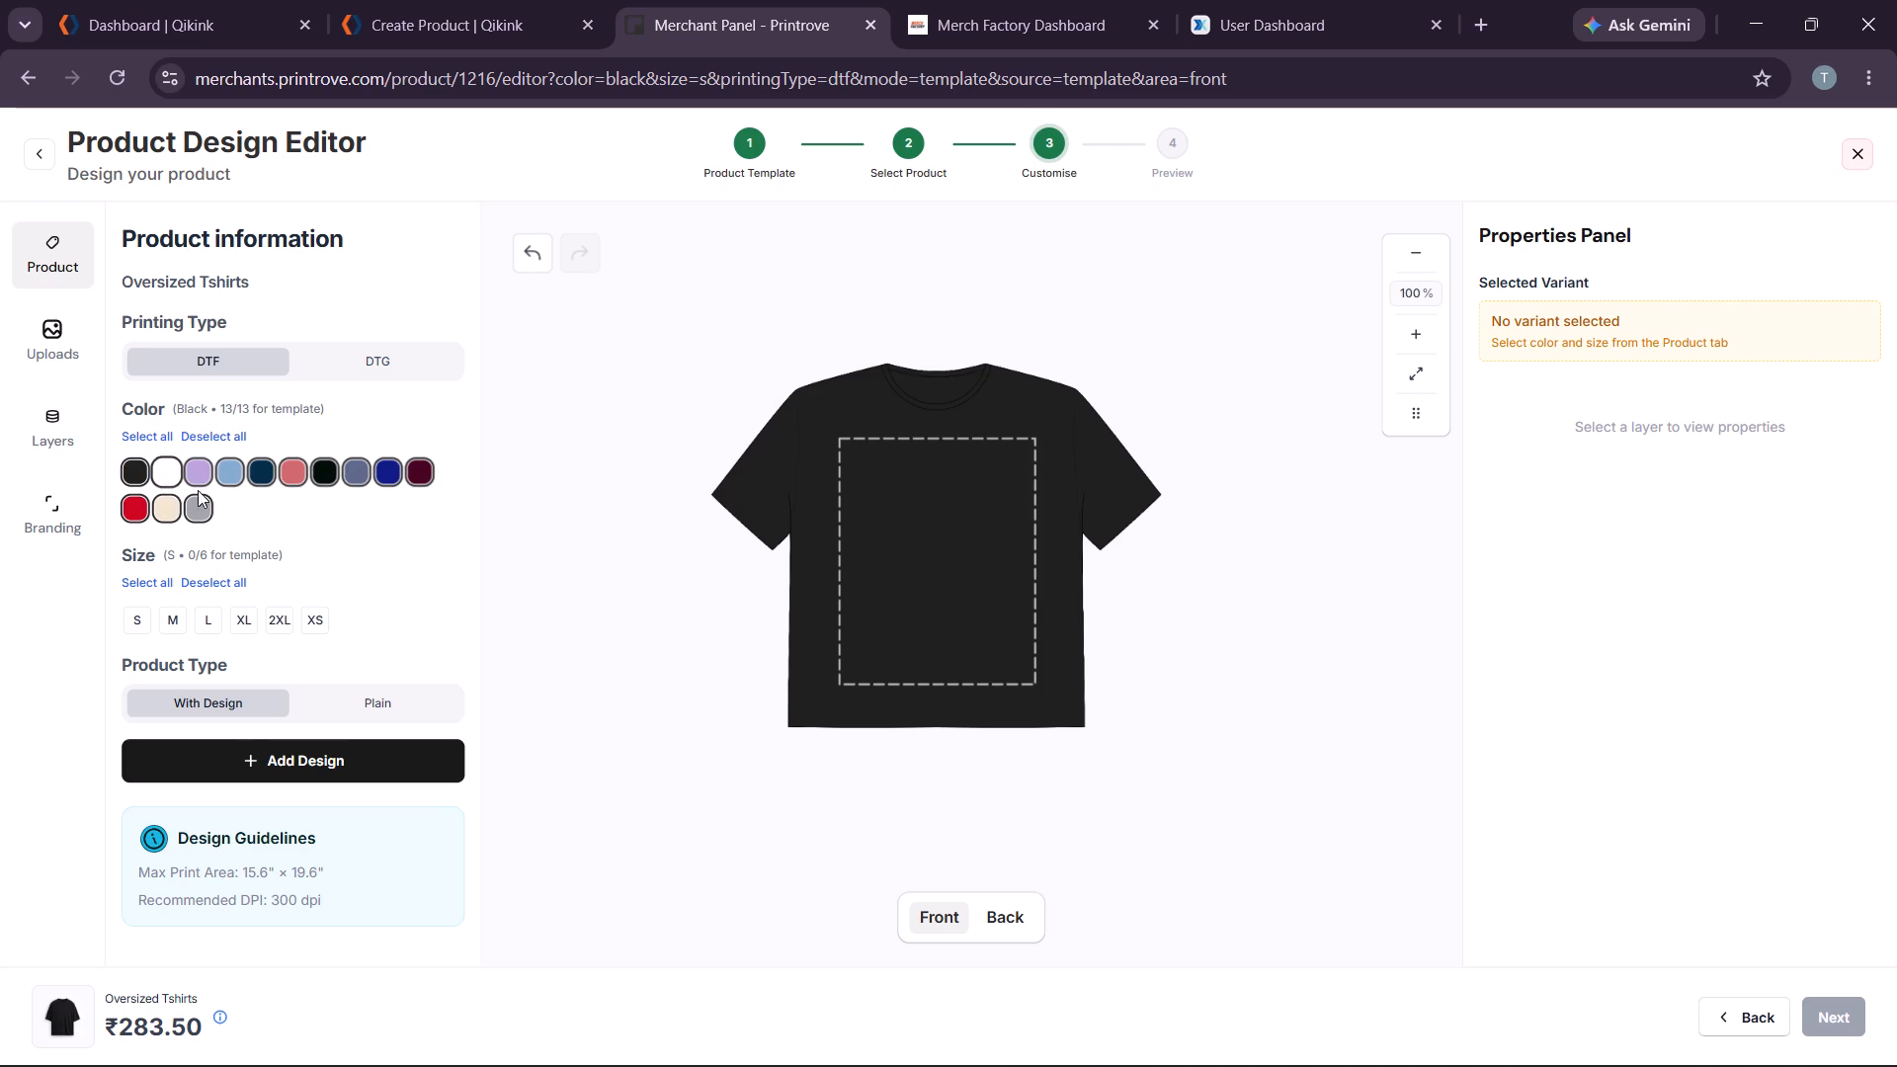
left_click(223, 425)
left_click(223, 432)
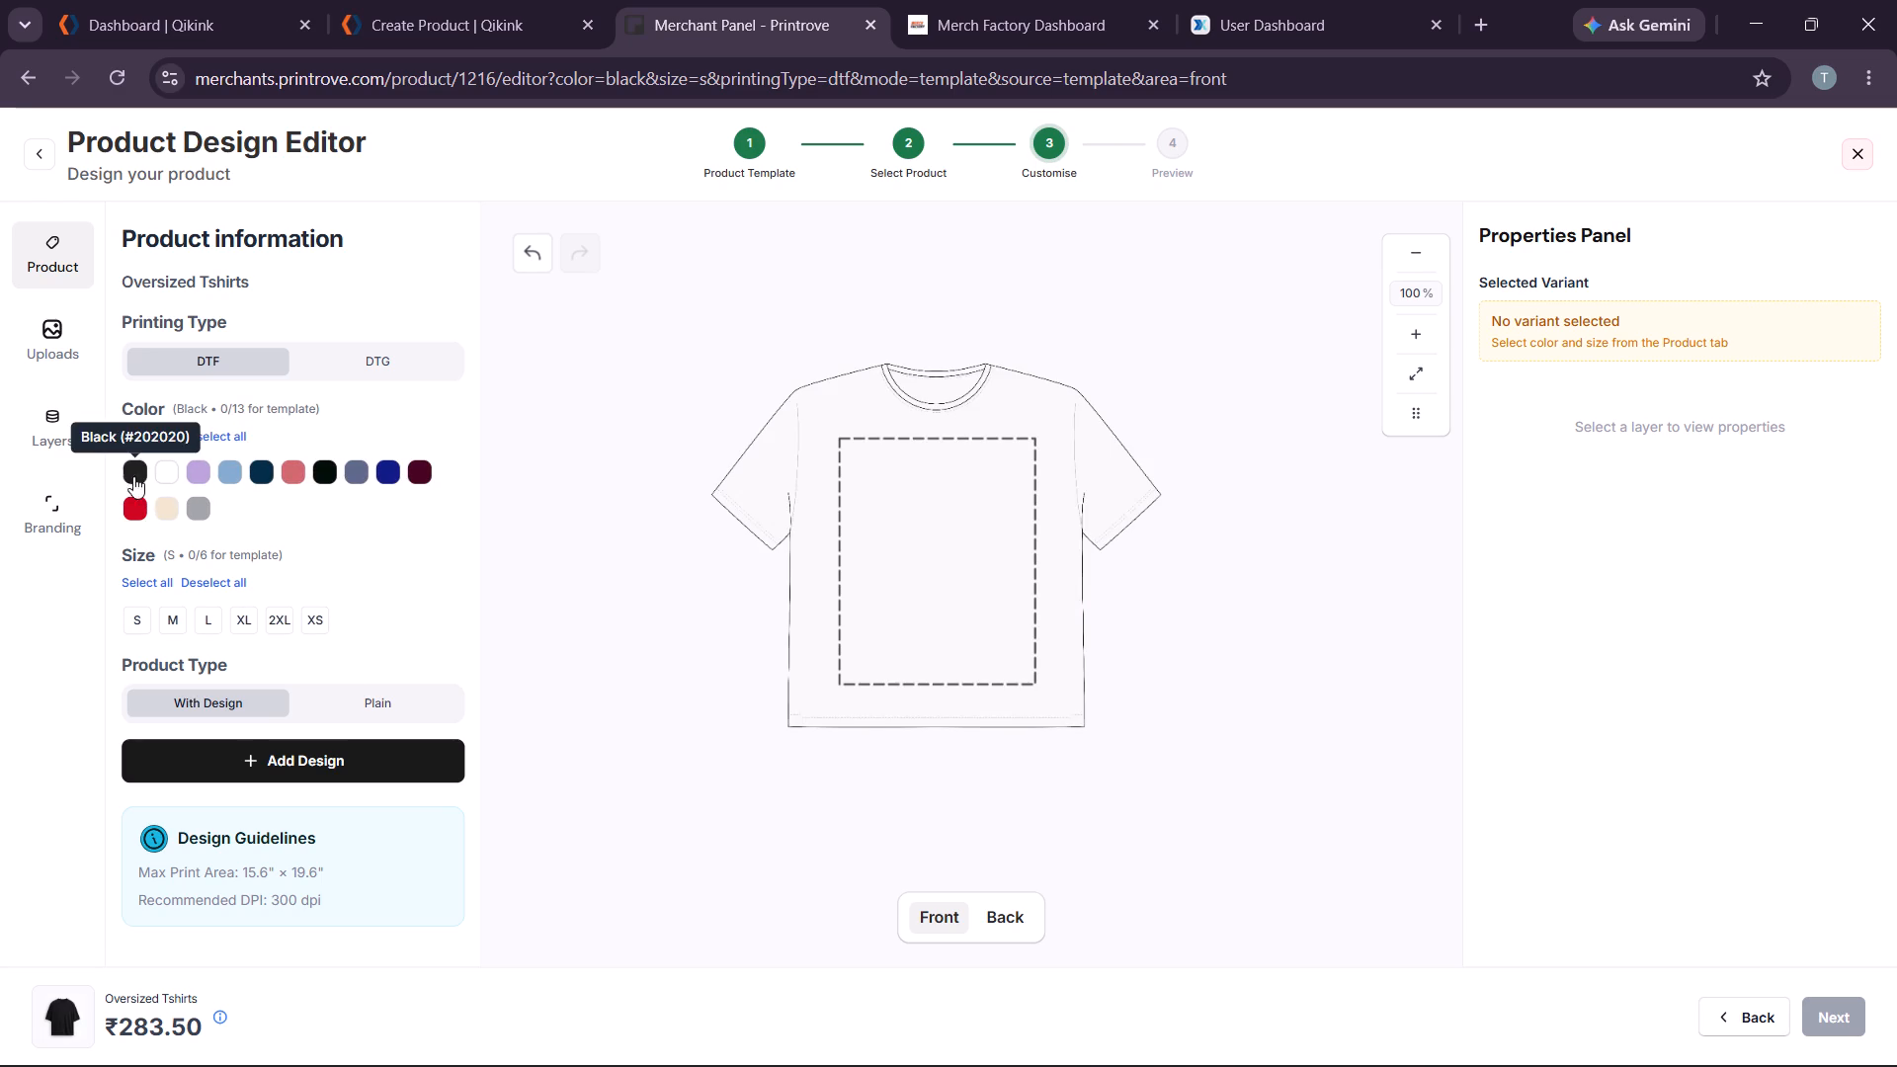
Select Black, White, Iris Lavender, Baby Blue, Off White and Dusty Rose as template colors, leaving Silver Frost and Navy Blue unselected.
left_click(133, 470)
left_click(157, 470)
left_click(193, 476)
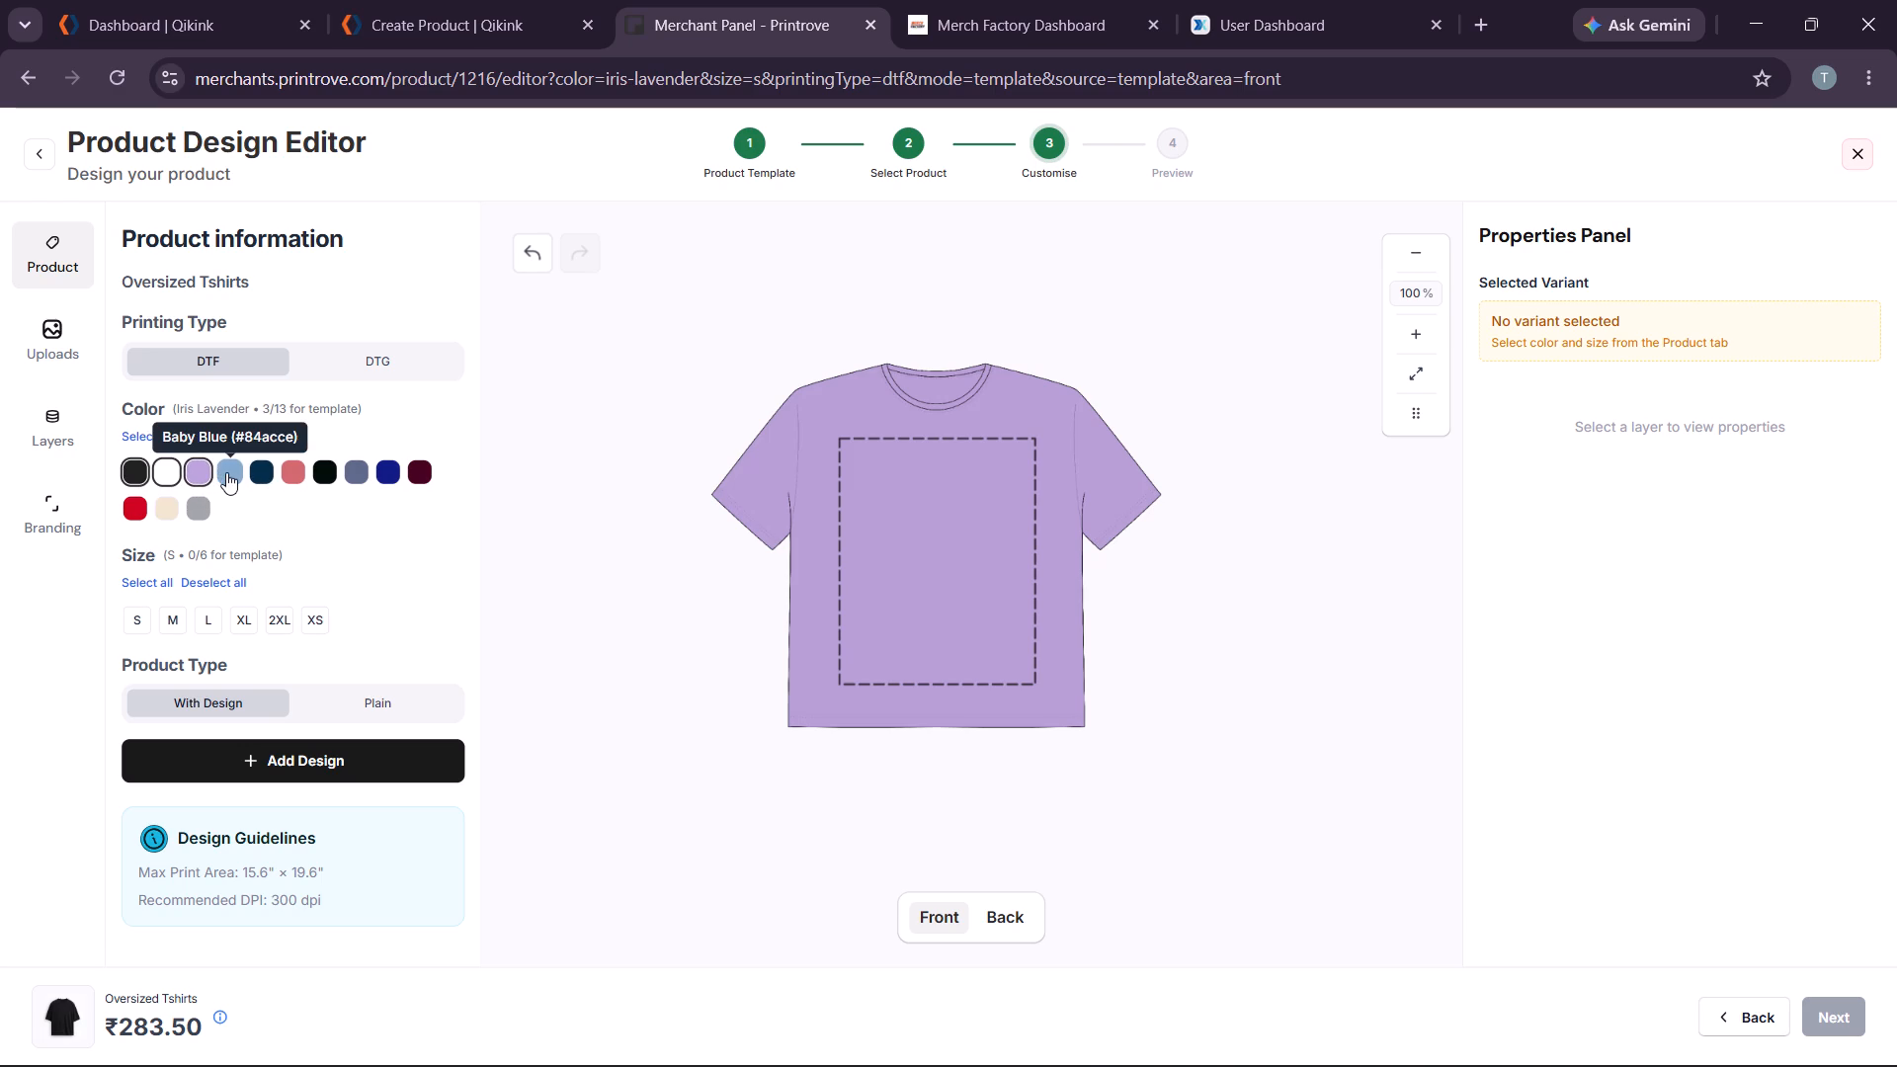
left_click(226, 472)
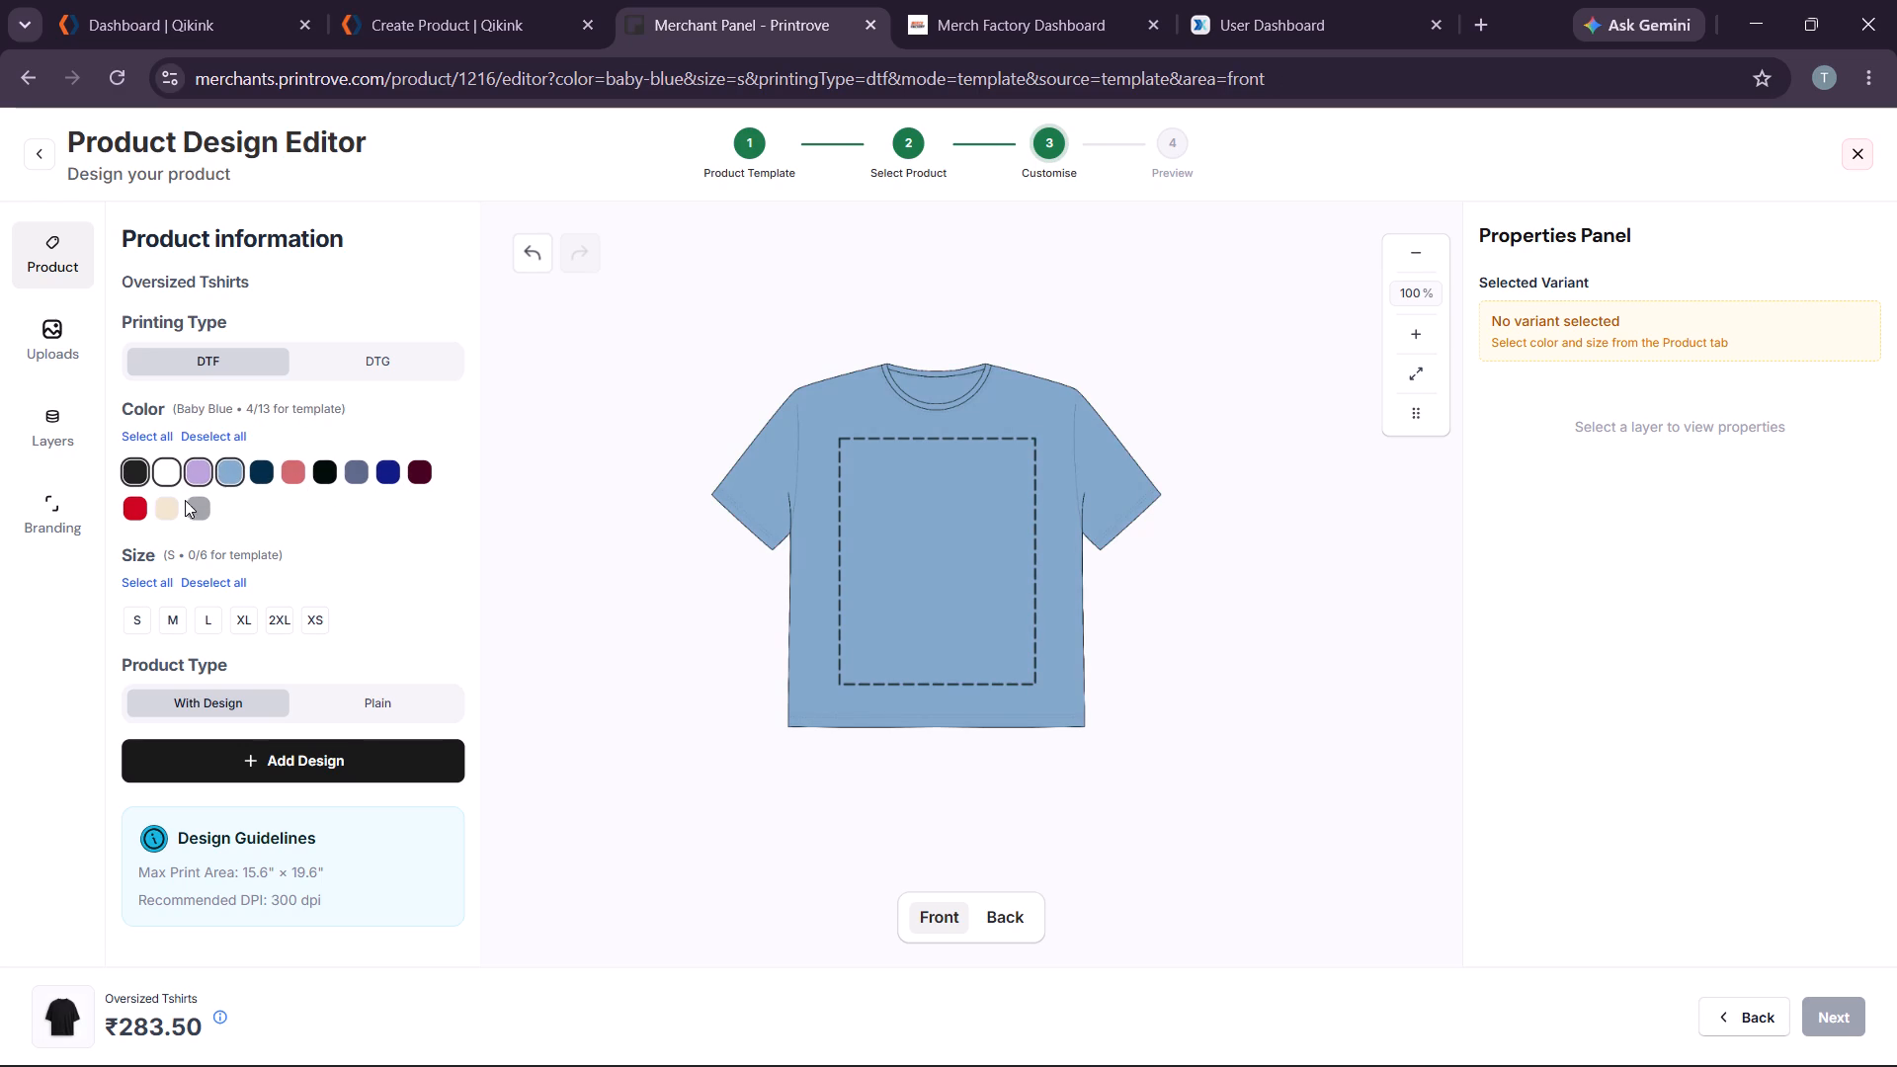
left_click(169, 515)
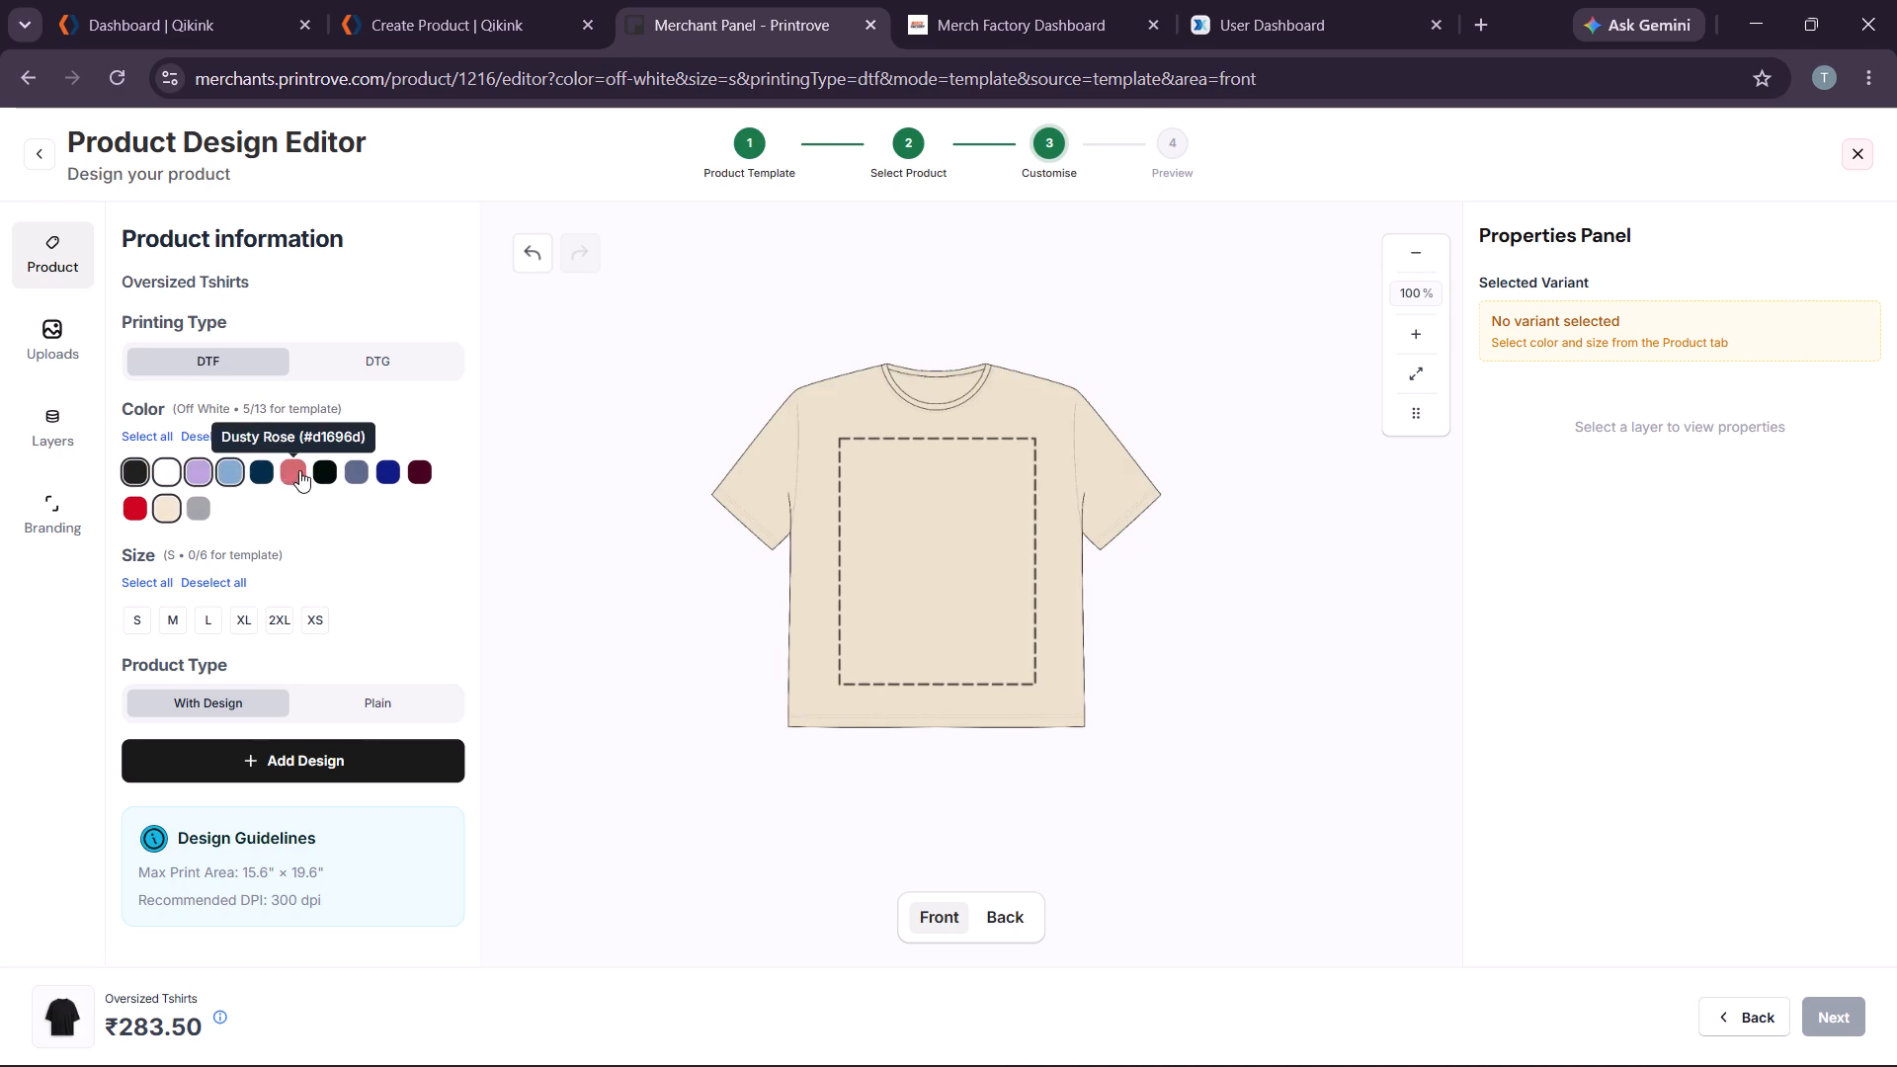
left_click(192, 514)
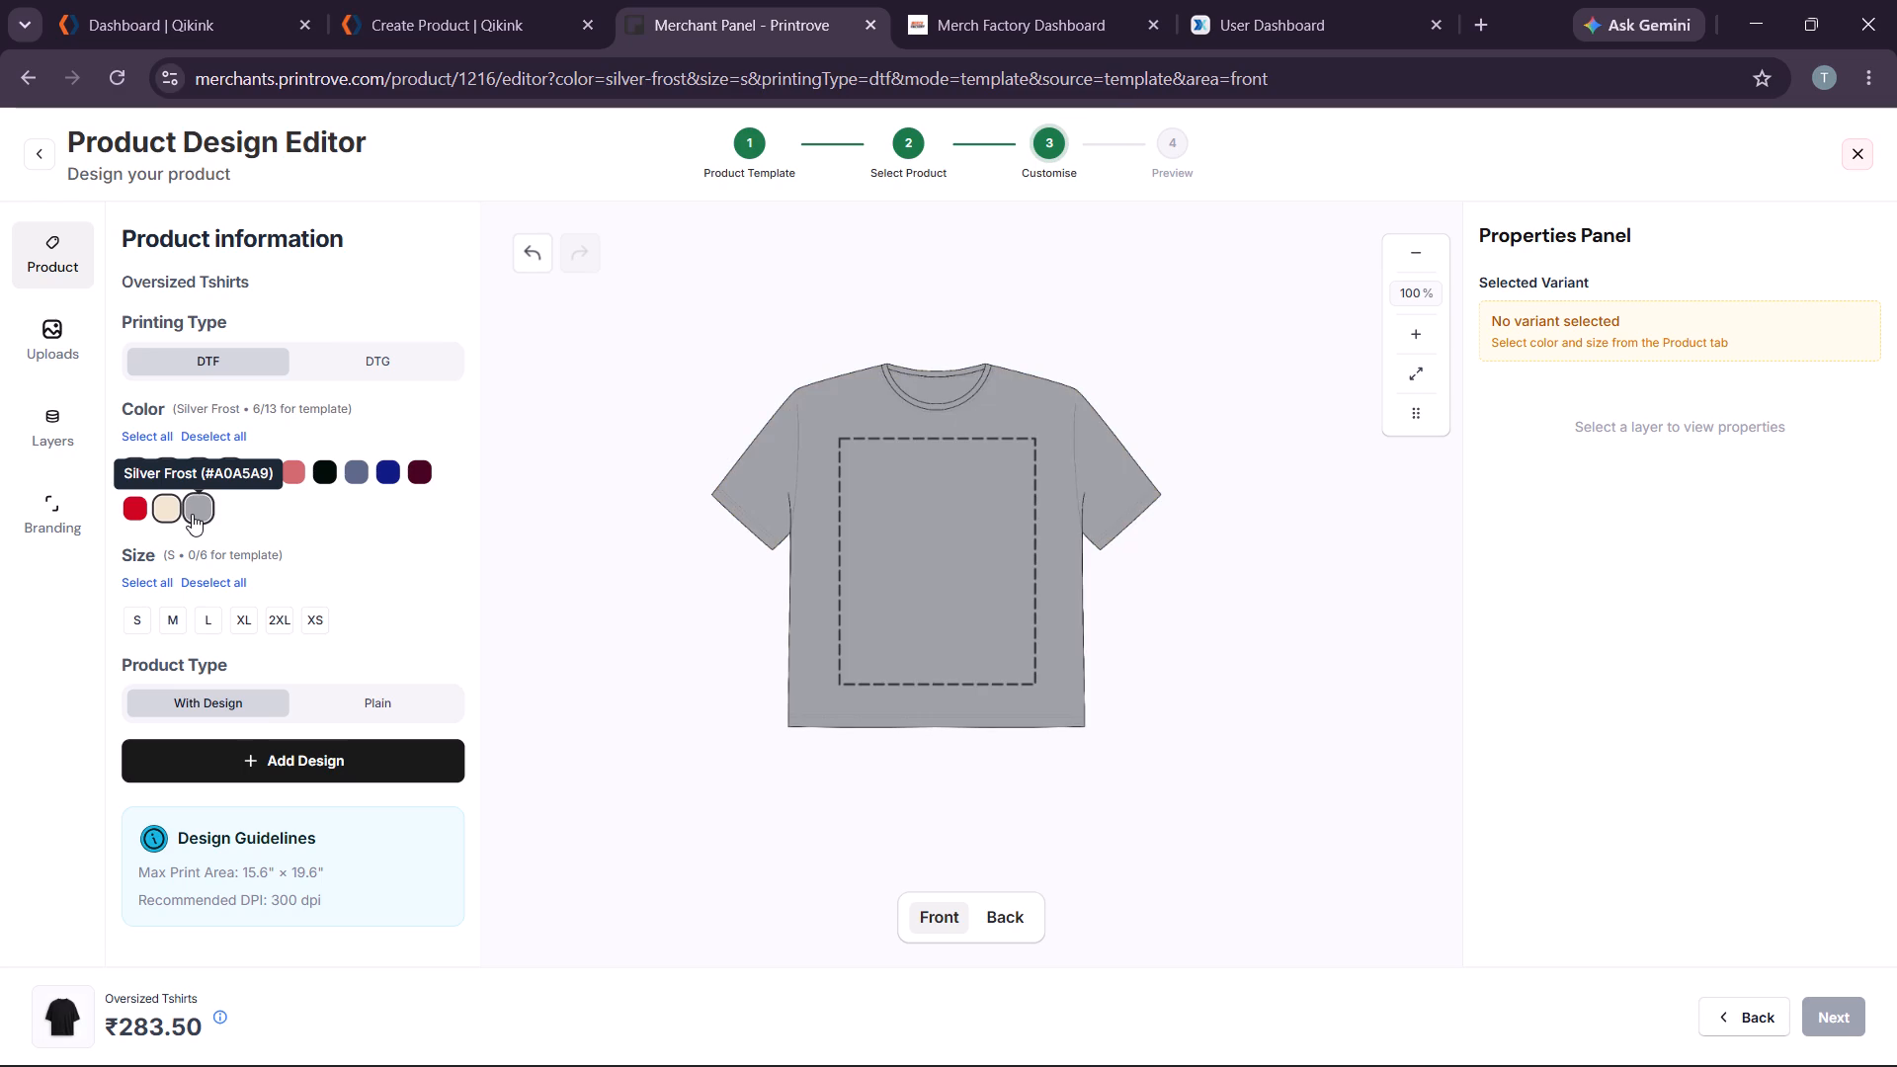
left_click(202, 499)
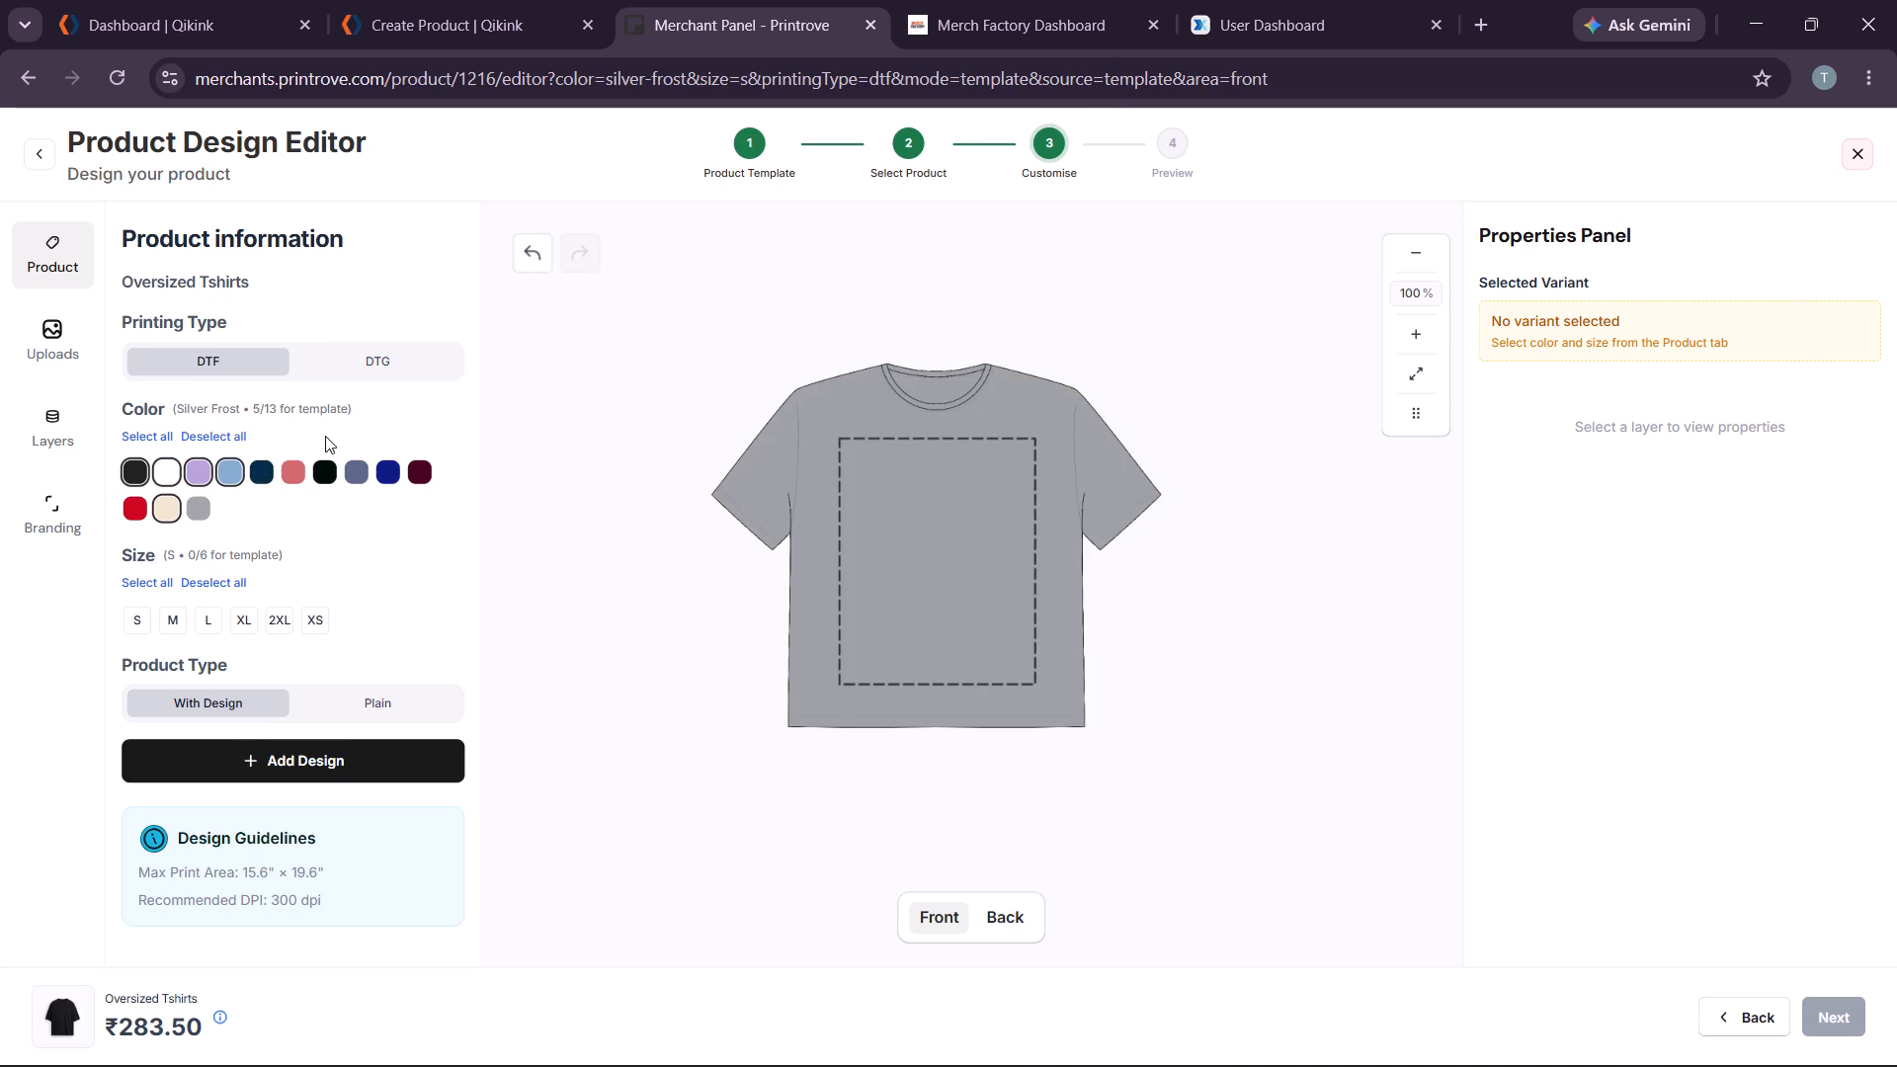
left_click(290, 467)
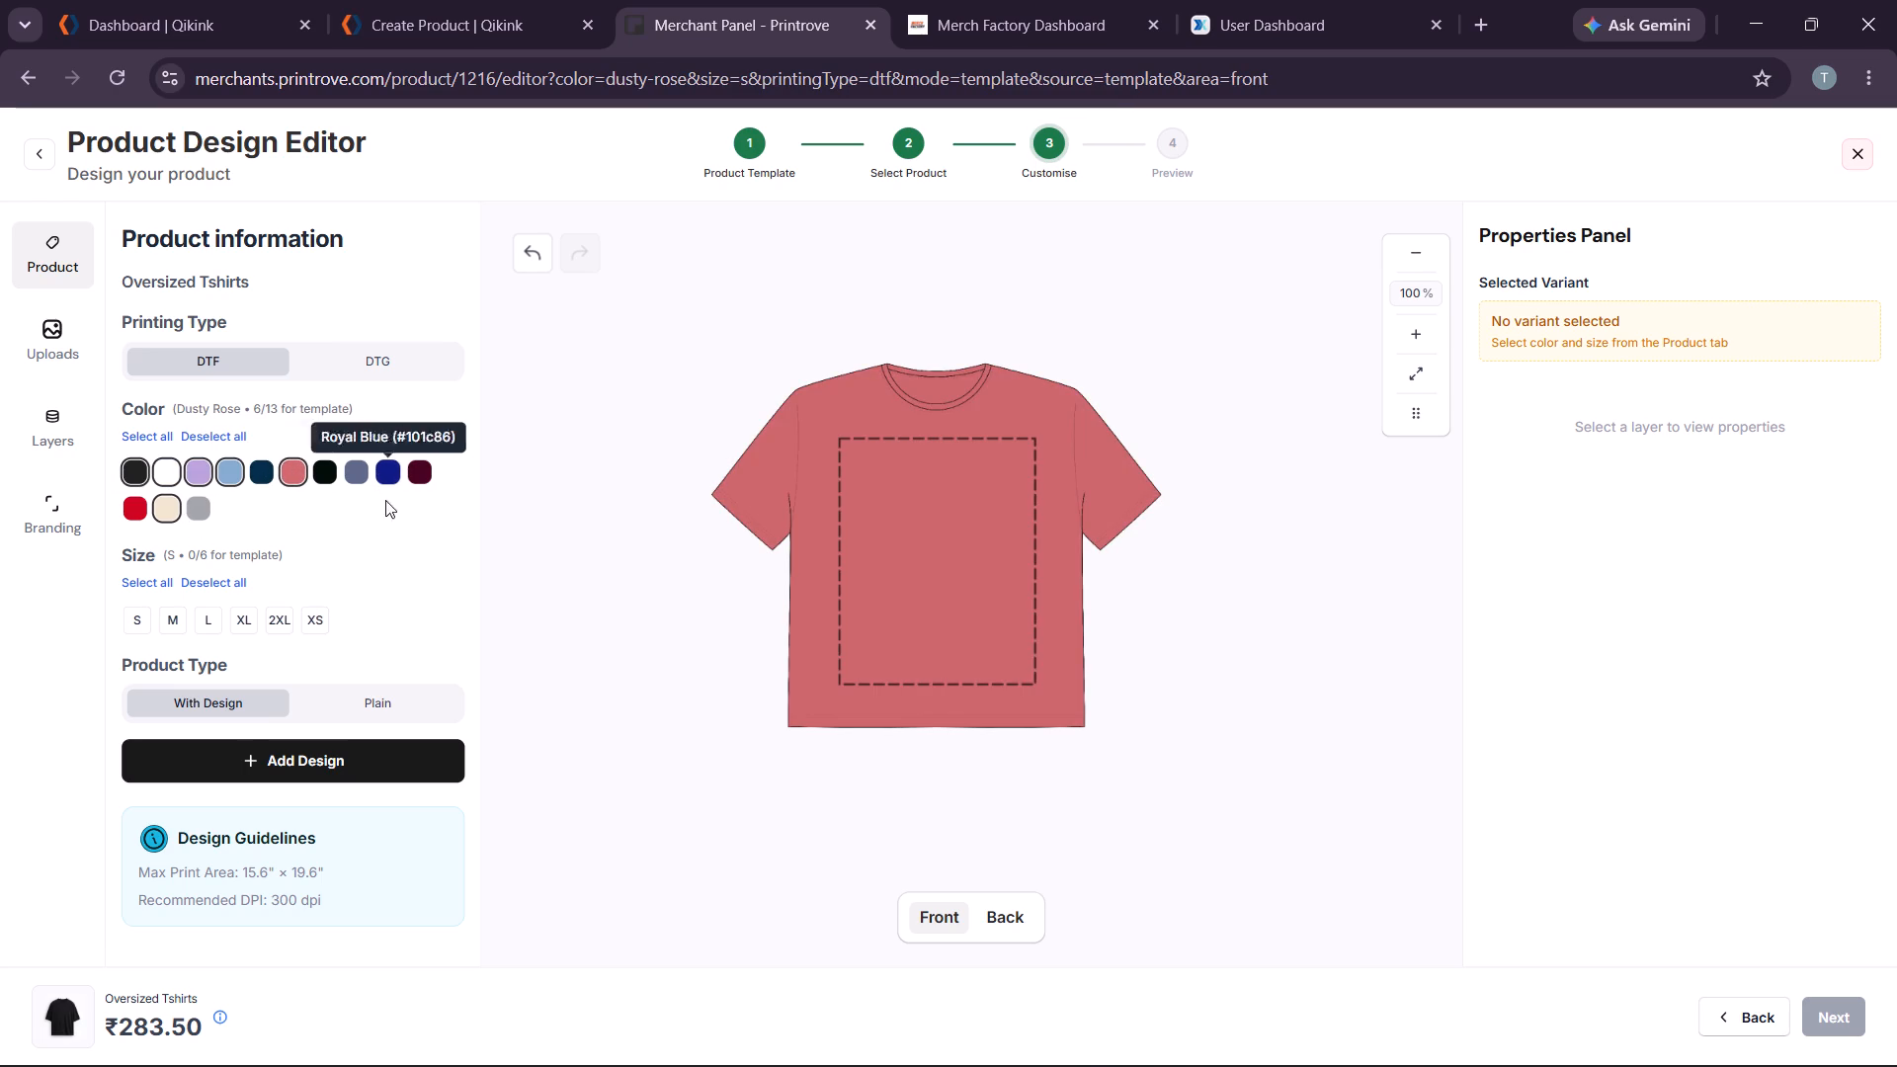
left_click(263, 470)
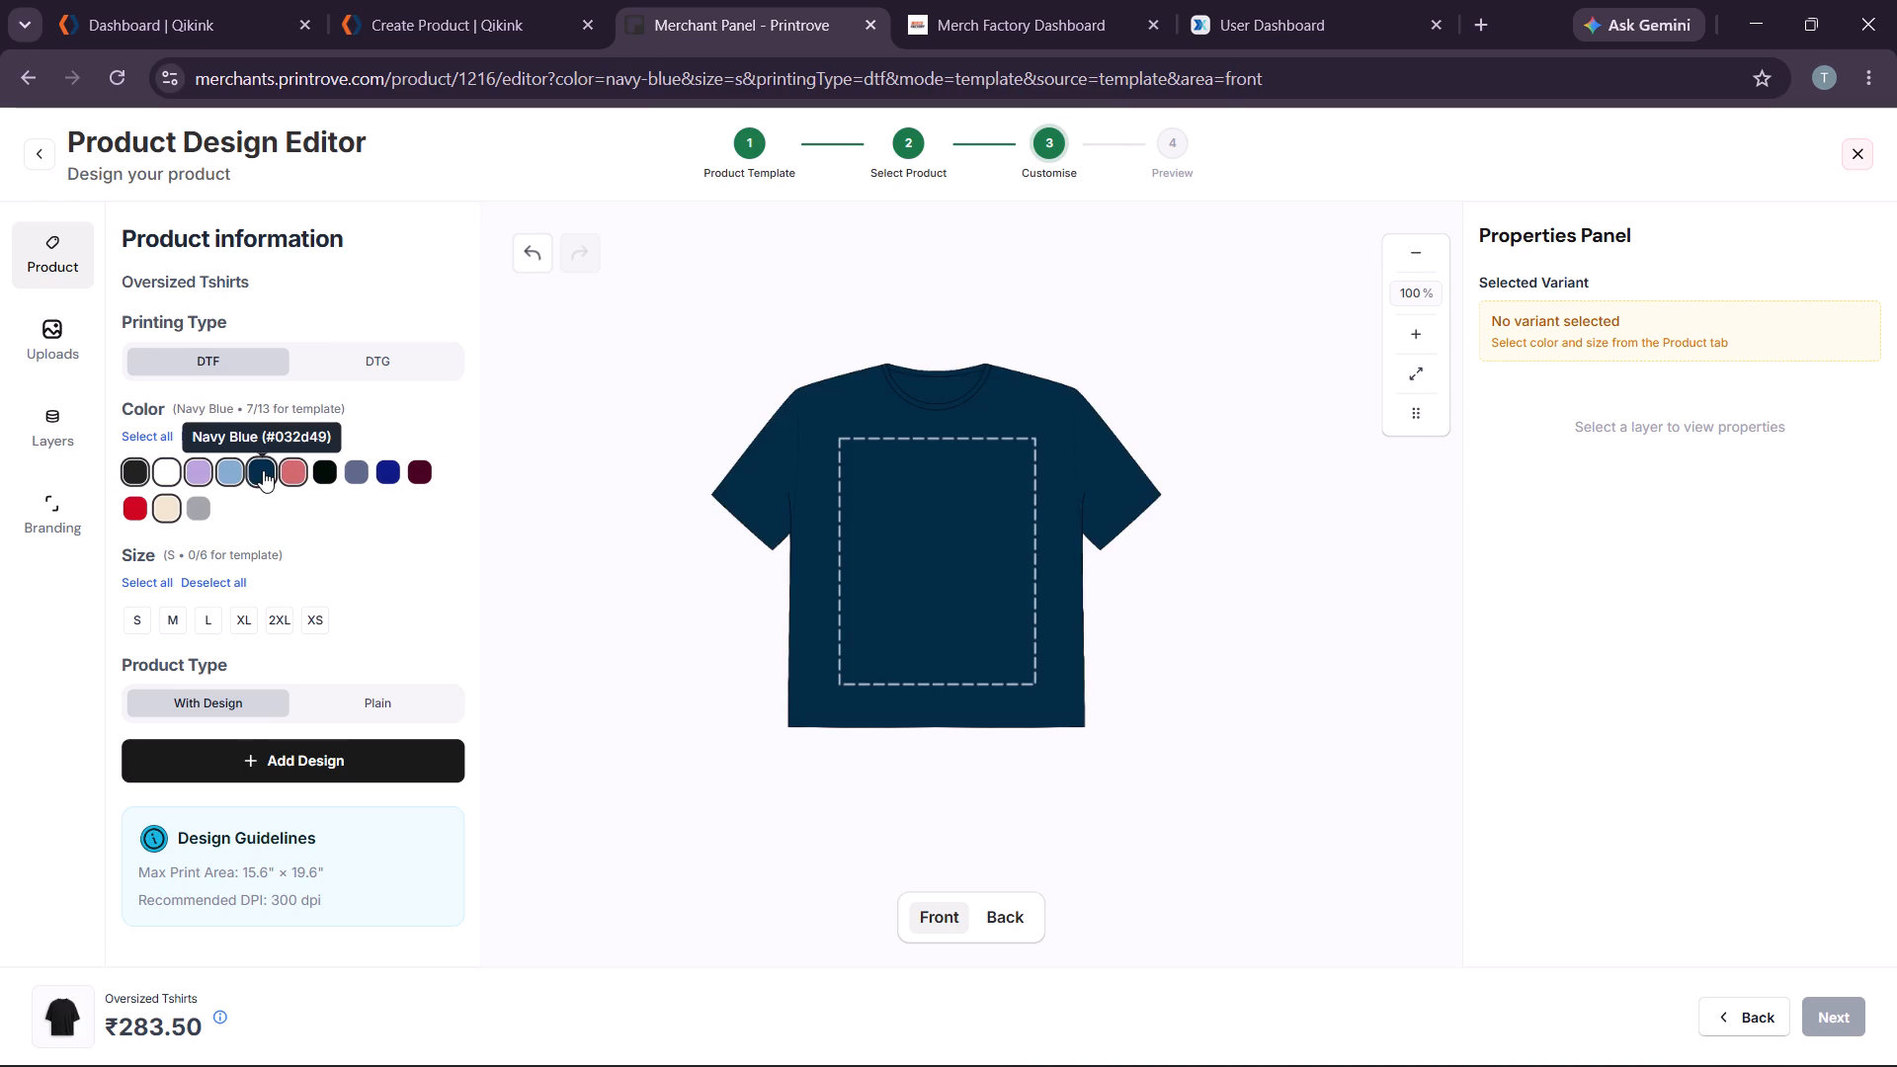
left_click(263, 470)
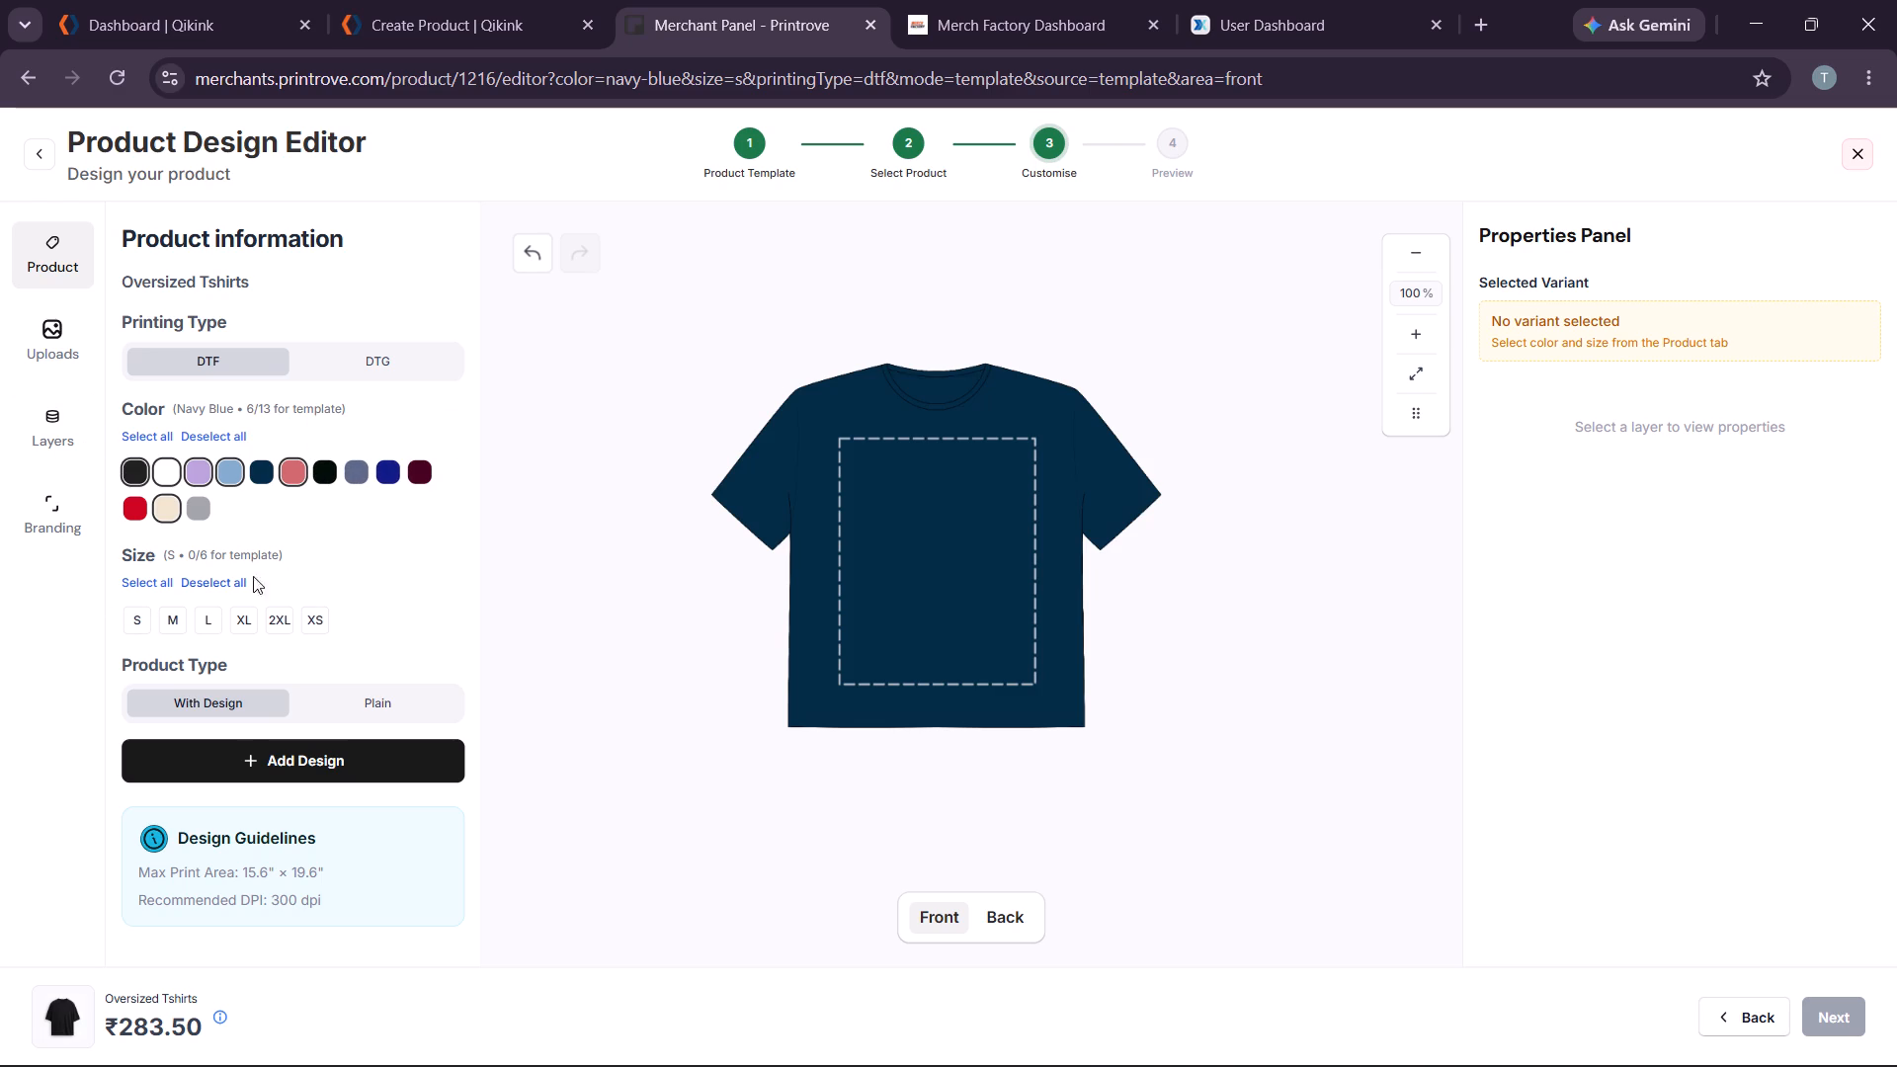
Select all shirt sizes for the template.
left_click(159, 582)
Upload the Untitled design (1) PNG from New Volume (F:) to the design library.
left_click(61, 350)
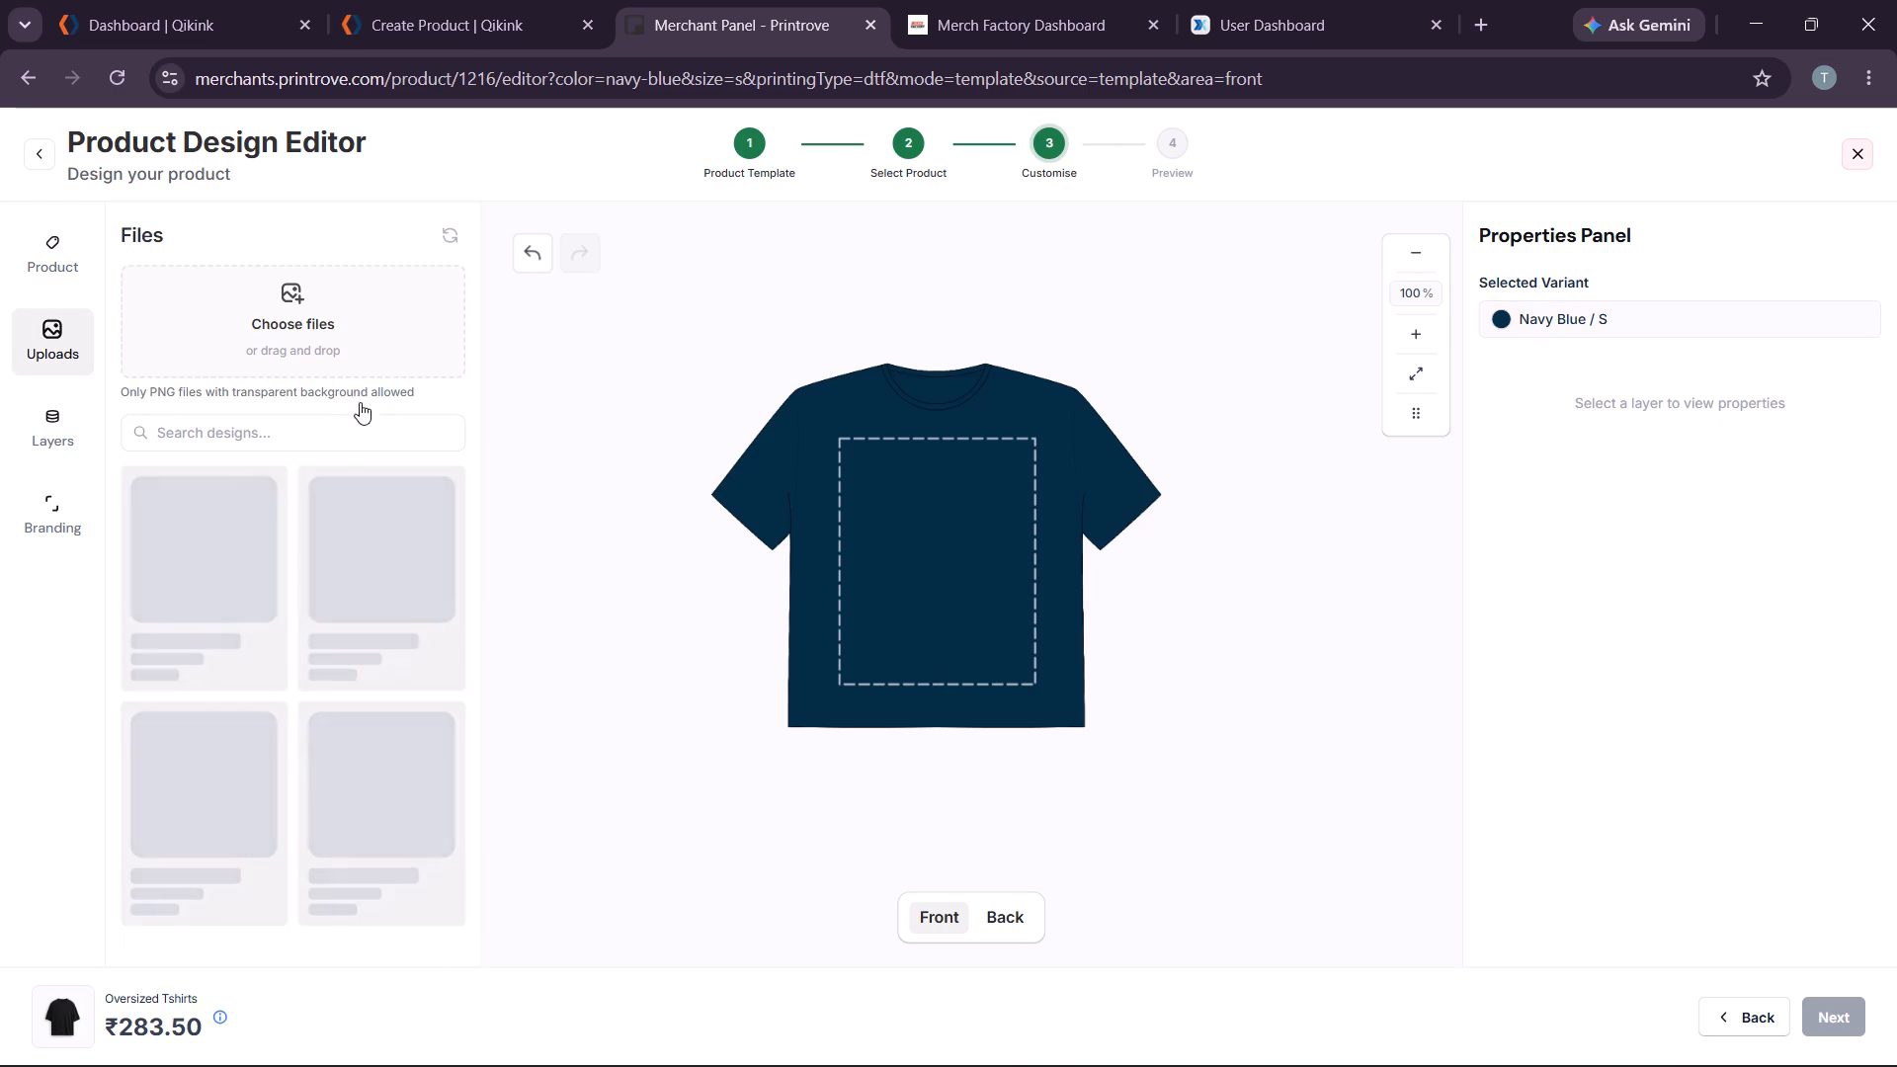
left_click(301, 311)
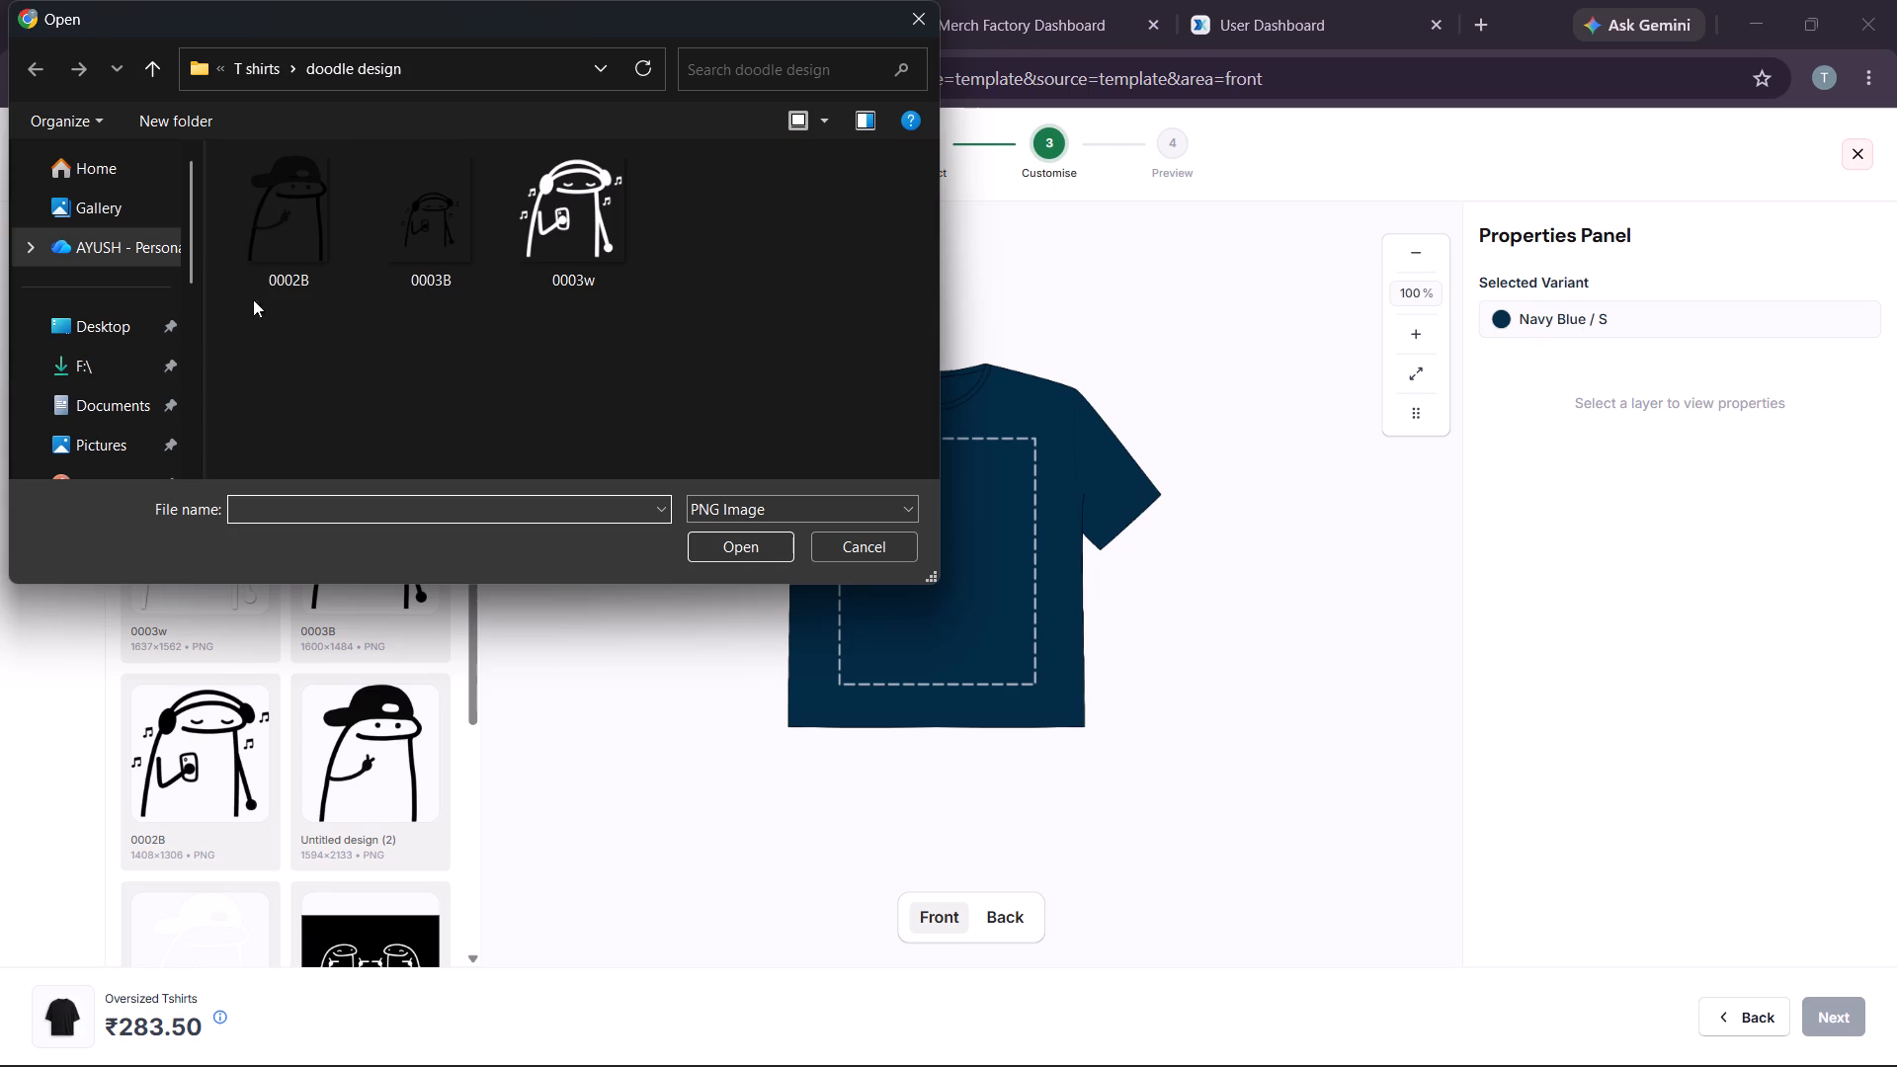
scroll(121, 395, "down", 4)
left_click(101, 367)
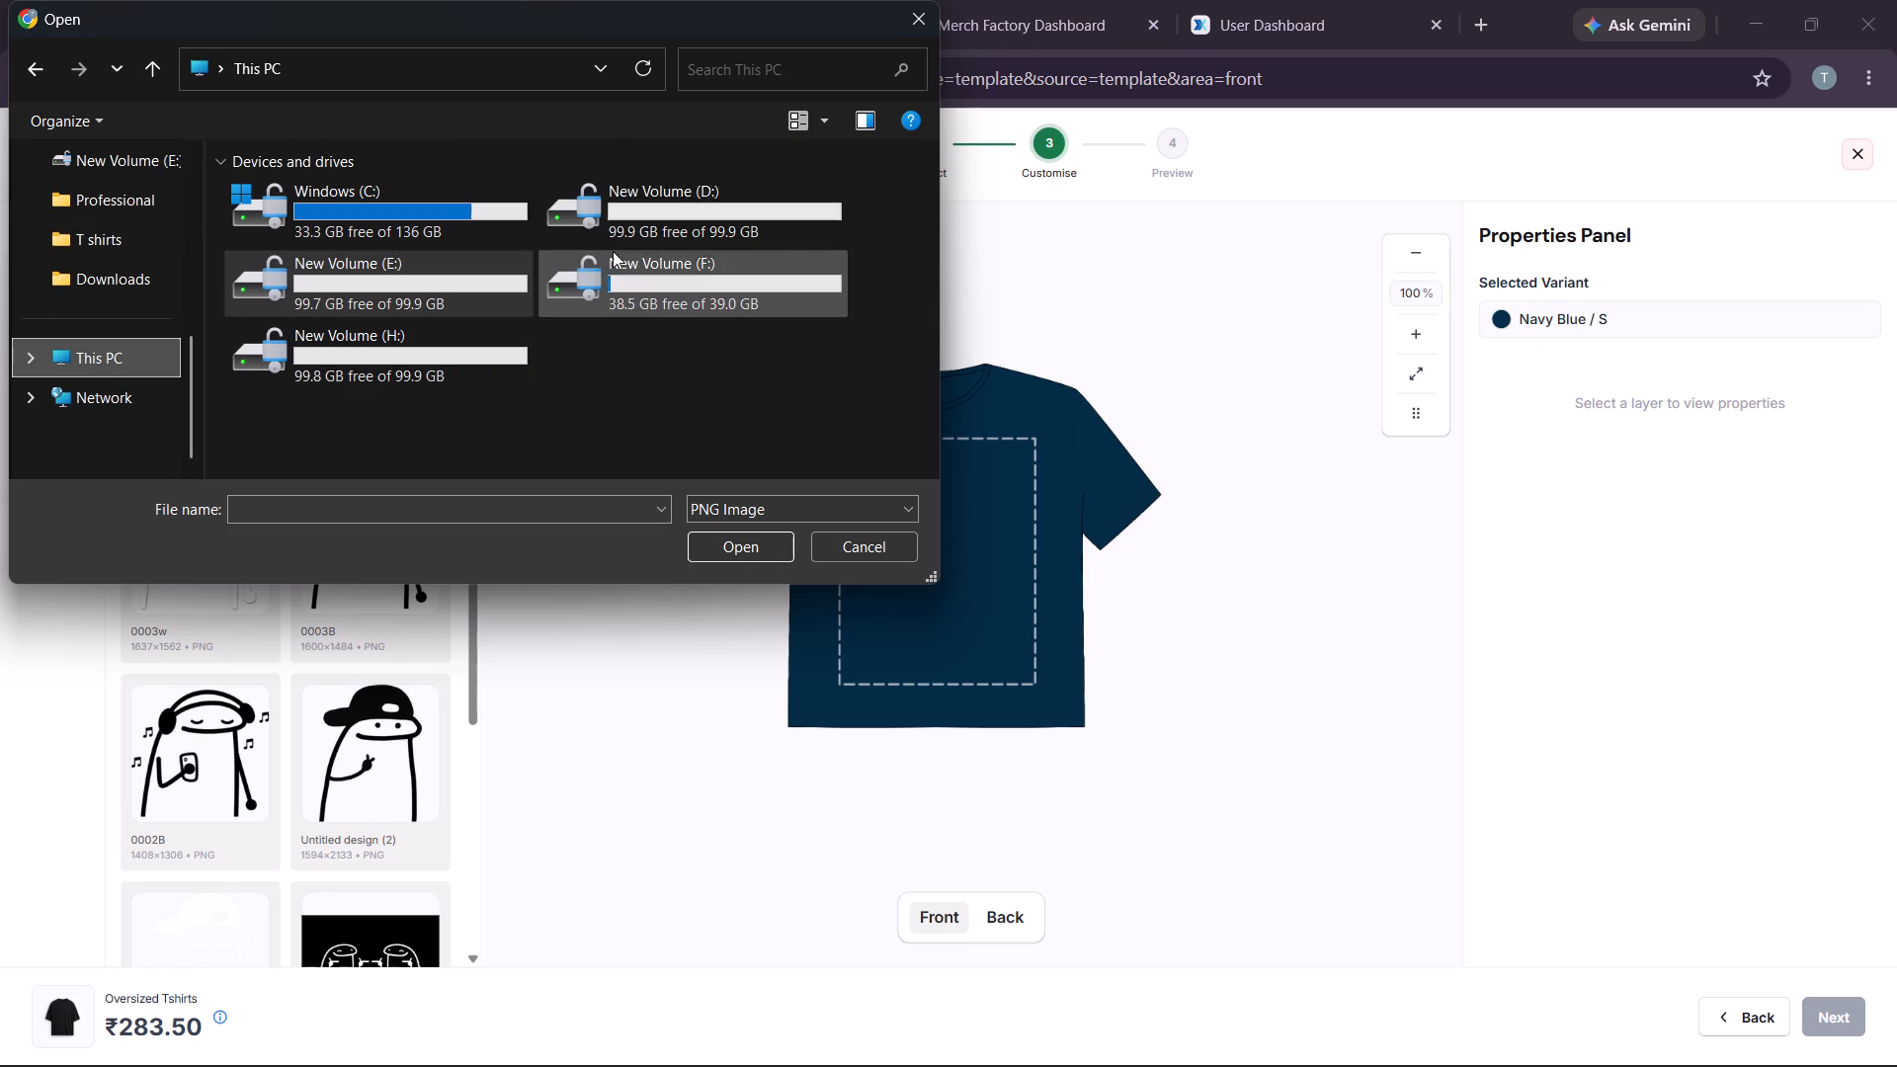
double_click(634, 294)
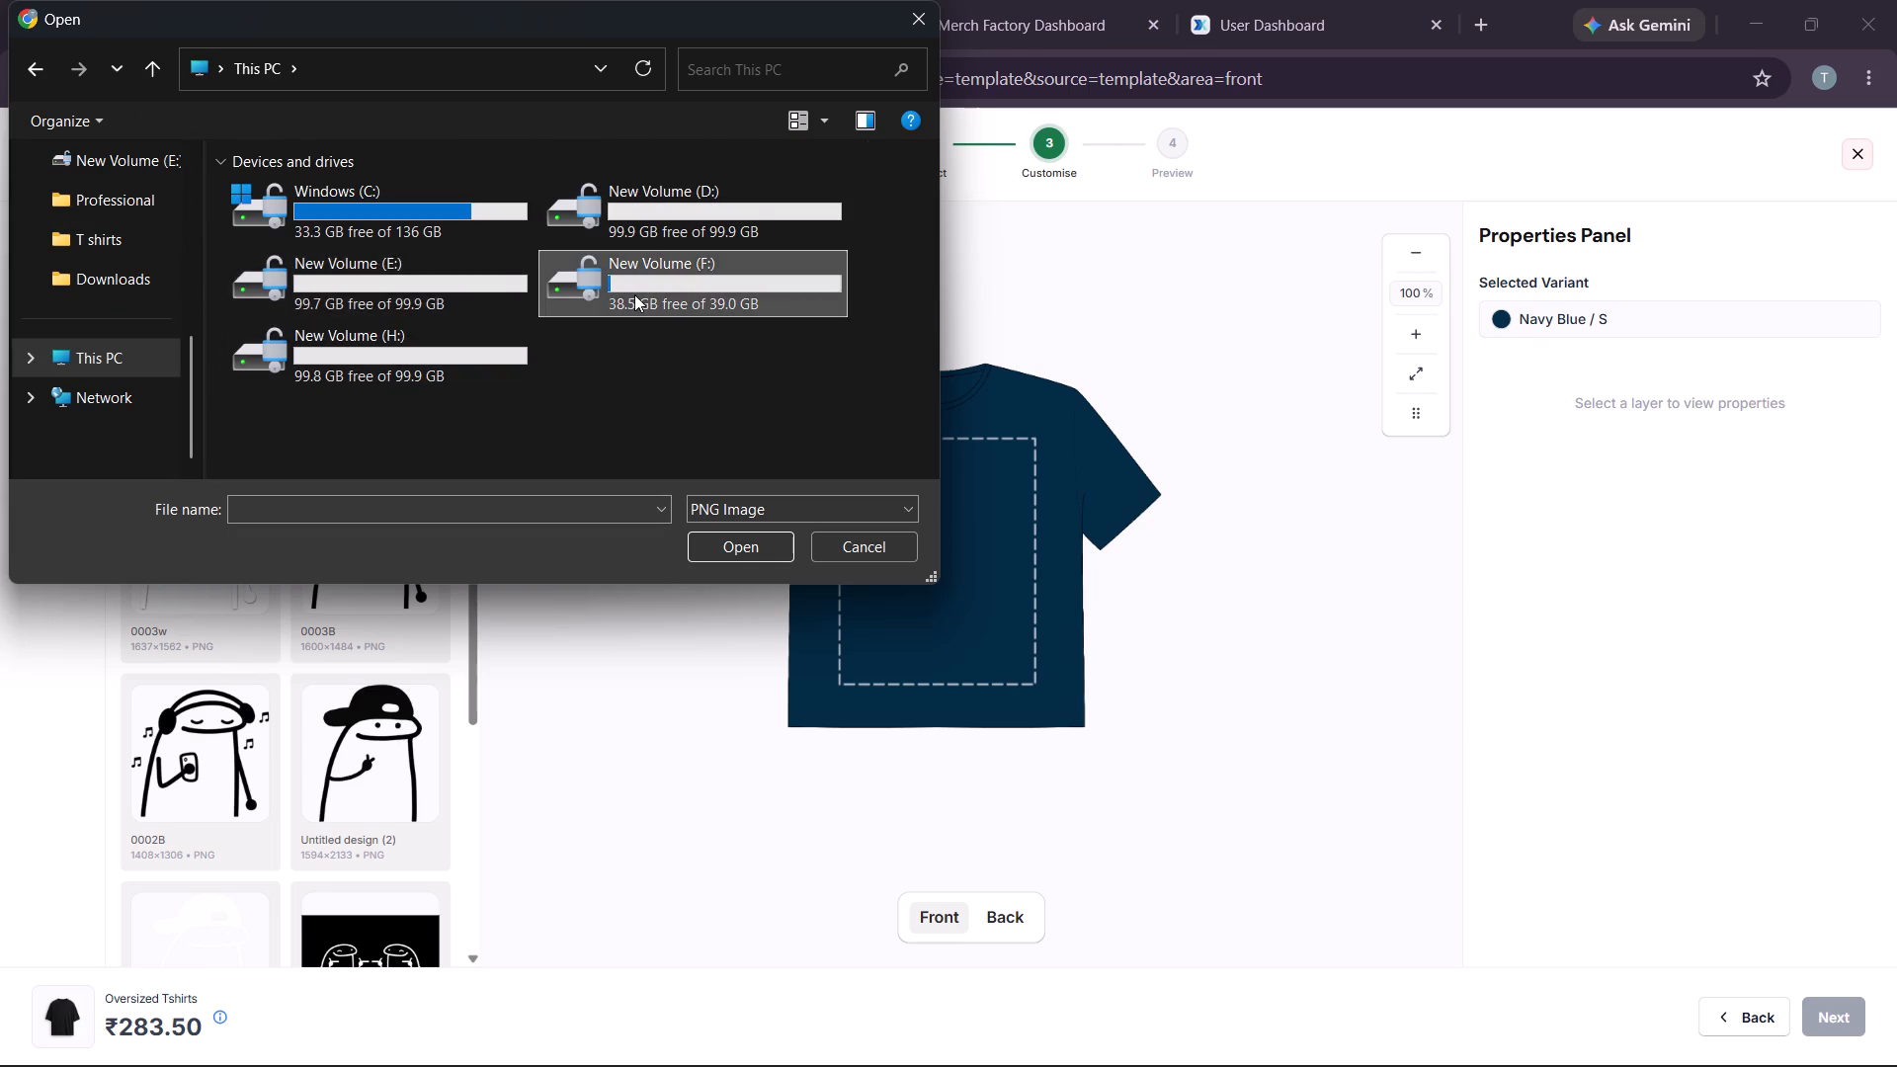
left_click(420, 231)
left_click(701, 541)
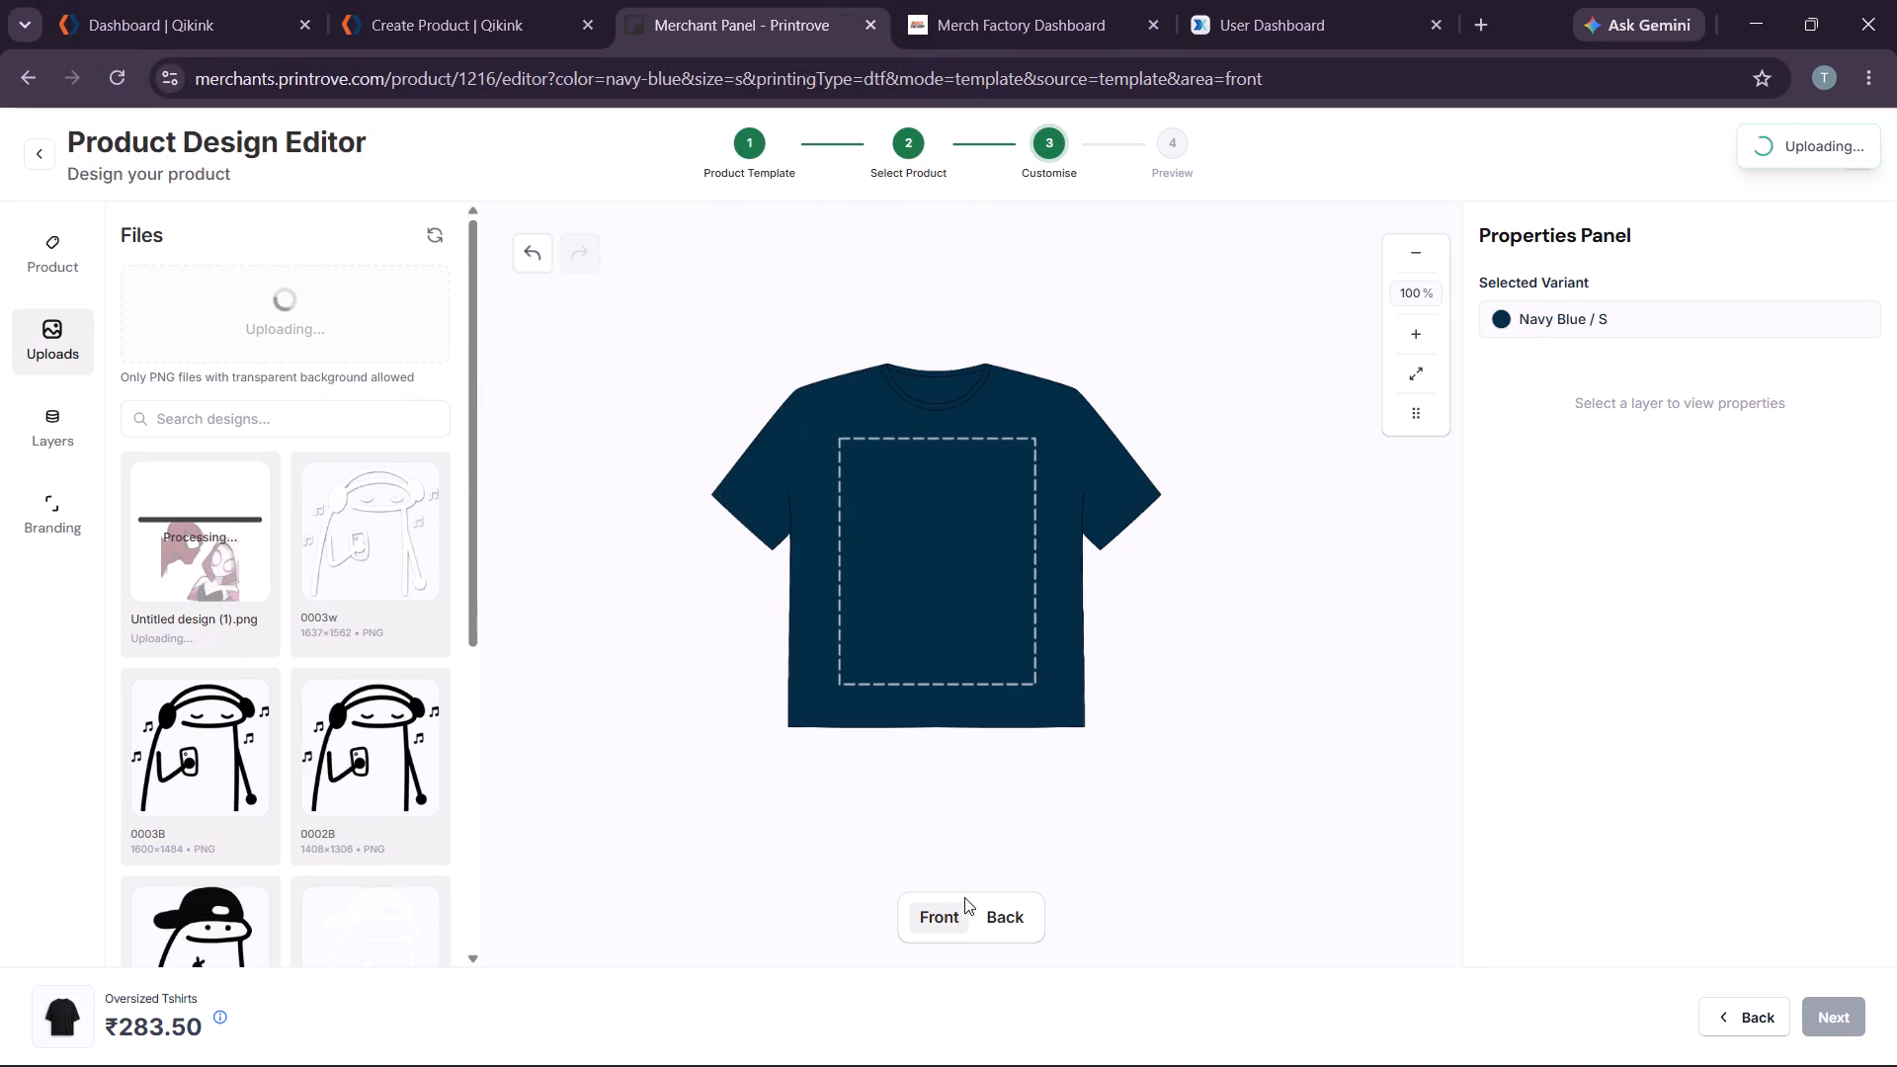
Place the uploaded Untitled design (1) artwork on the back of the shirt.
left_click(993, 914)
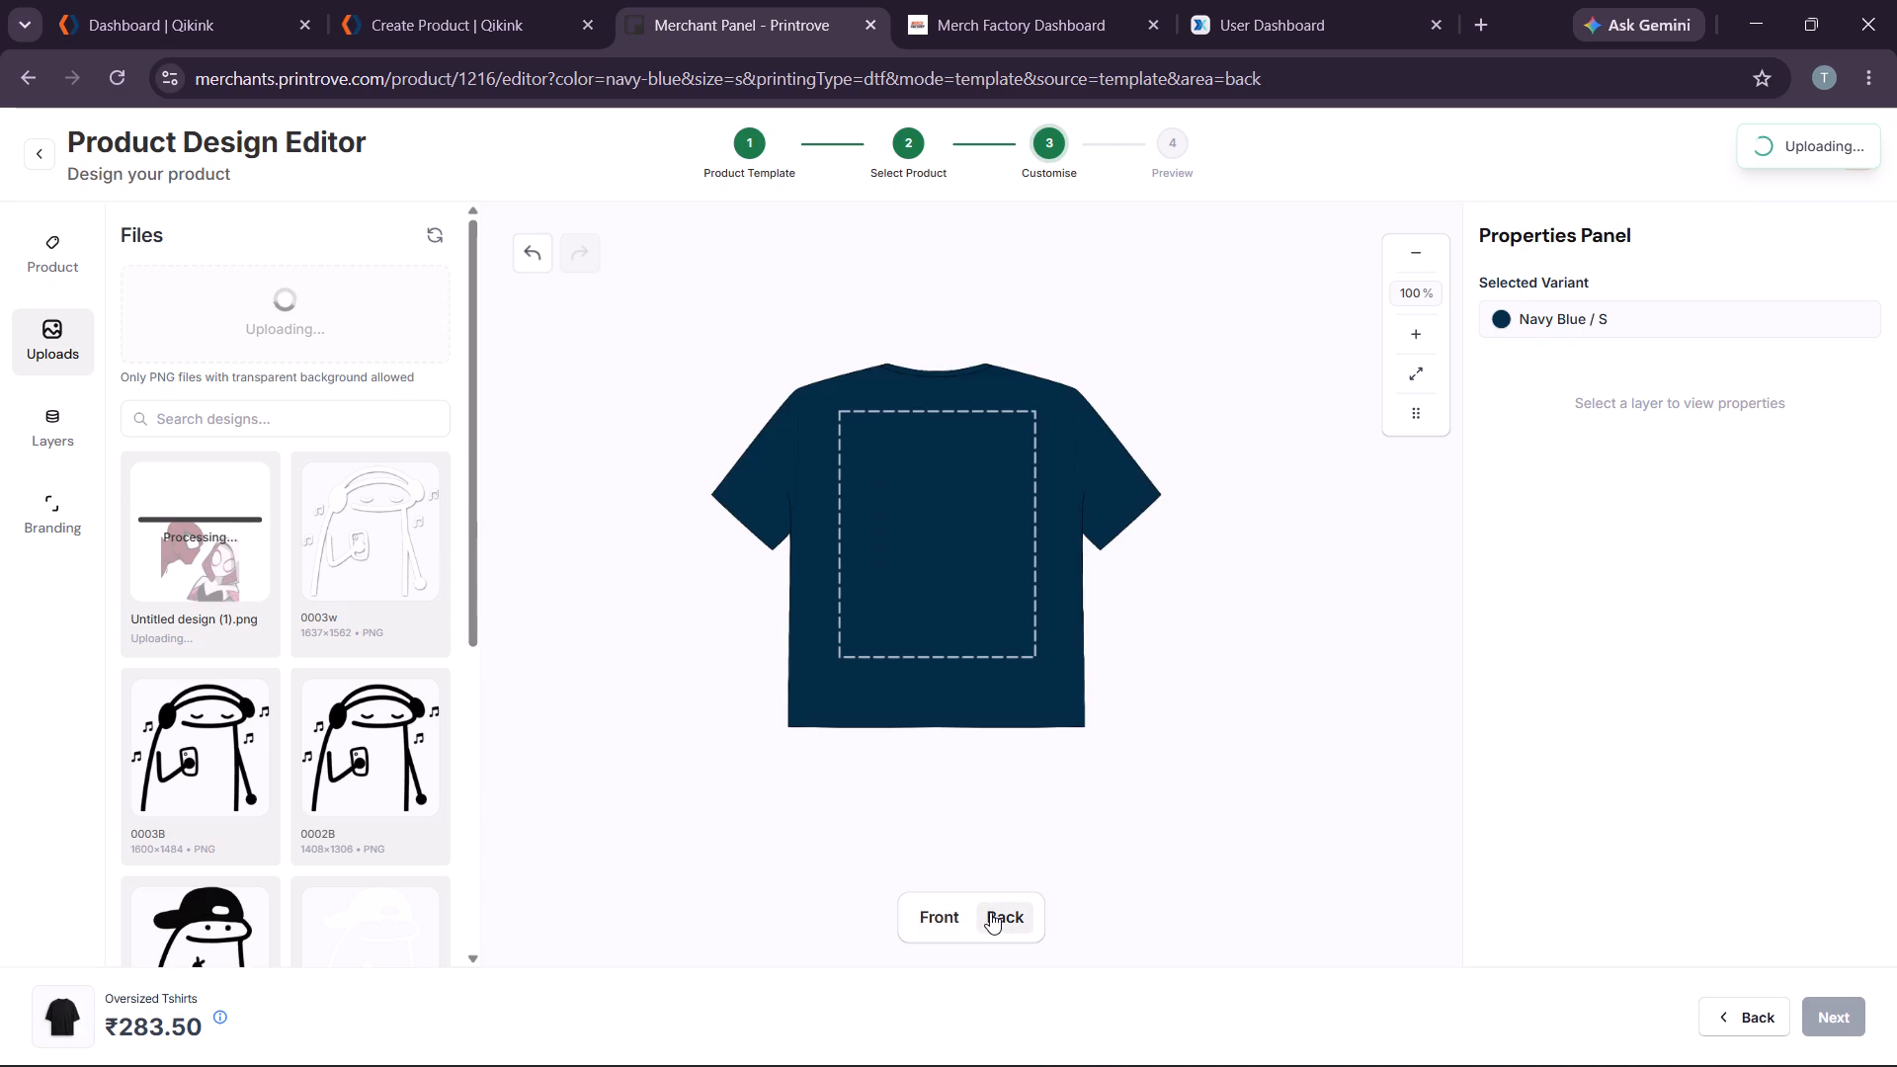
left_click(934, 917)
left_click(989, 924)
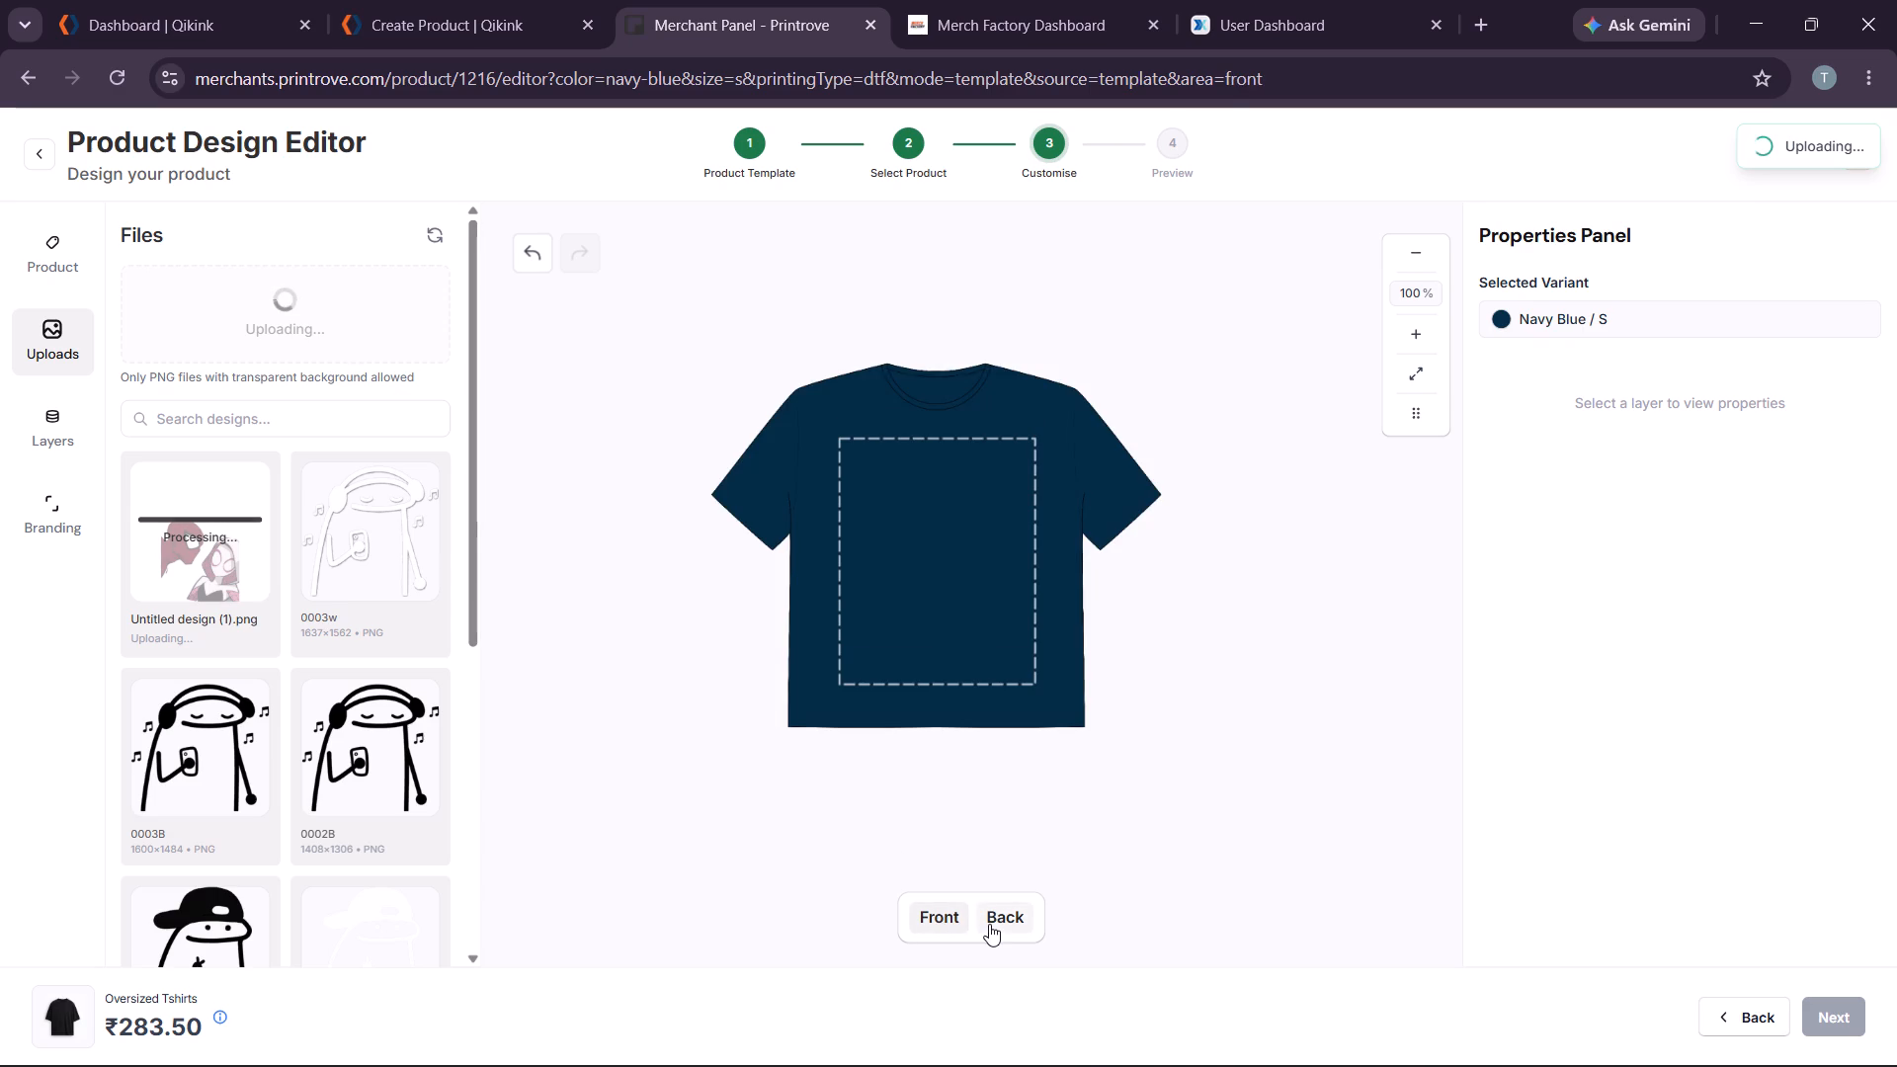
left_click(57, 273)
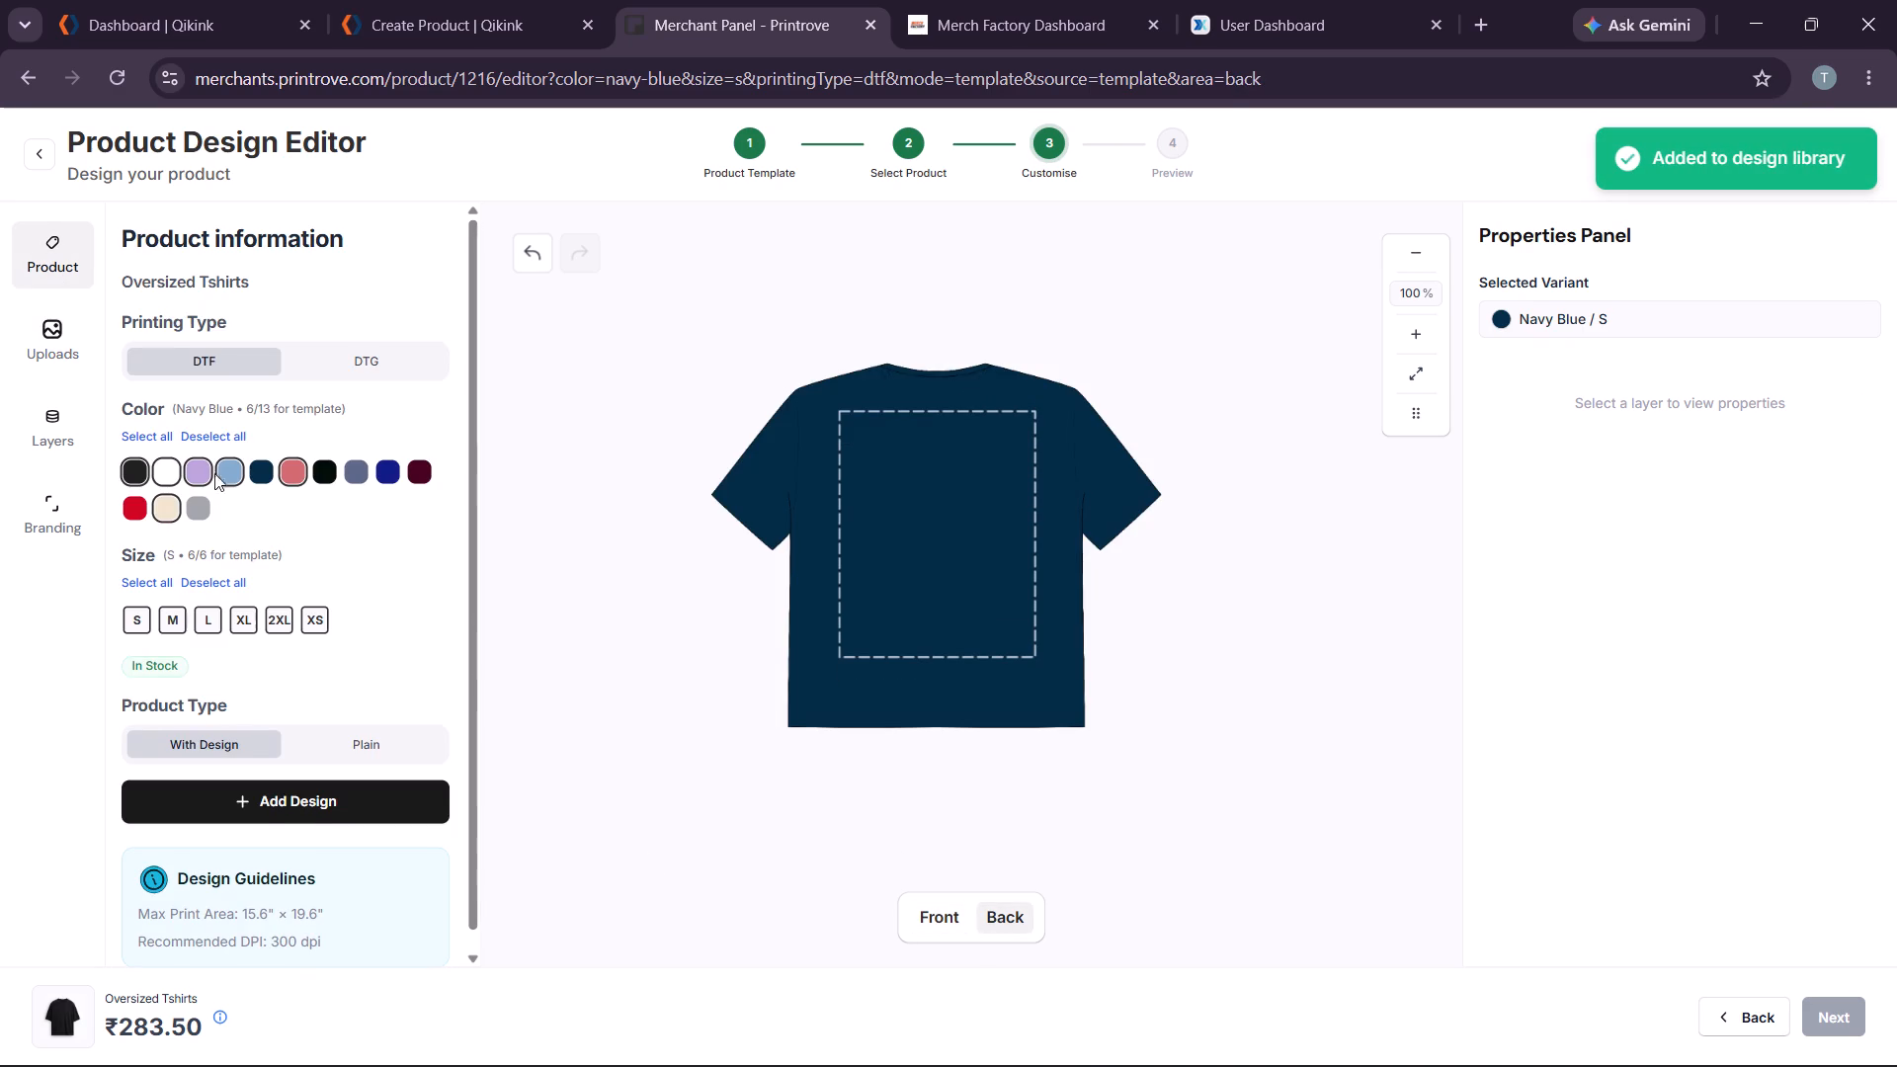
left_click(77, 326)
left_click(212, 586)
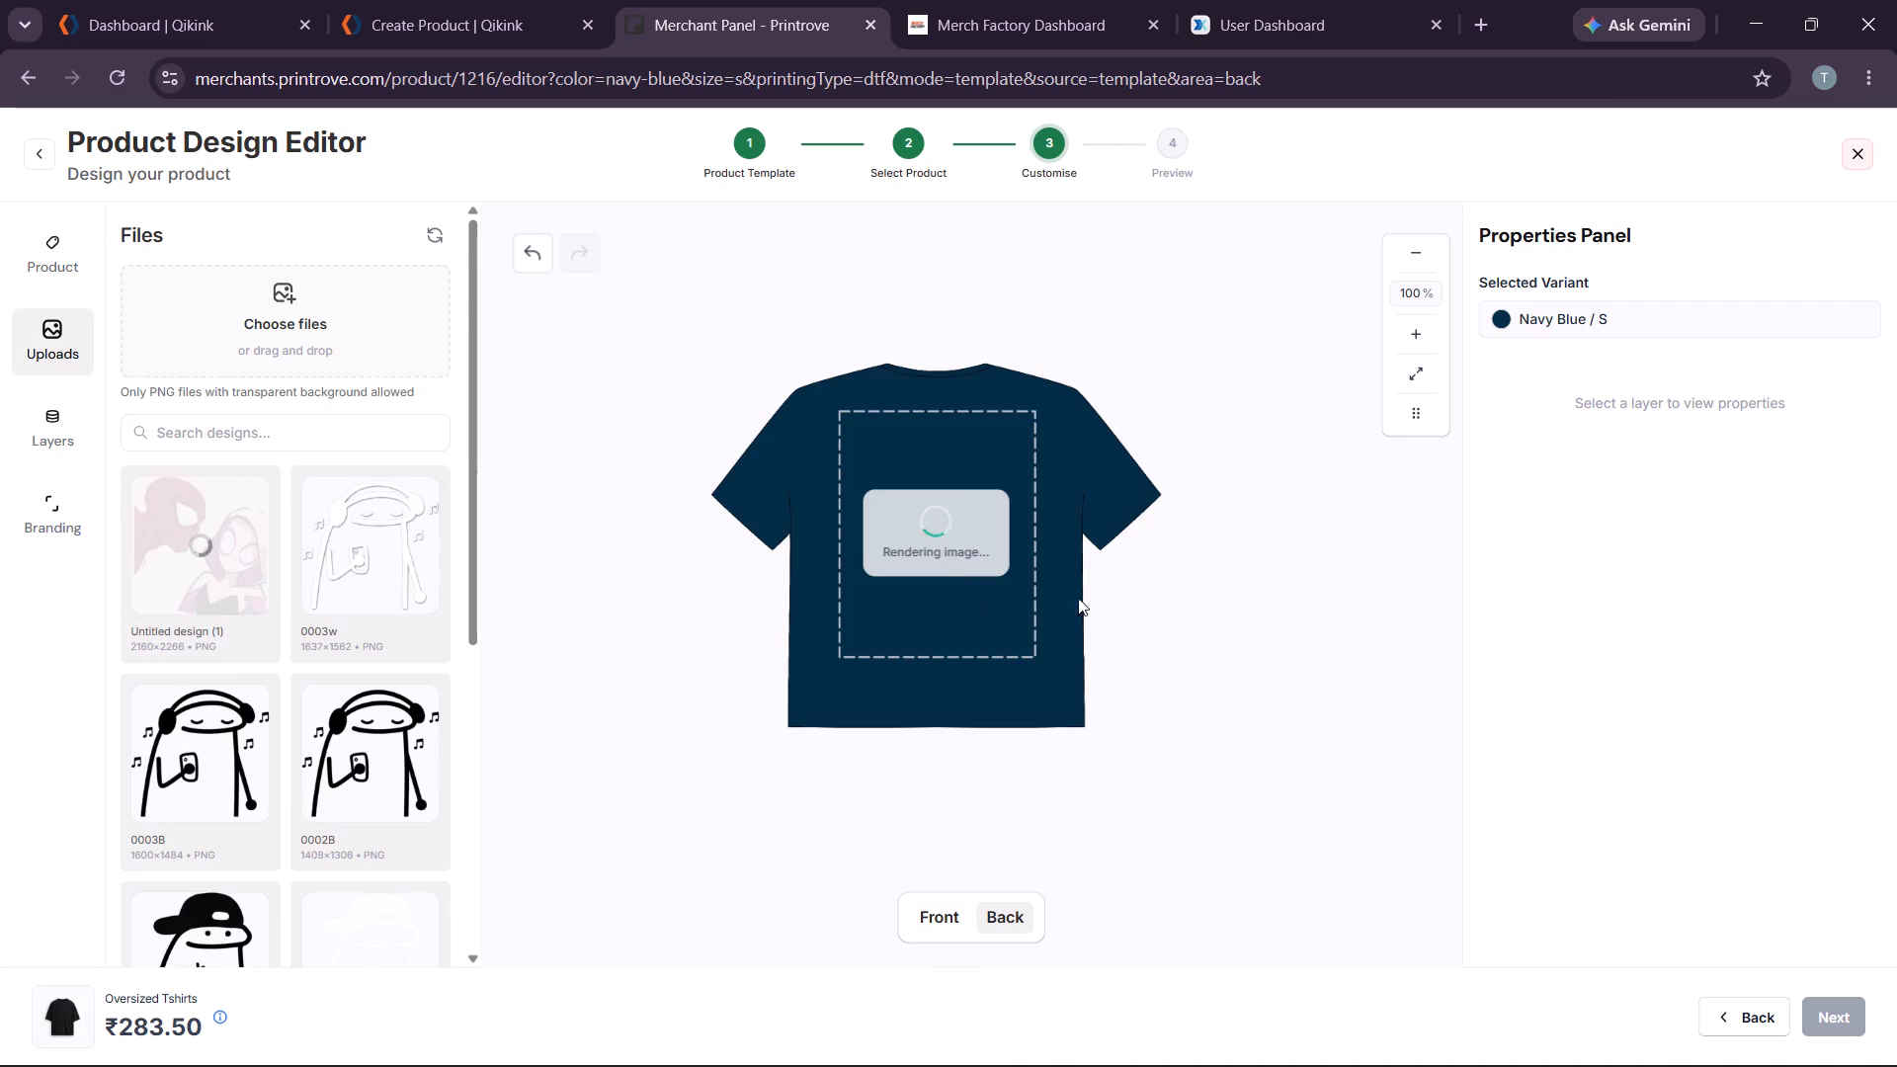
left_click(1218, 544)
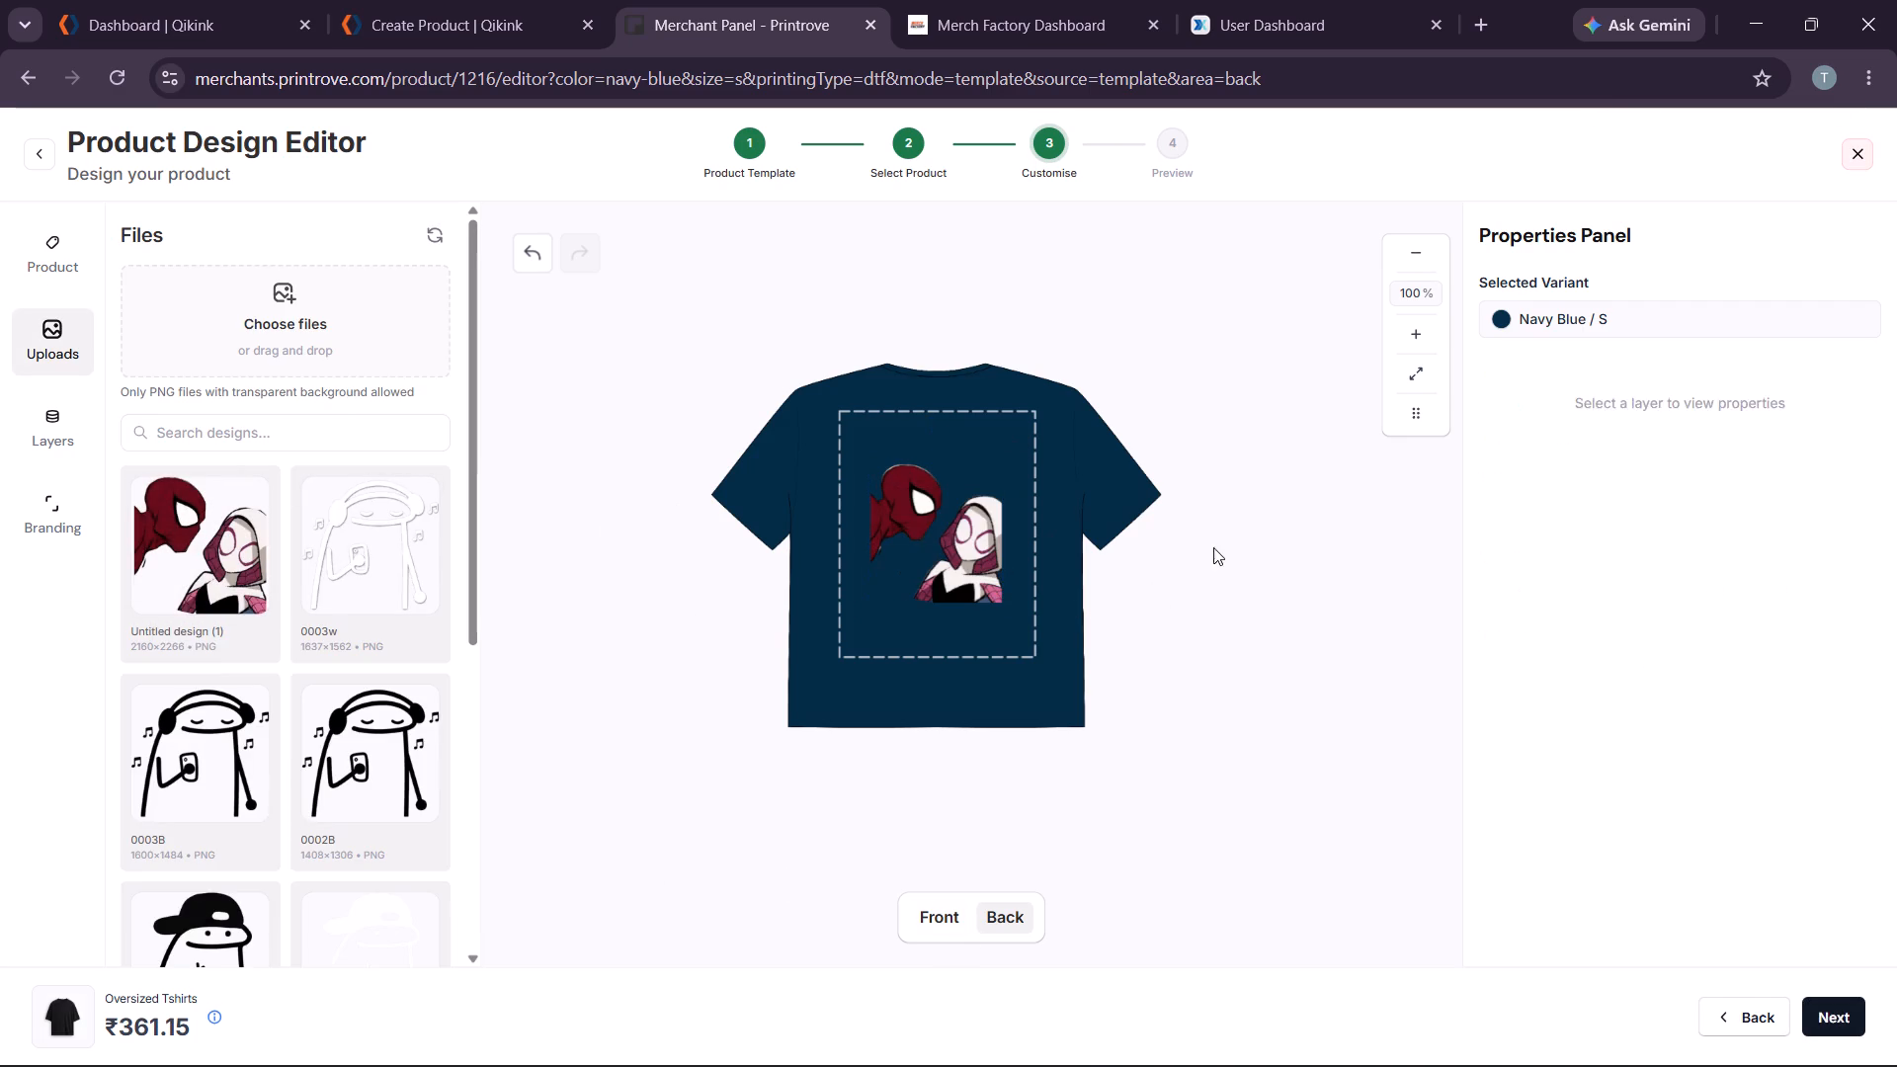
Preview the back artwork on the White and Black shirts, keeping both colors selected for the template.
left_click(70, 261)
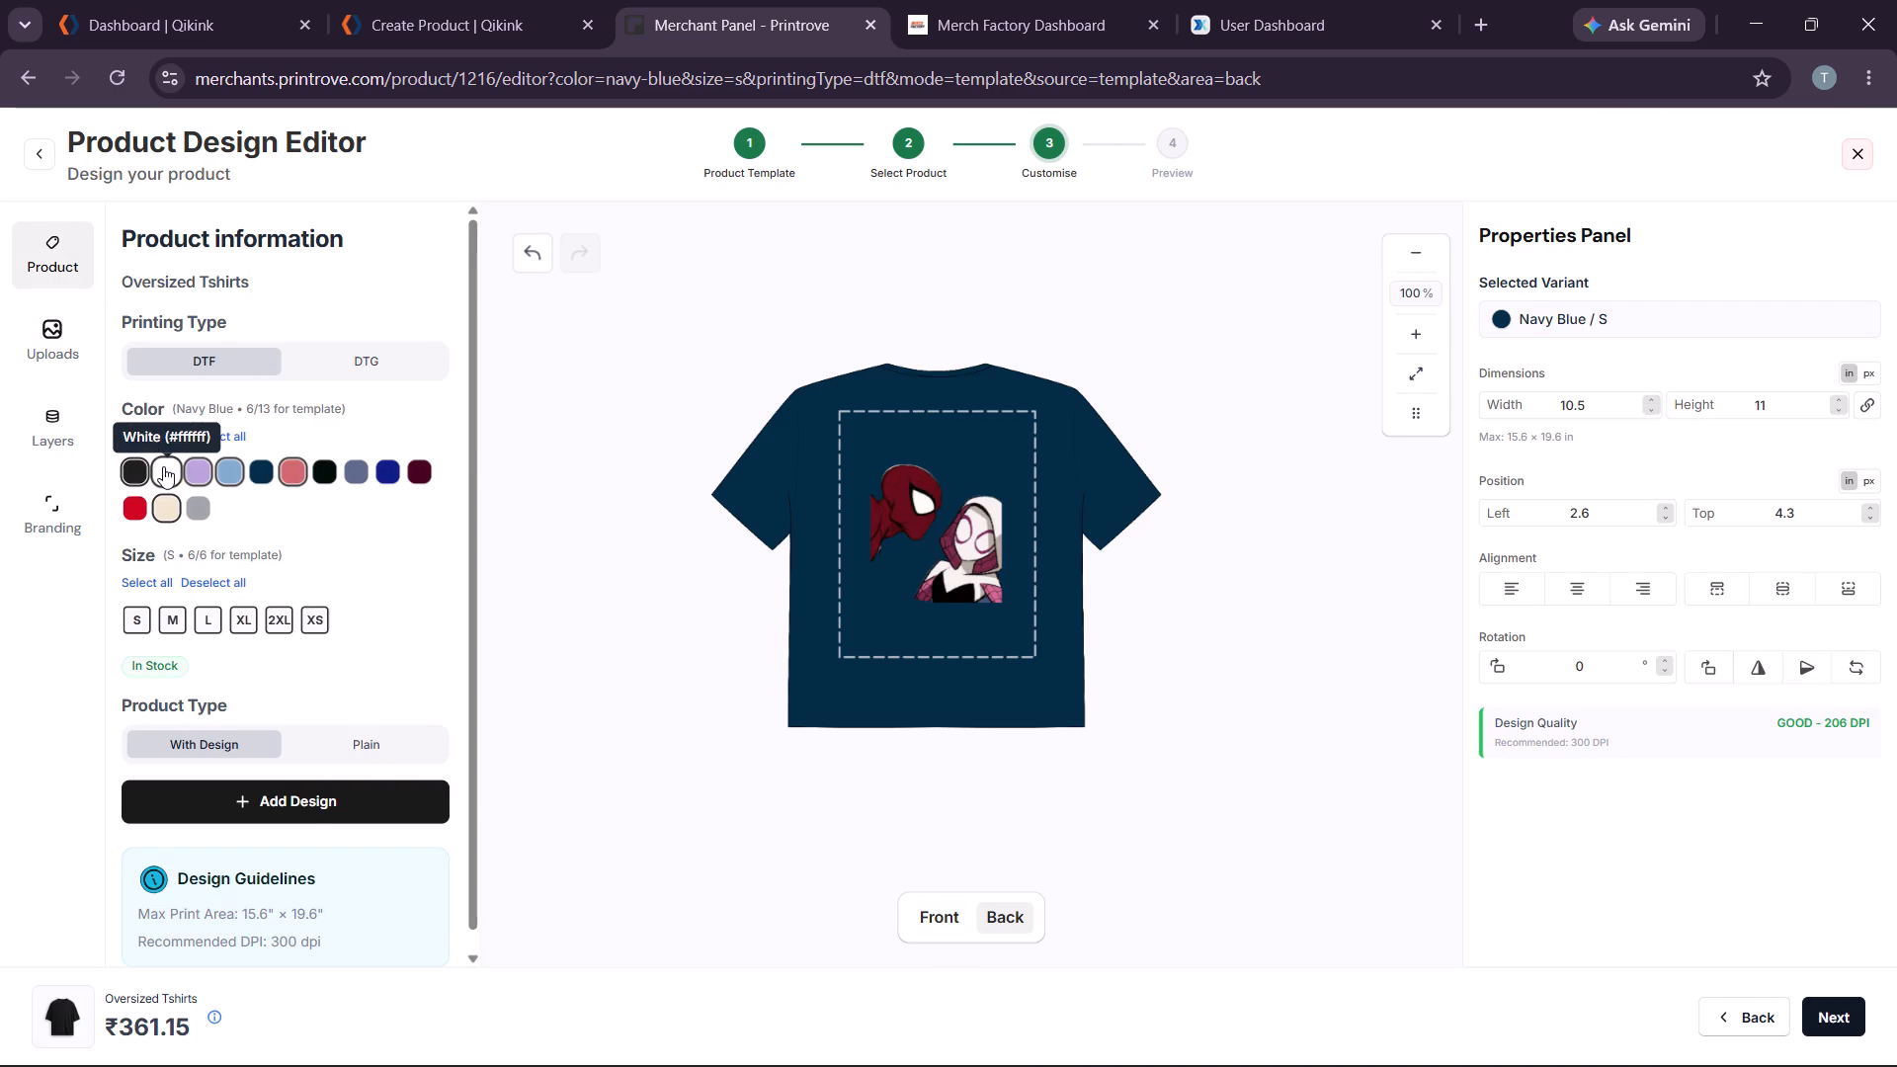
left_click(166, 465)
left_click(166, 465)
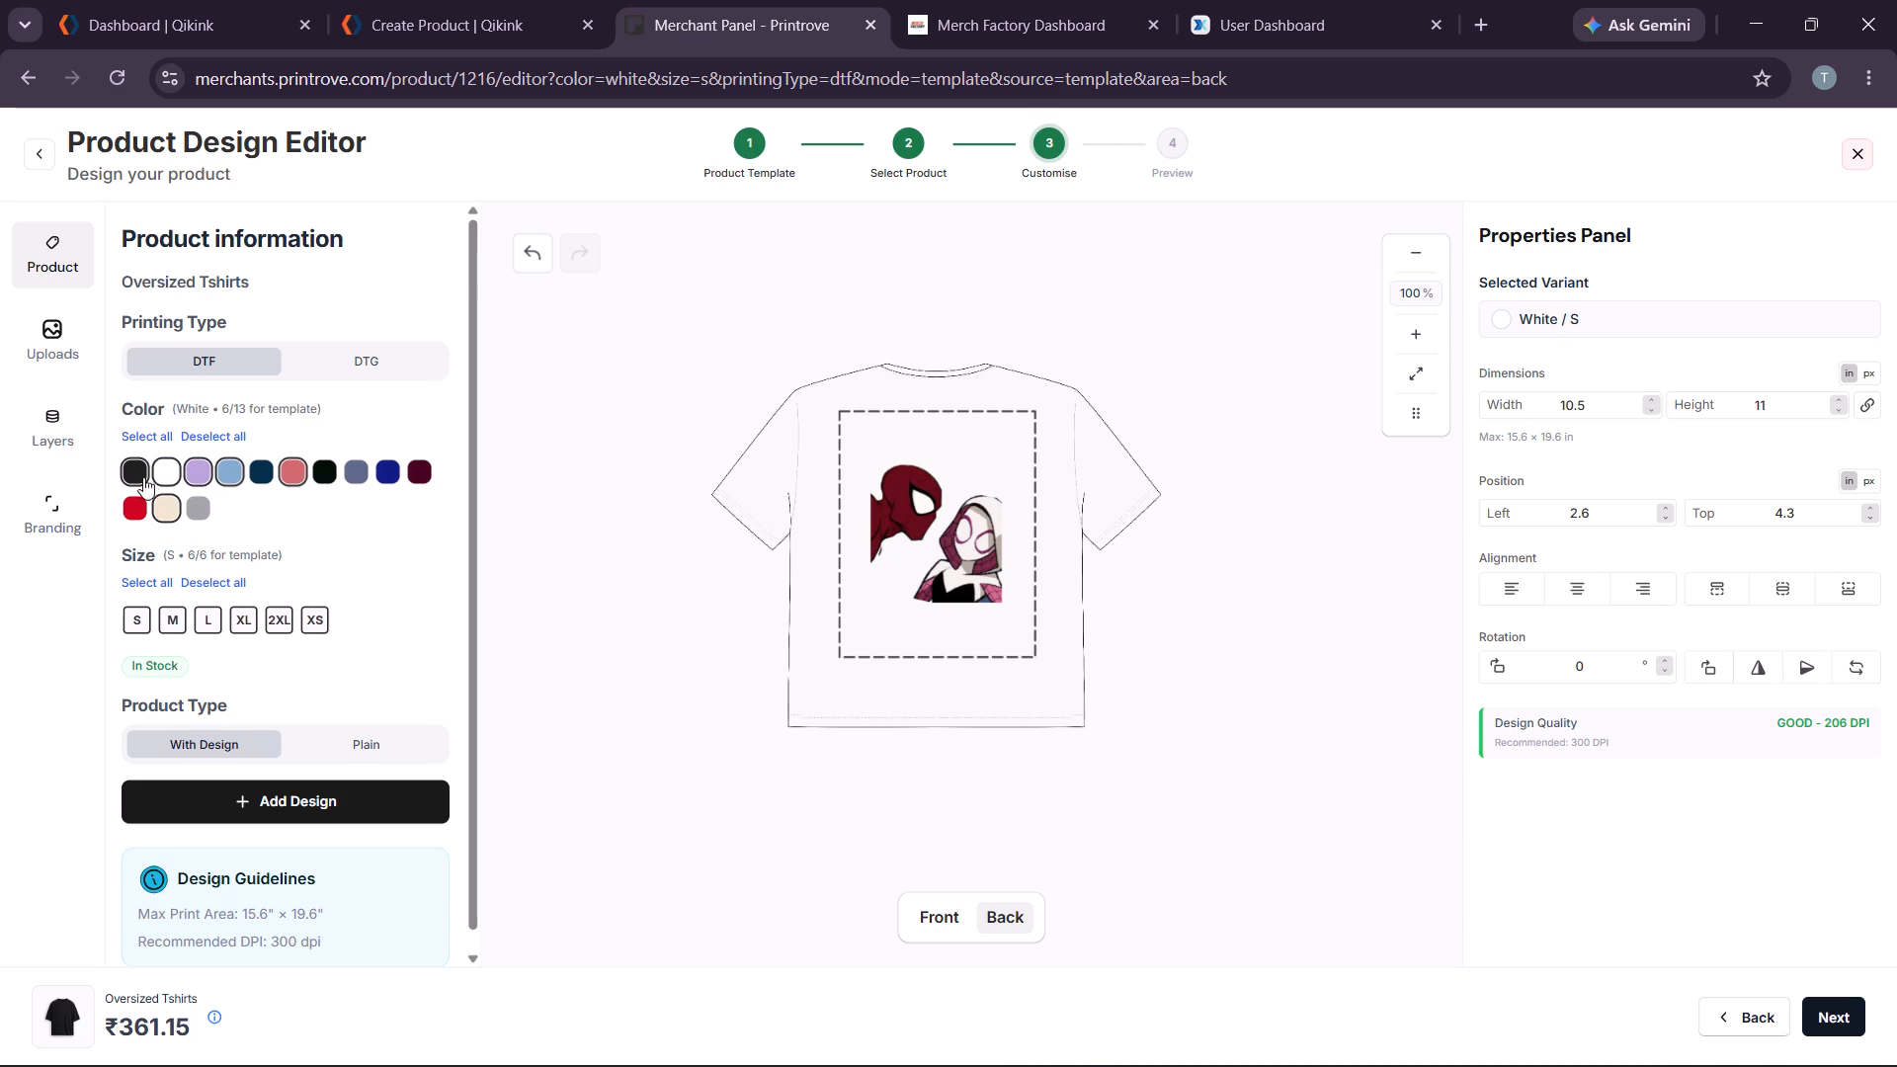
left_click(136, 473)
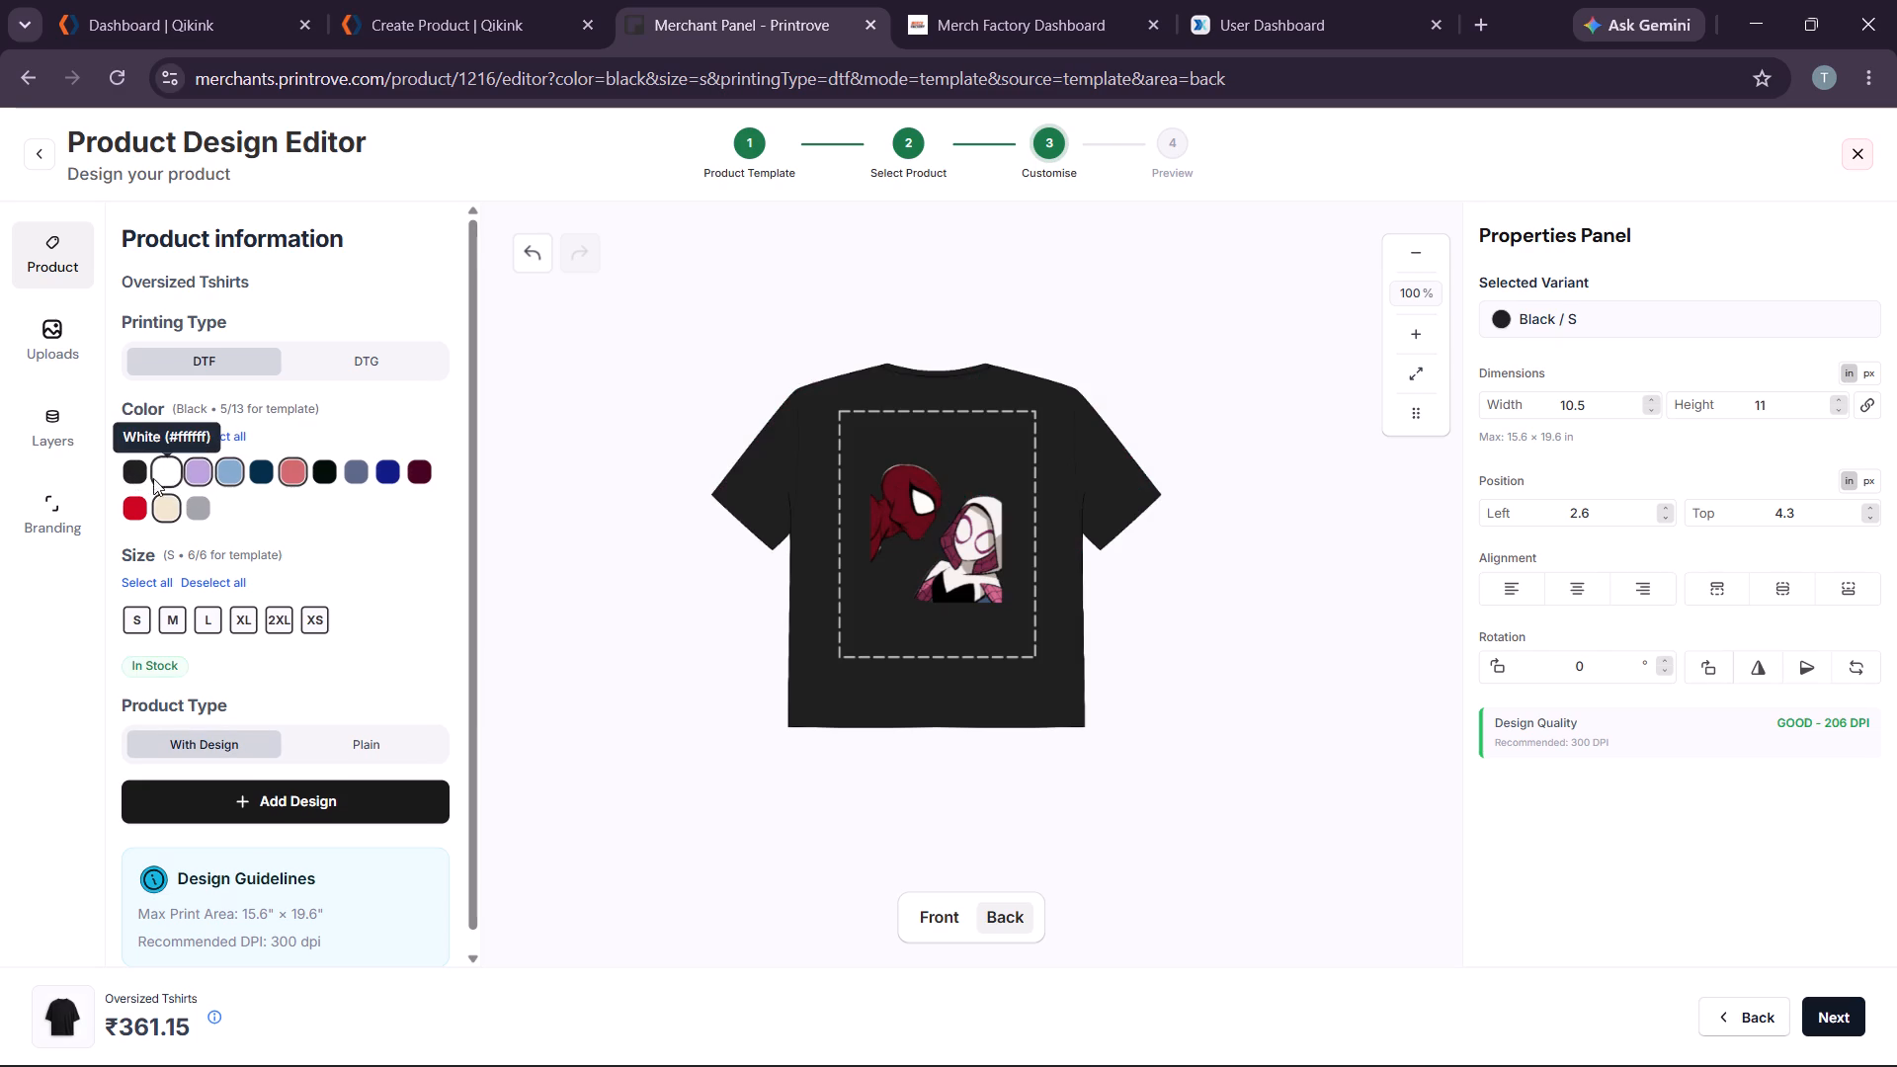
left_click(133, 476)
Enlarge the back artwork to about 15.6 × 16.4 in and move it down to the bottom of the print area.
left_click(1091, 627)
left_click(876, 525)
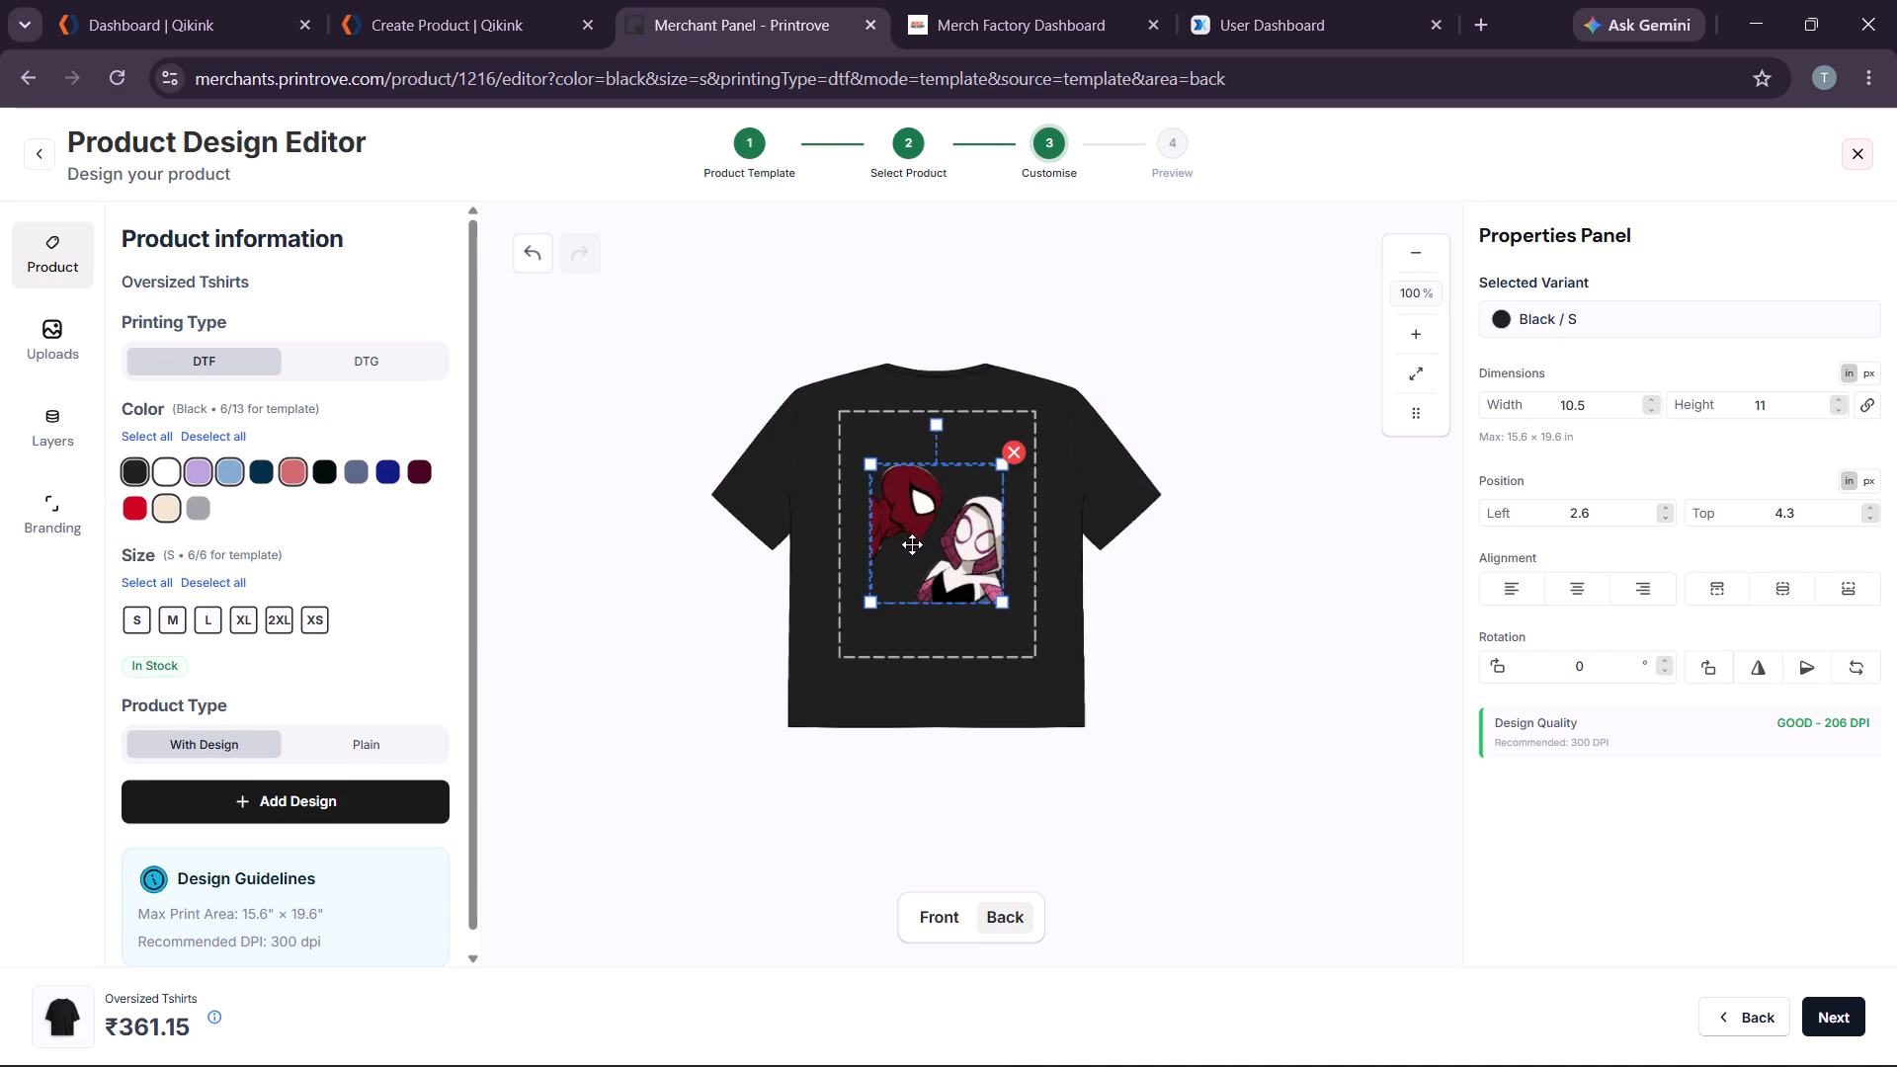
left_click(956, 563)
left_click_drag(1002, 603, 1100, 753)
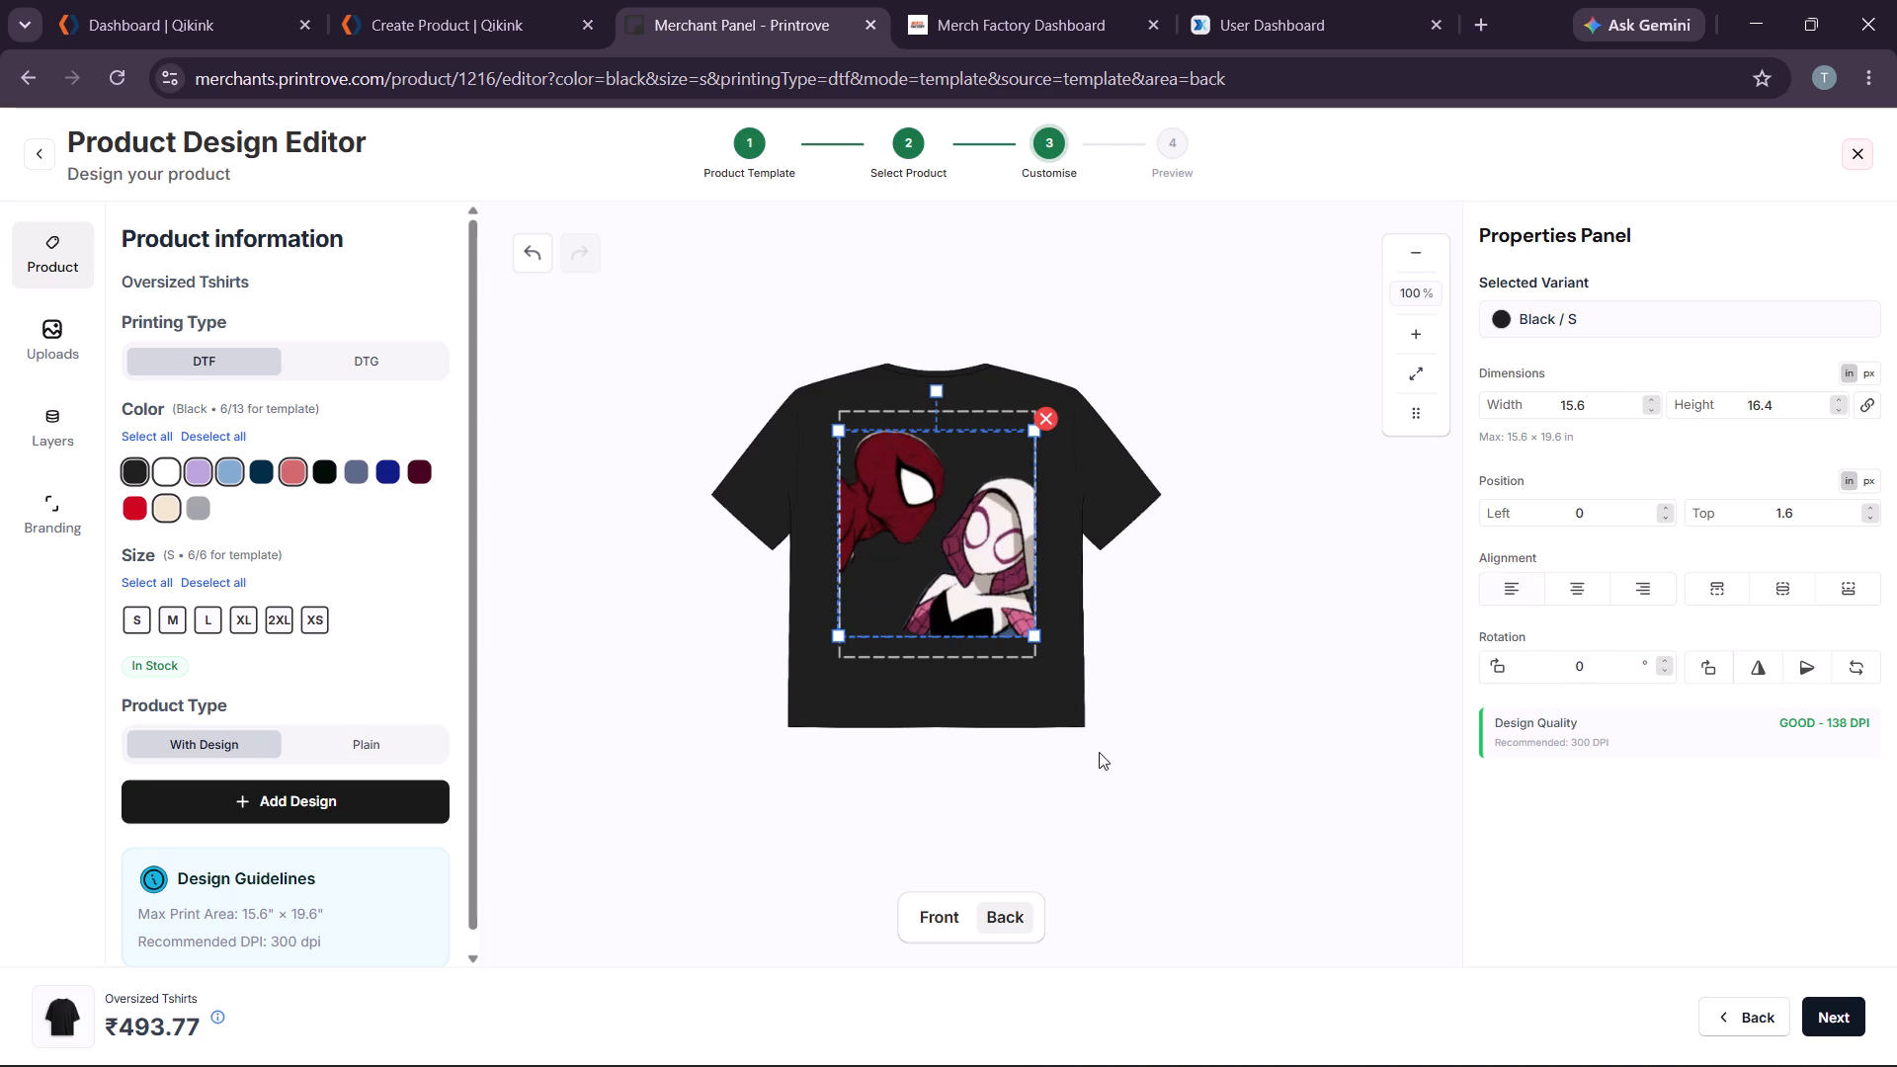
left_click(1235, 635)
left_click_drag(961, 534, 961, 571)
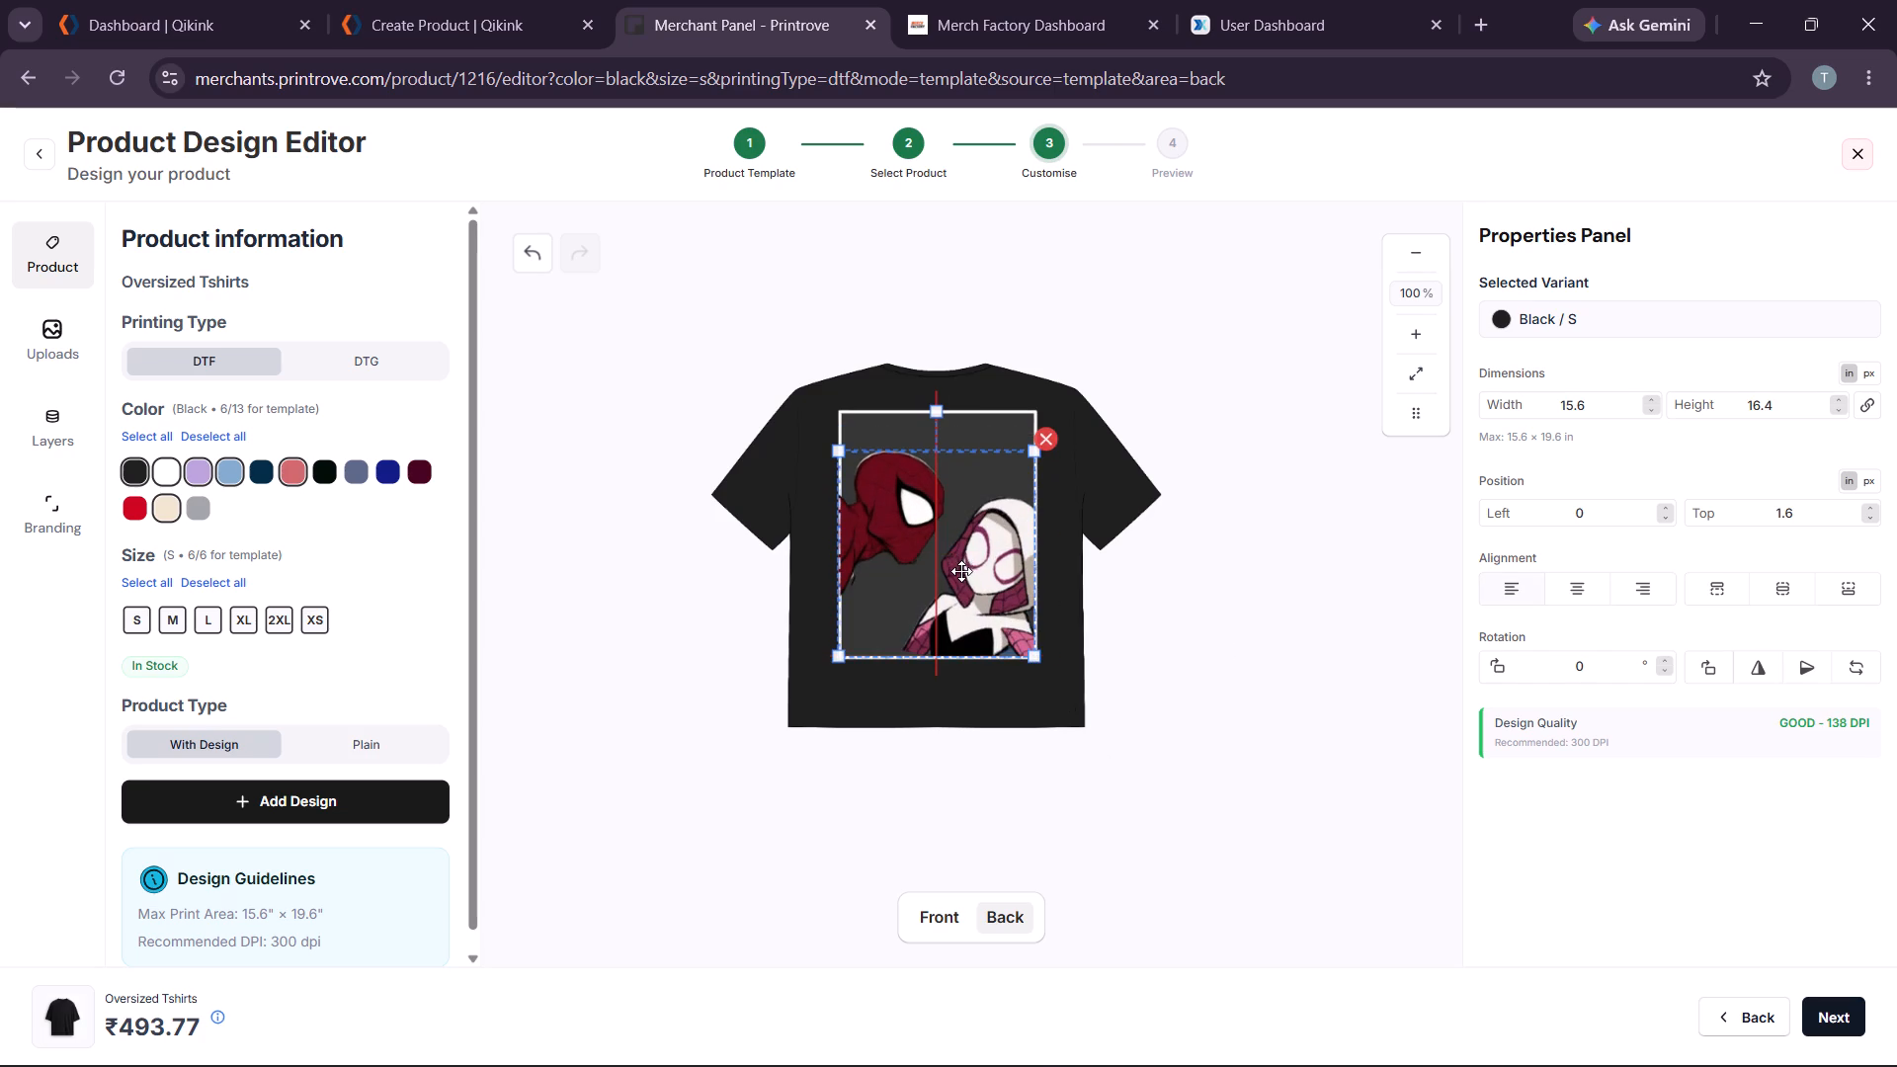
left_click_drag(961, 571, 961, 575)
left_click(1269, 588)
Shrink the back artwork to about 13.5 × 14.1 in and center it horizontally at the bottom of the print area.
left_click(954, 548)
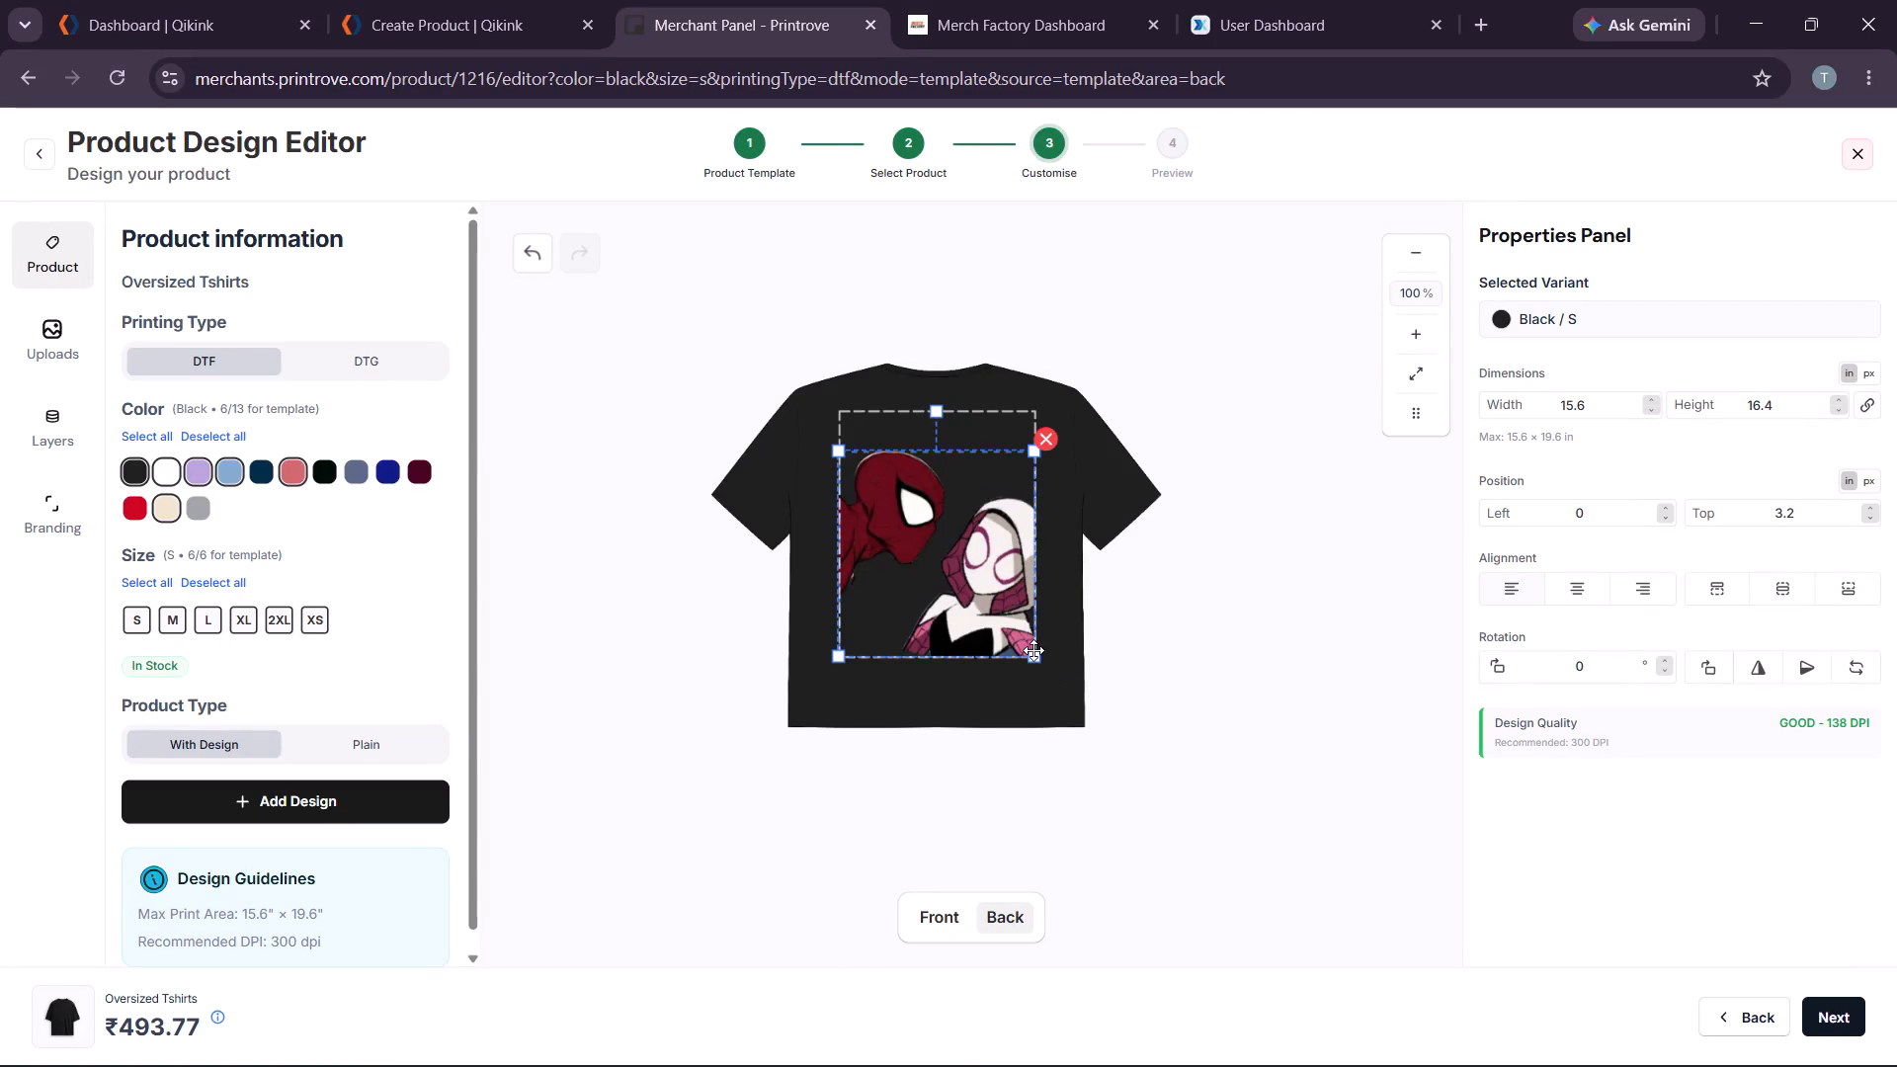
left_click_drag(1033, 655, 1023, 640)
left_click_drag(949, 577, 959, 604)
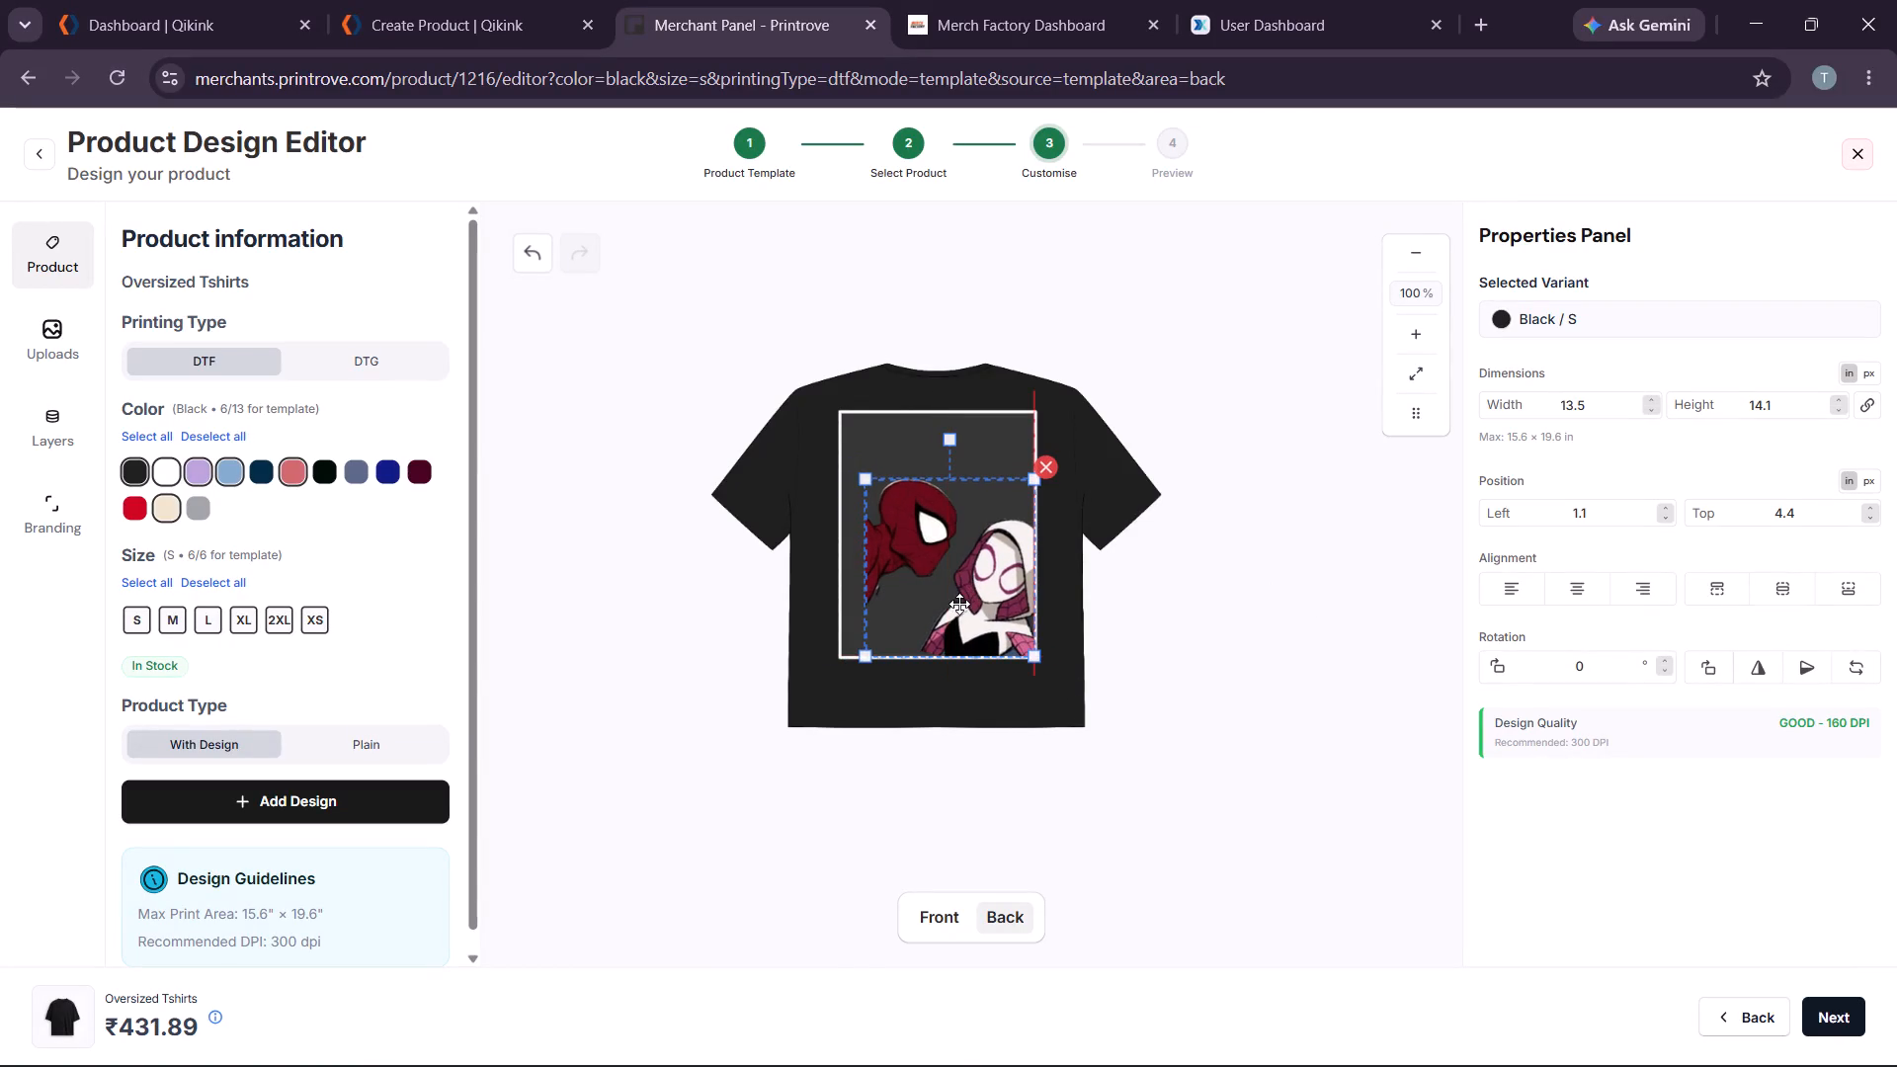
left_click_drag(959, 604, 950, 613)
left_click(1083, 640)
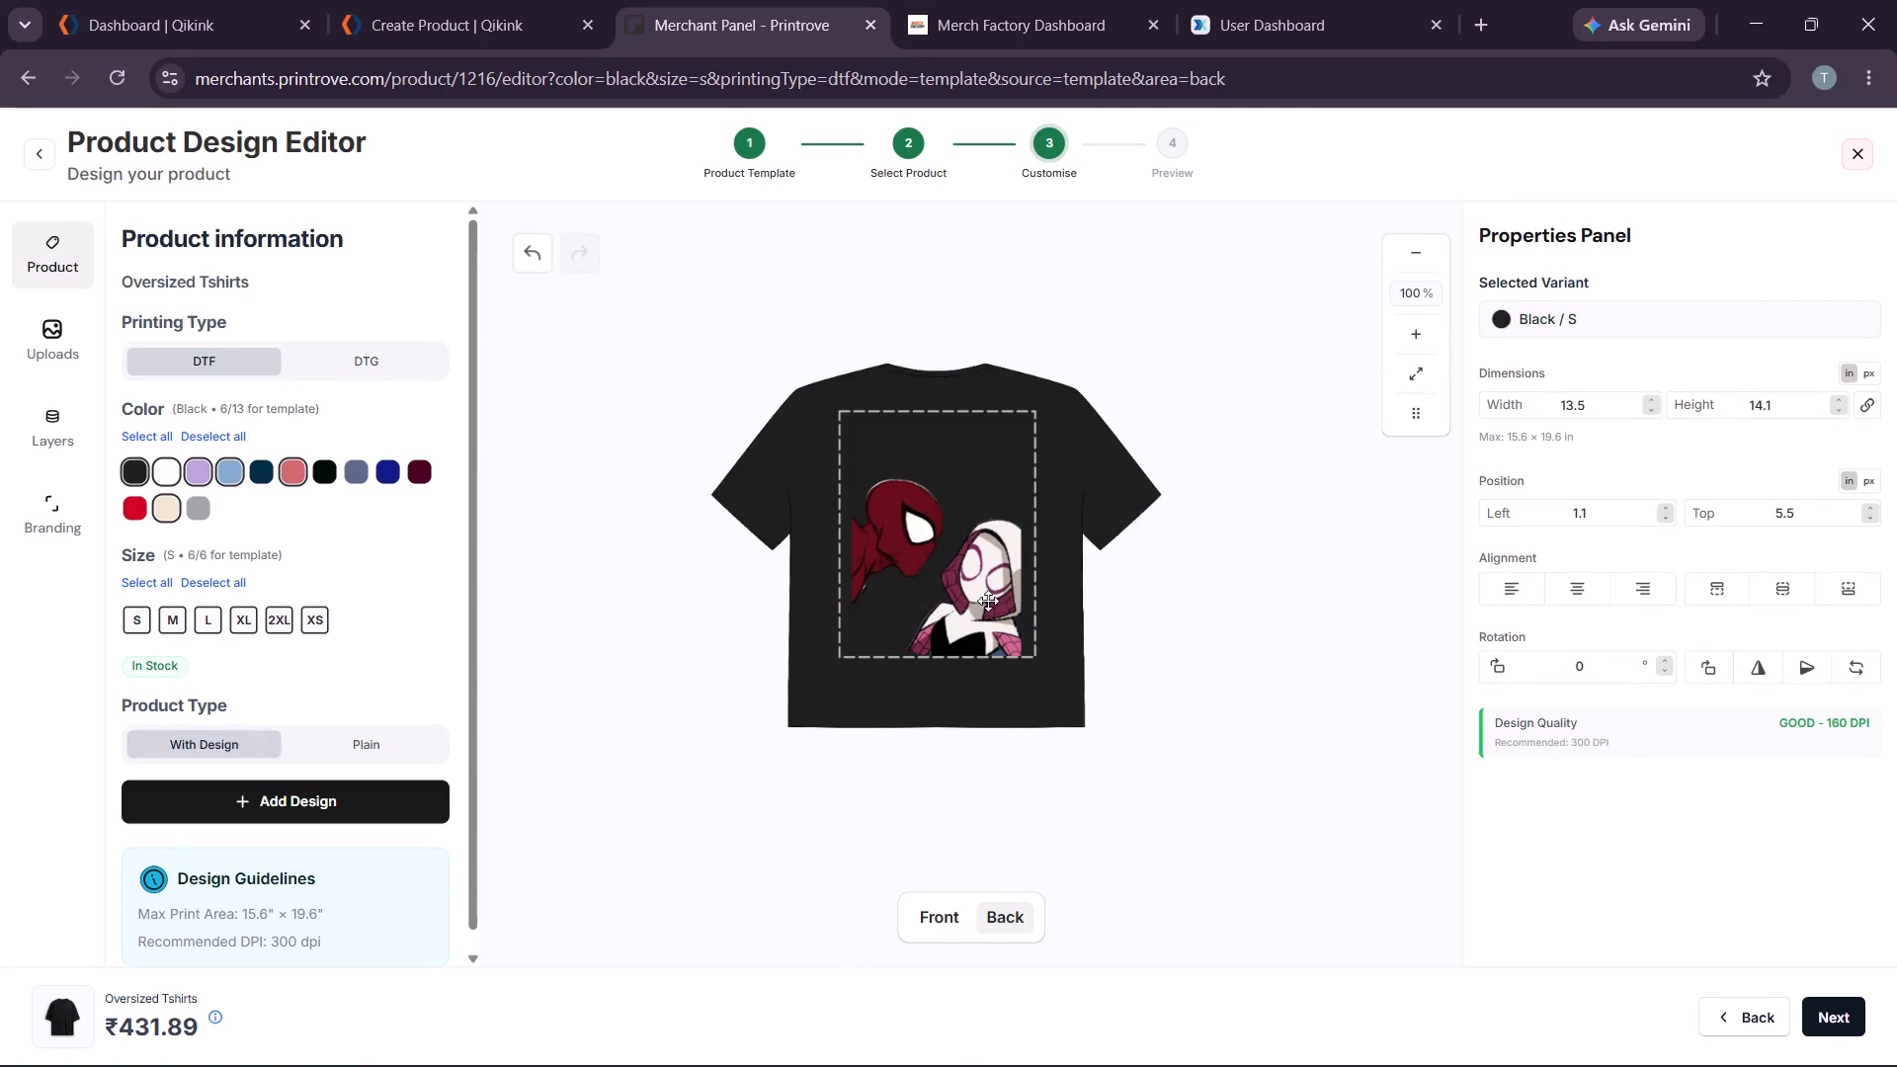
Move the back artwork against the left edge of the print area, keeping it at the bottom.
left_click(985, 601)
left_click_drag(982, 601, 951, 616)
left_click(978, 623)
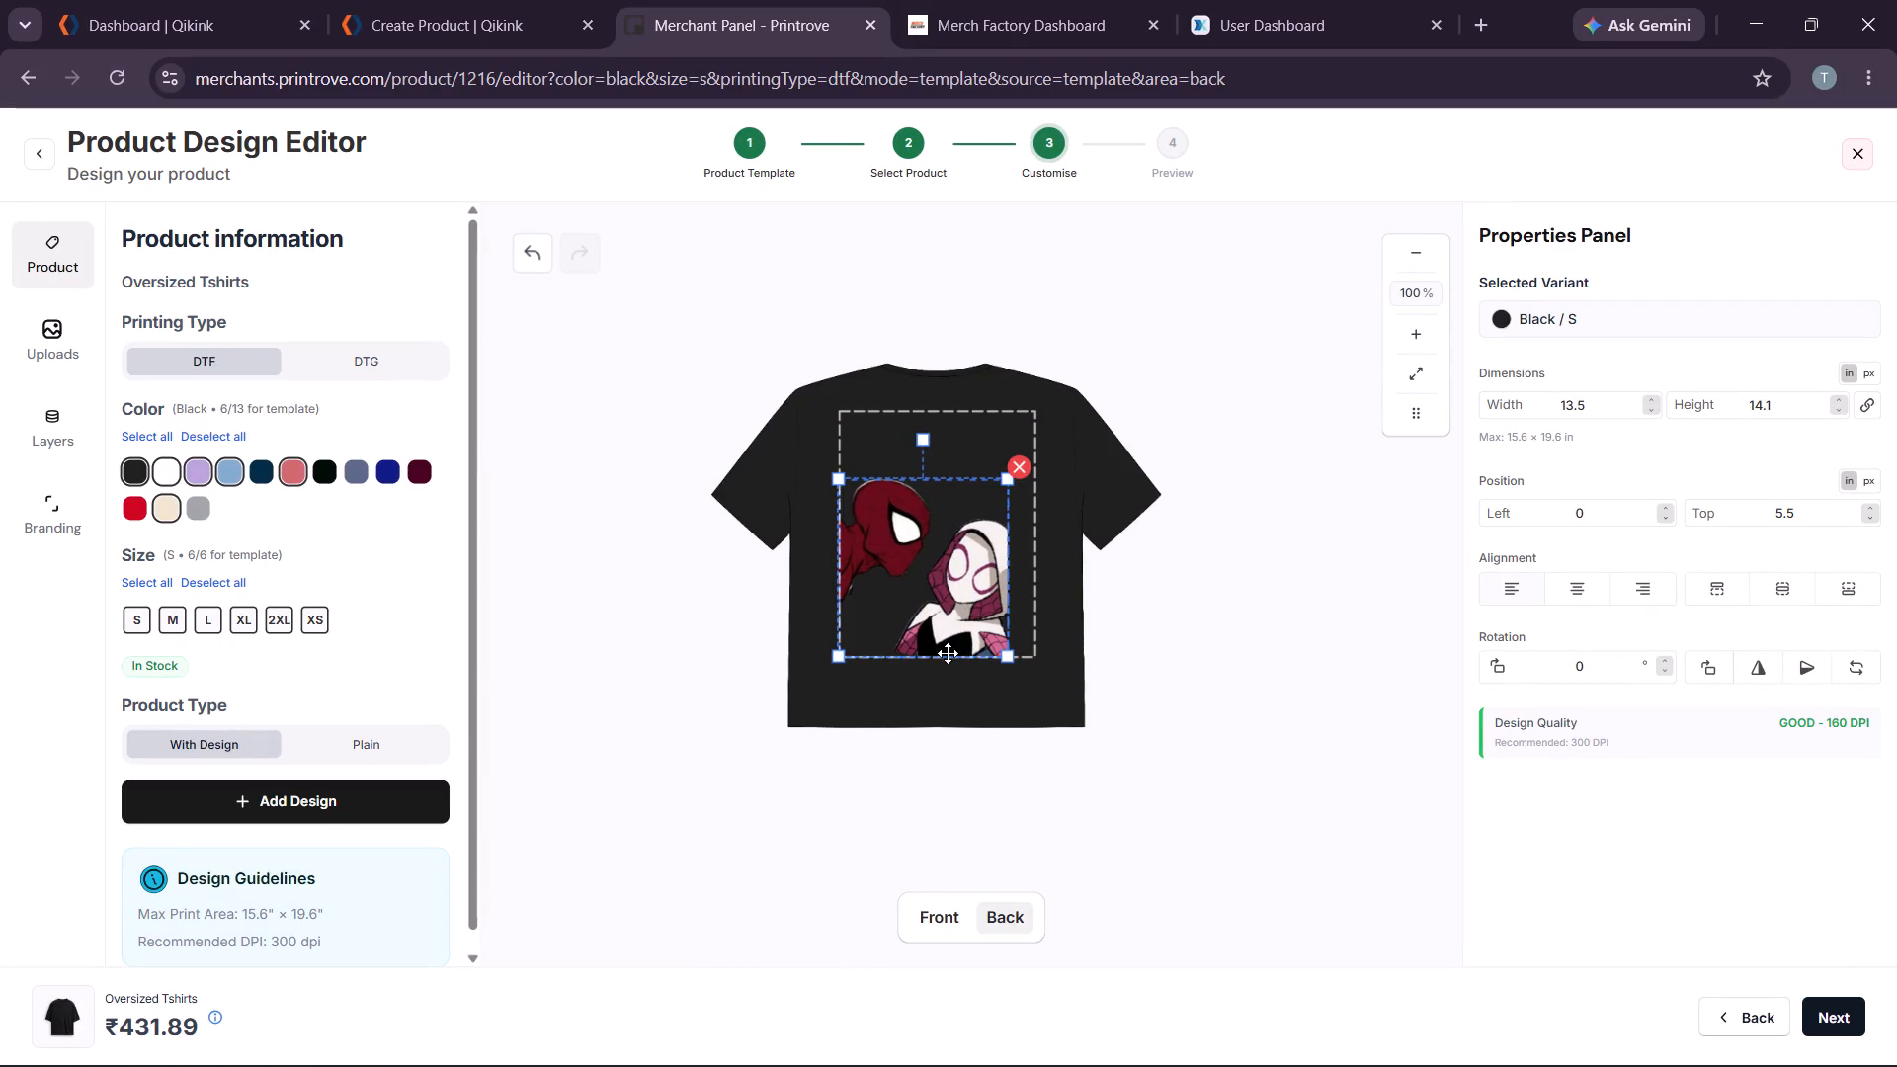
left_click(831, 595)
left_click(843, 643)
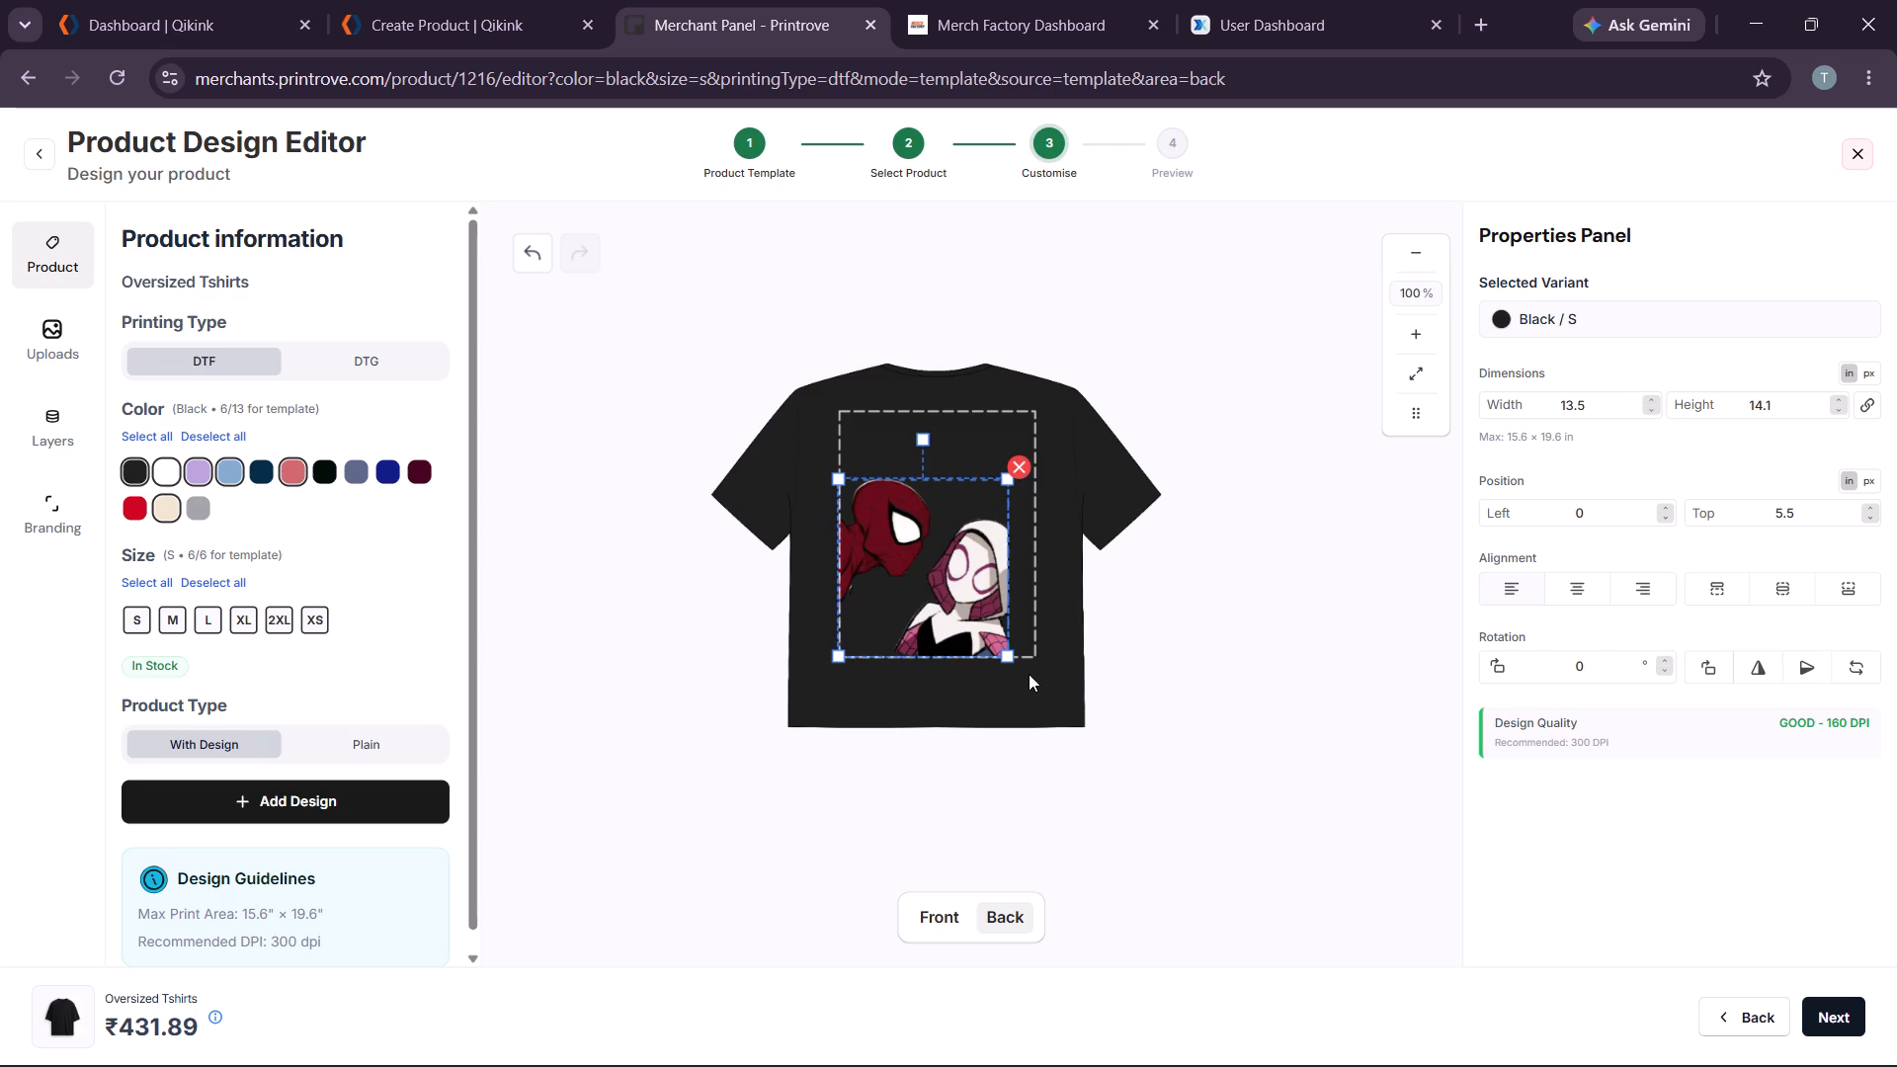
Shrink the back artwork to about 12.4 × 13 in and center it horizontally at the bottom of the print area.
left_click_drag(1007, 658, 1004, 646)
left_click_drag(945, 610, 969, 628)
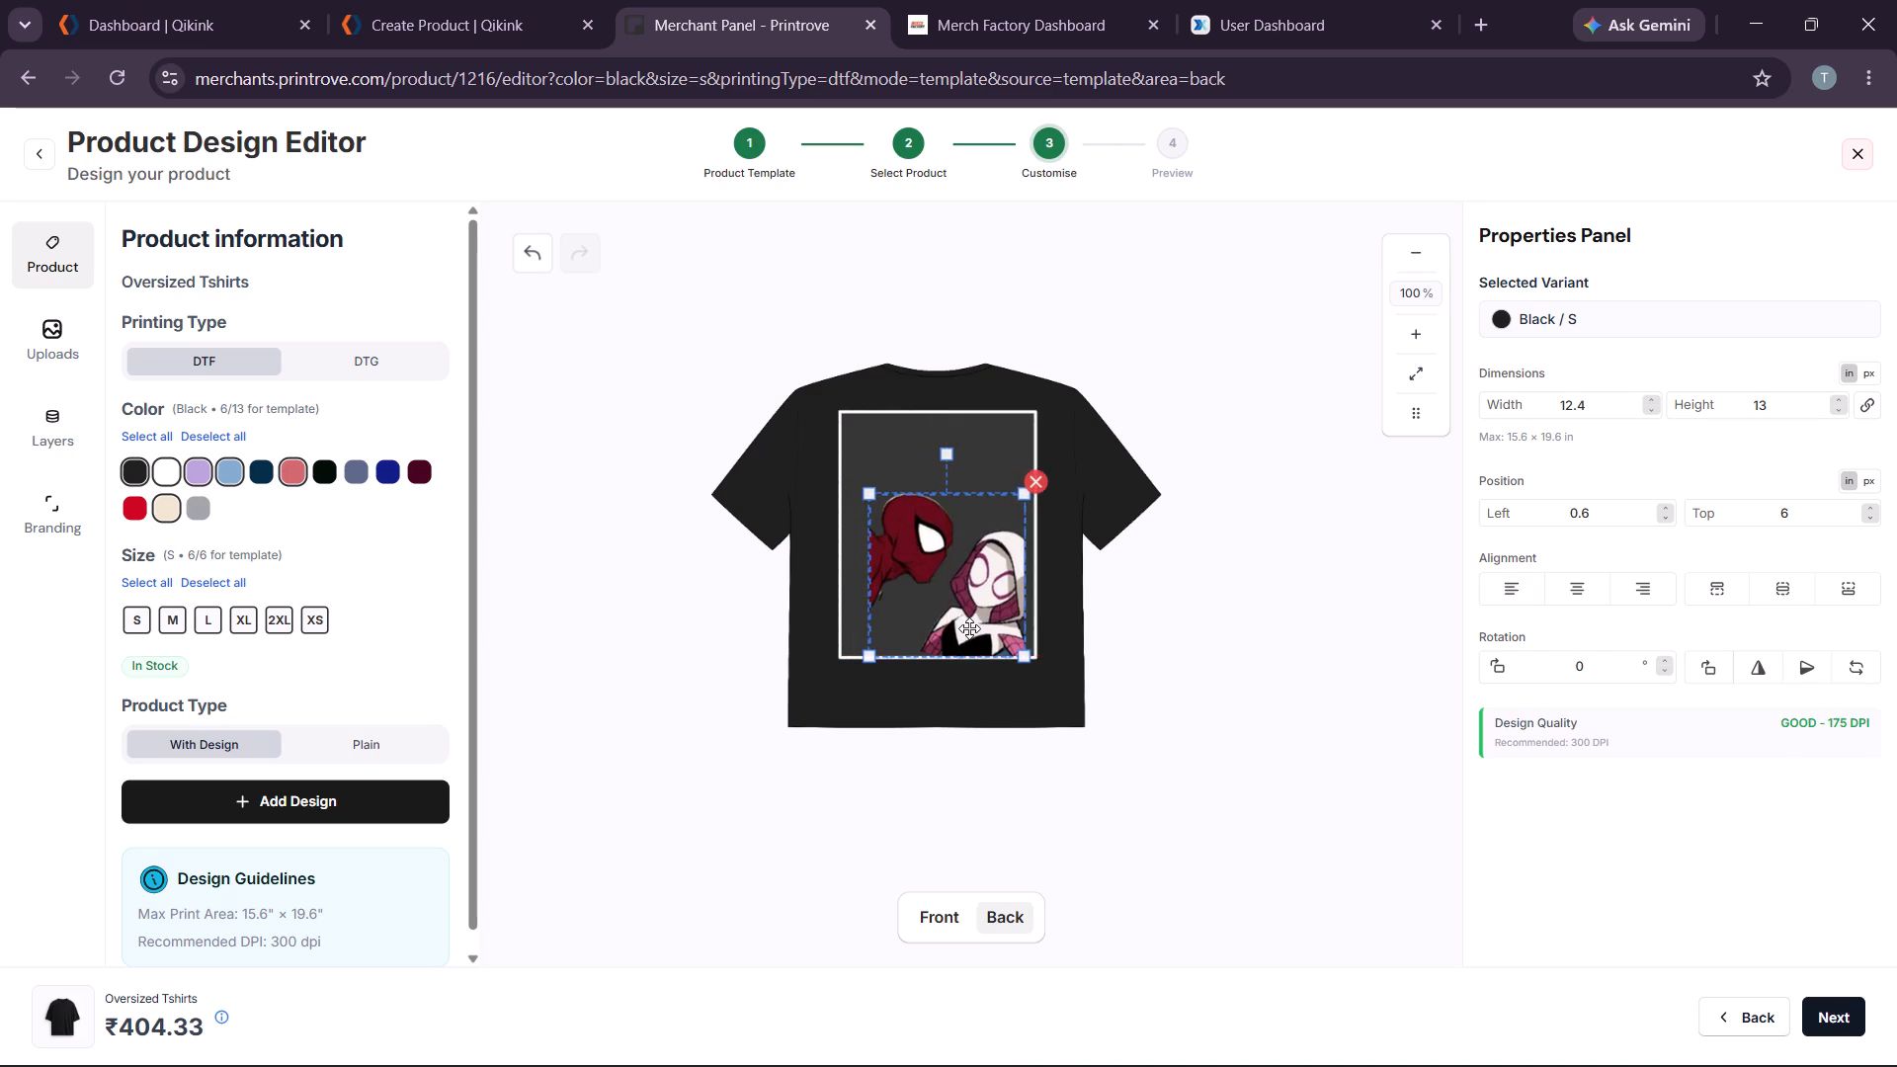
left_click_drag(969, 628, 965, 635)
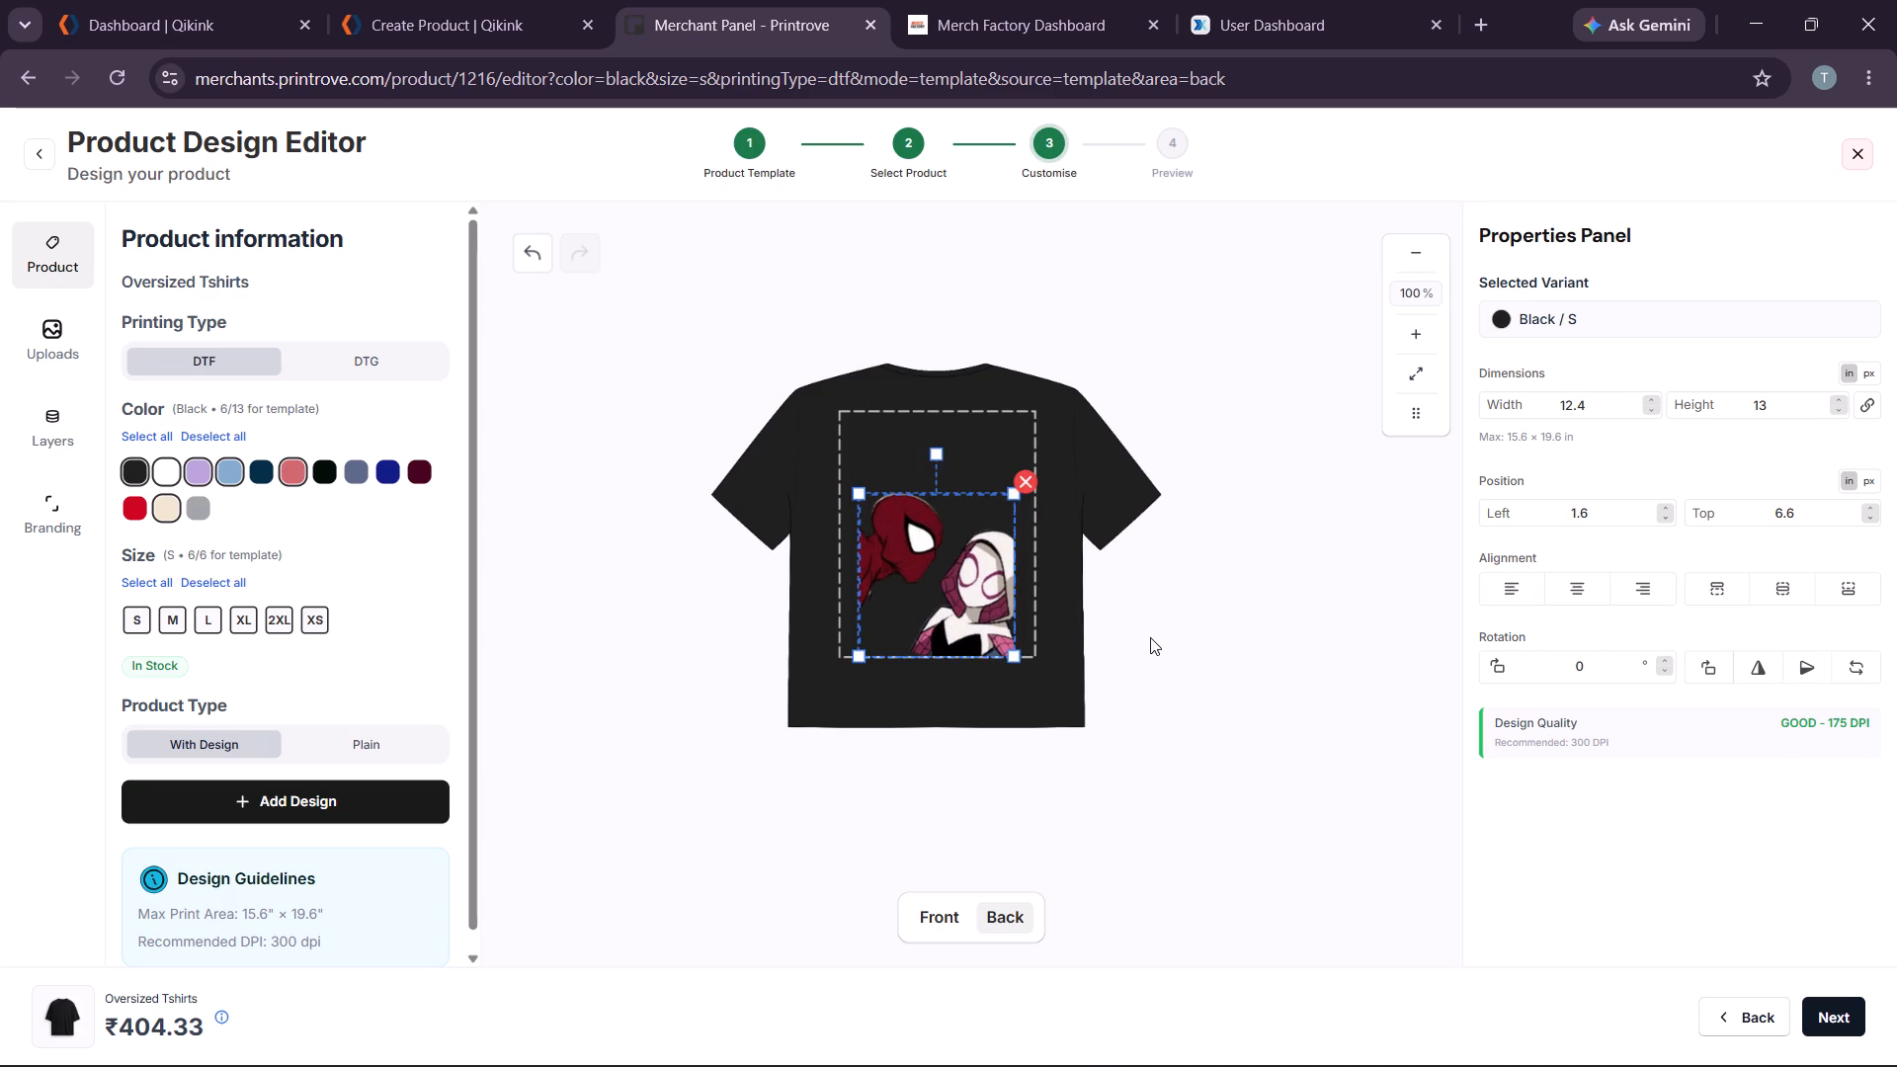
left_click(1160, 637)
left_click(1216, 677)
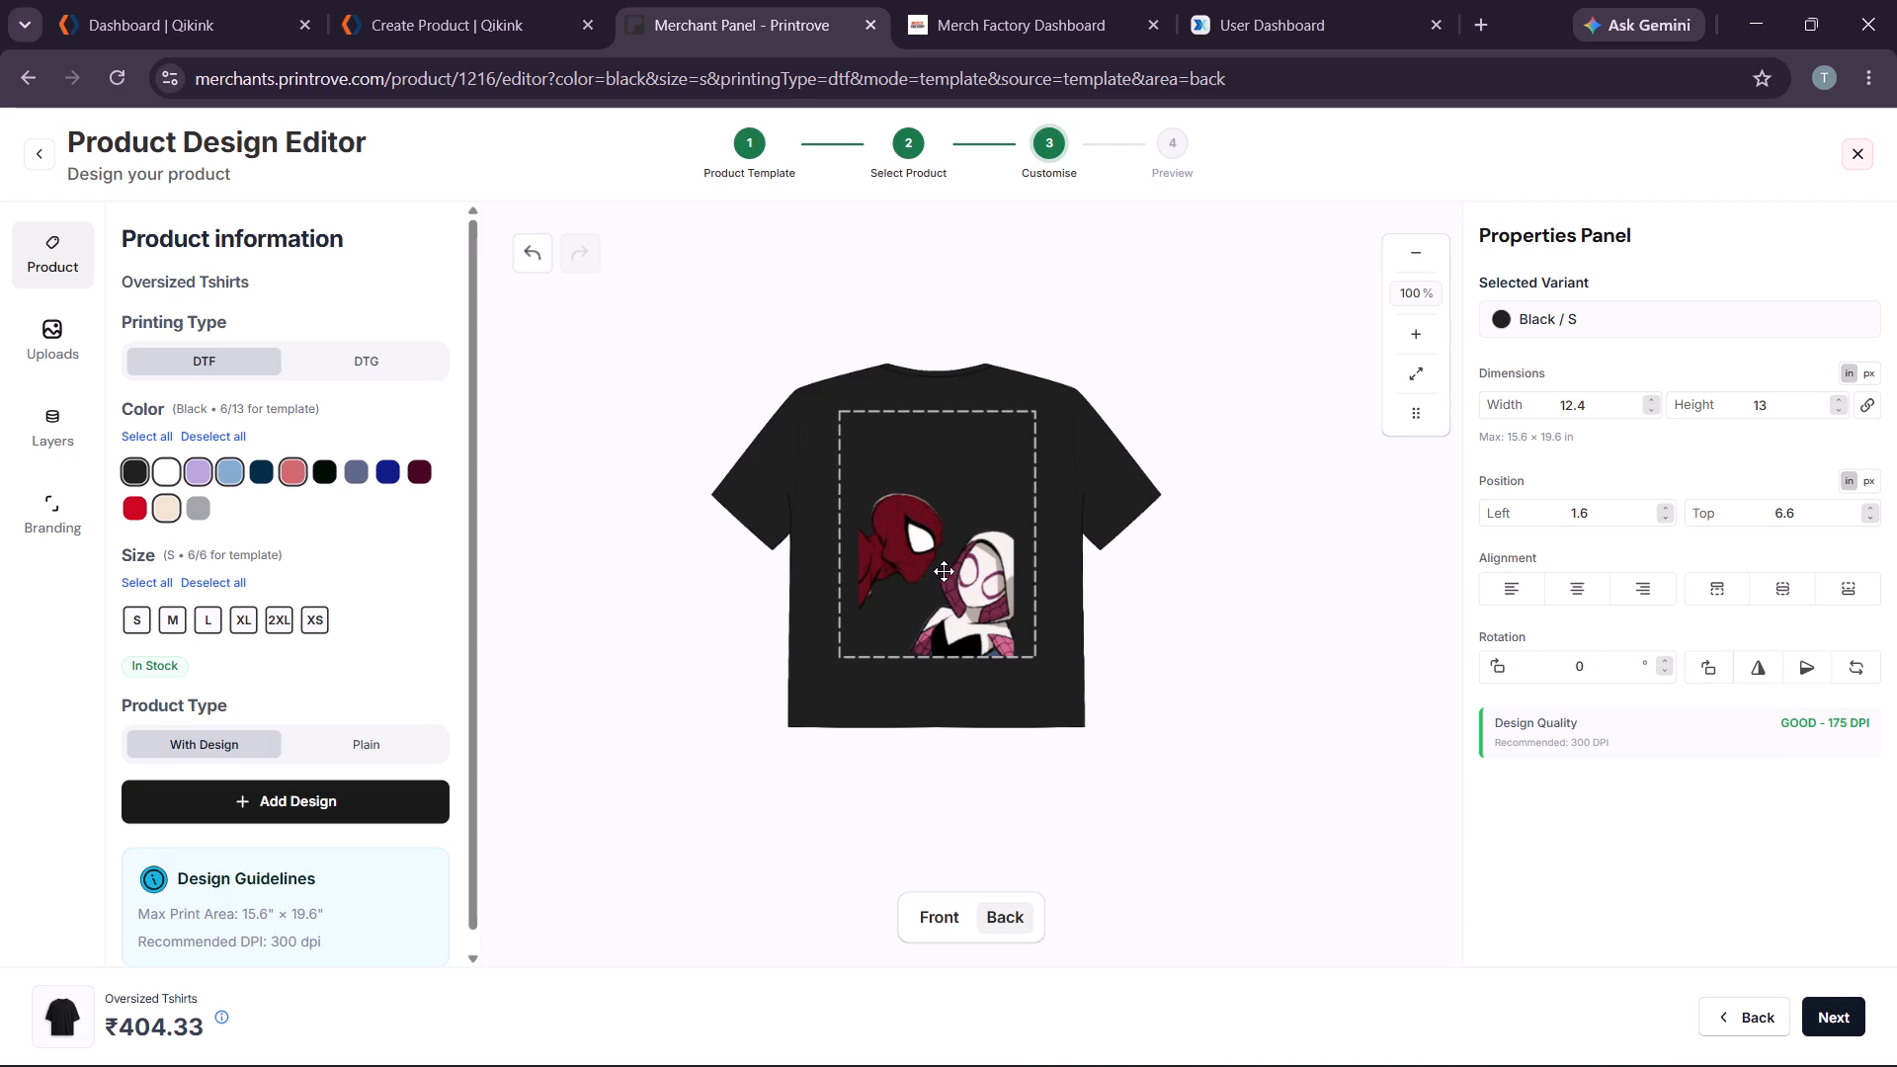
Move the back artwork to the bottom-right corner of the print area, at about 3.2 in left and 6.6 in top.
left_click_drag(913, 554, 937, 566)
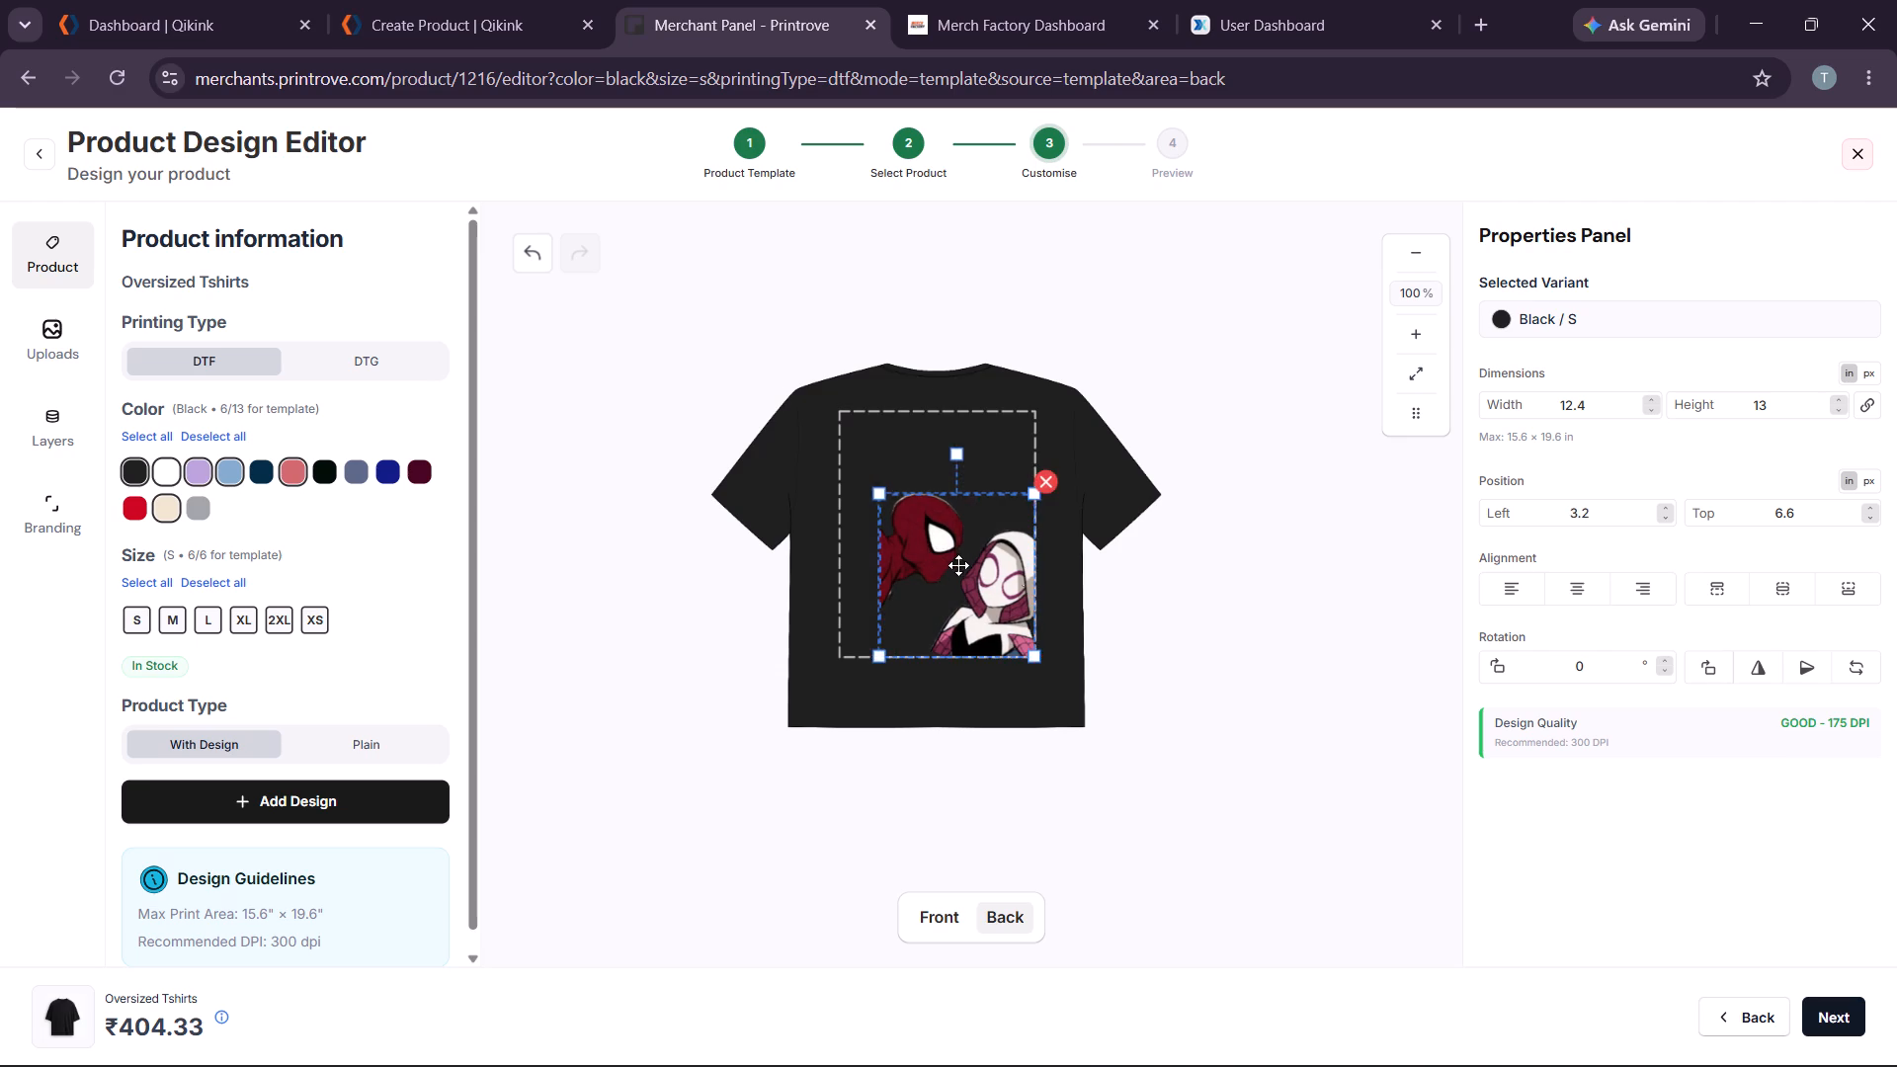
left_click(1239, 604)
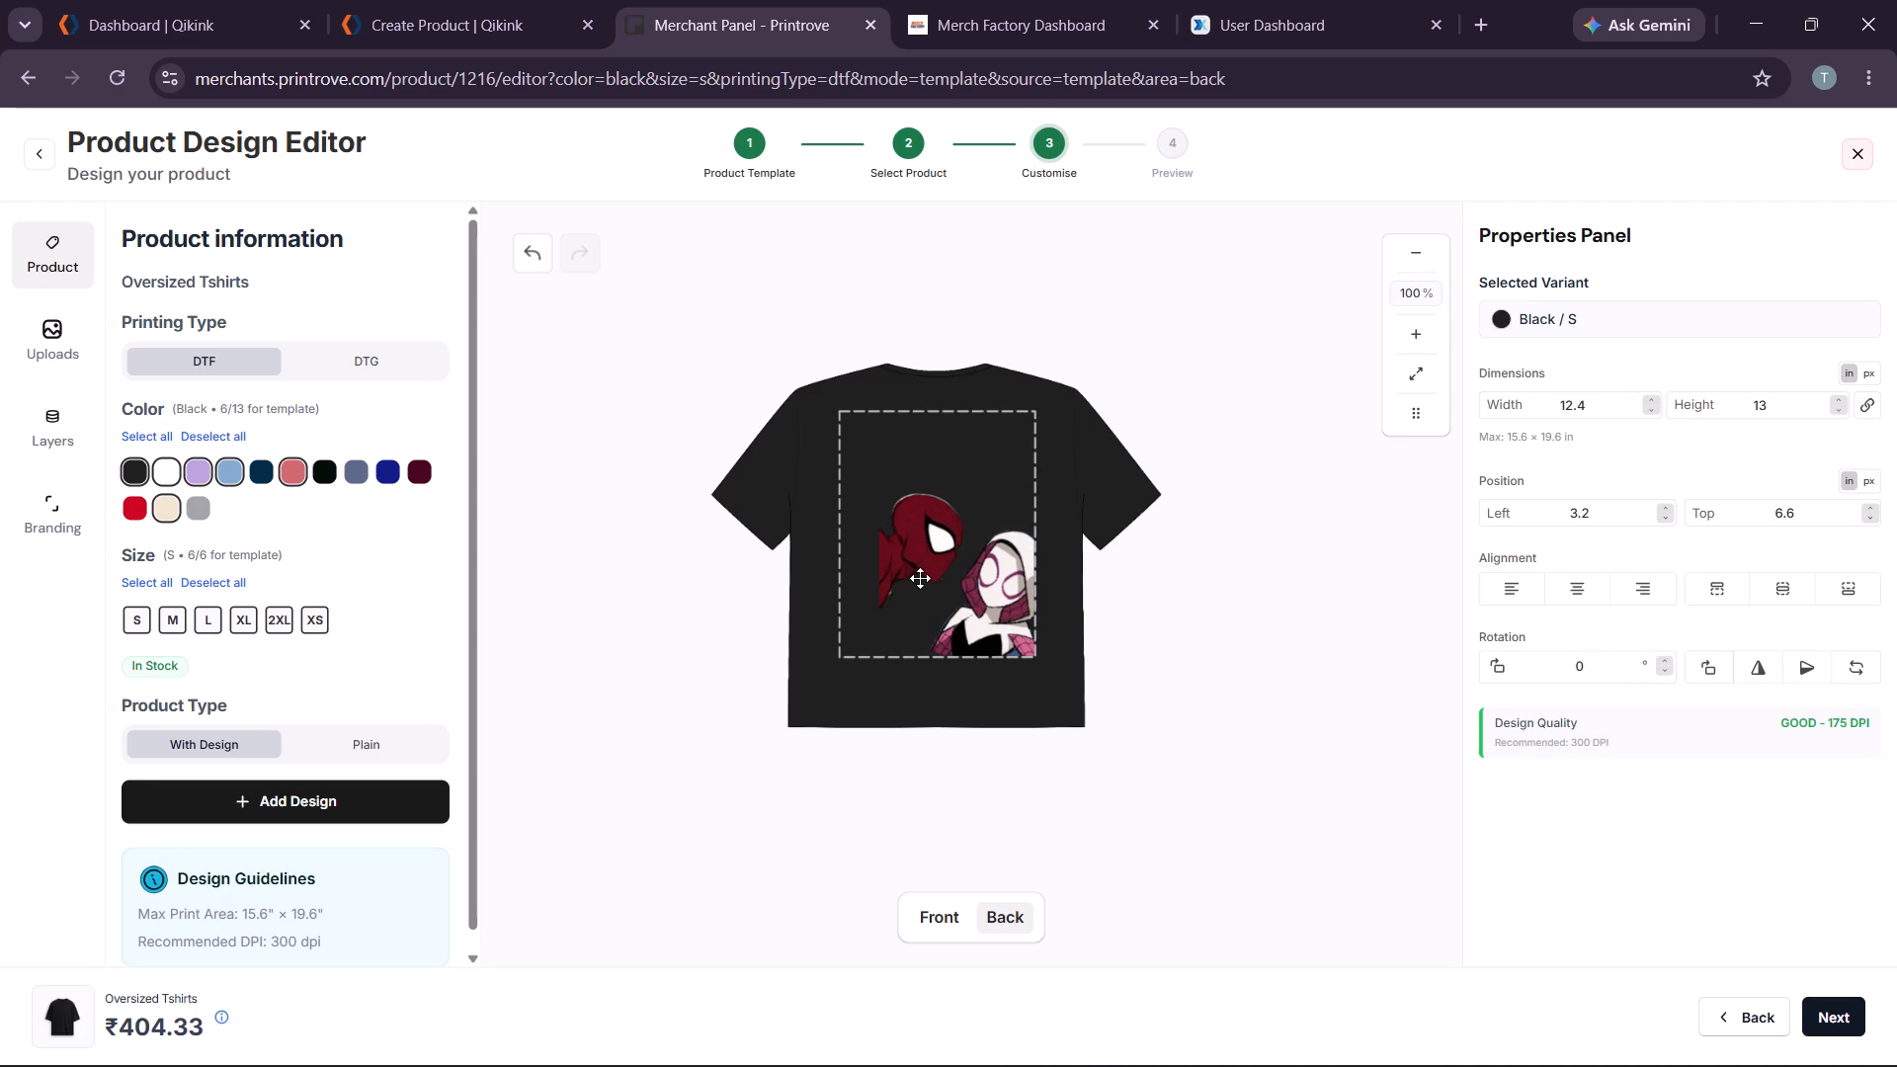
Center the back artwork horizontally at the bottom of the print area, at about 1.6 in left and 6.6 in top.
left_click(920, 577)
left_click_drag(913, 583, 896, 590)
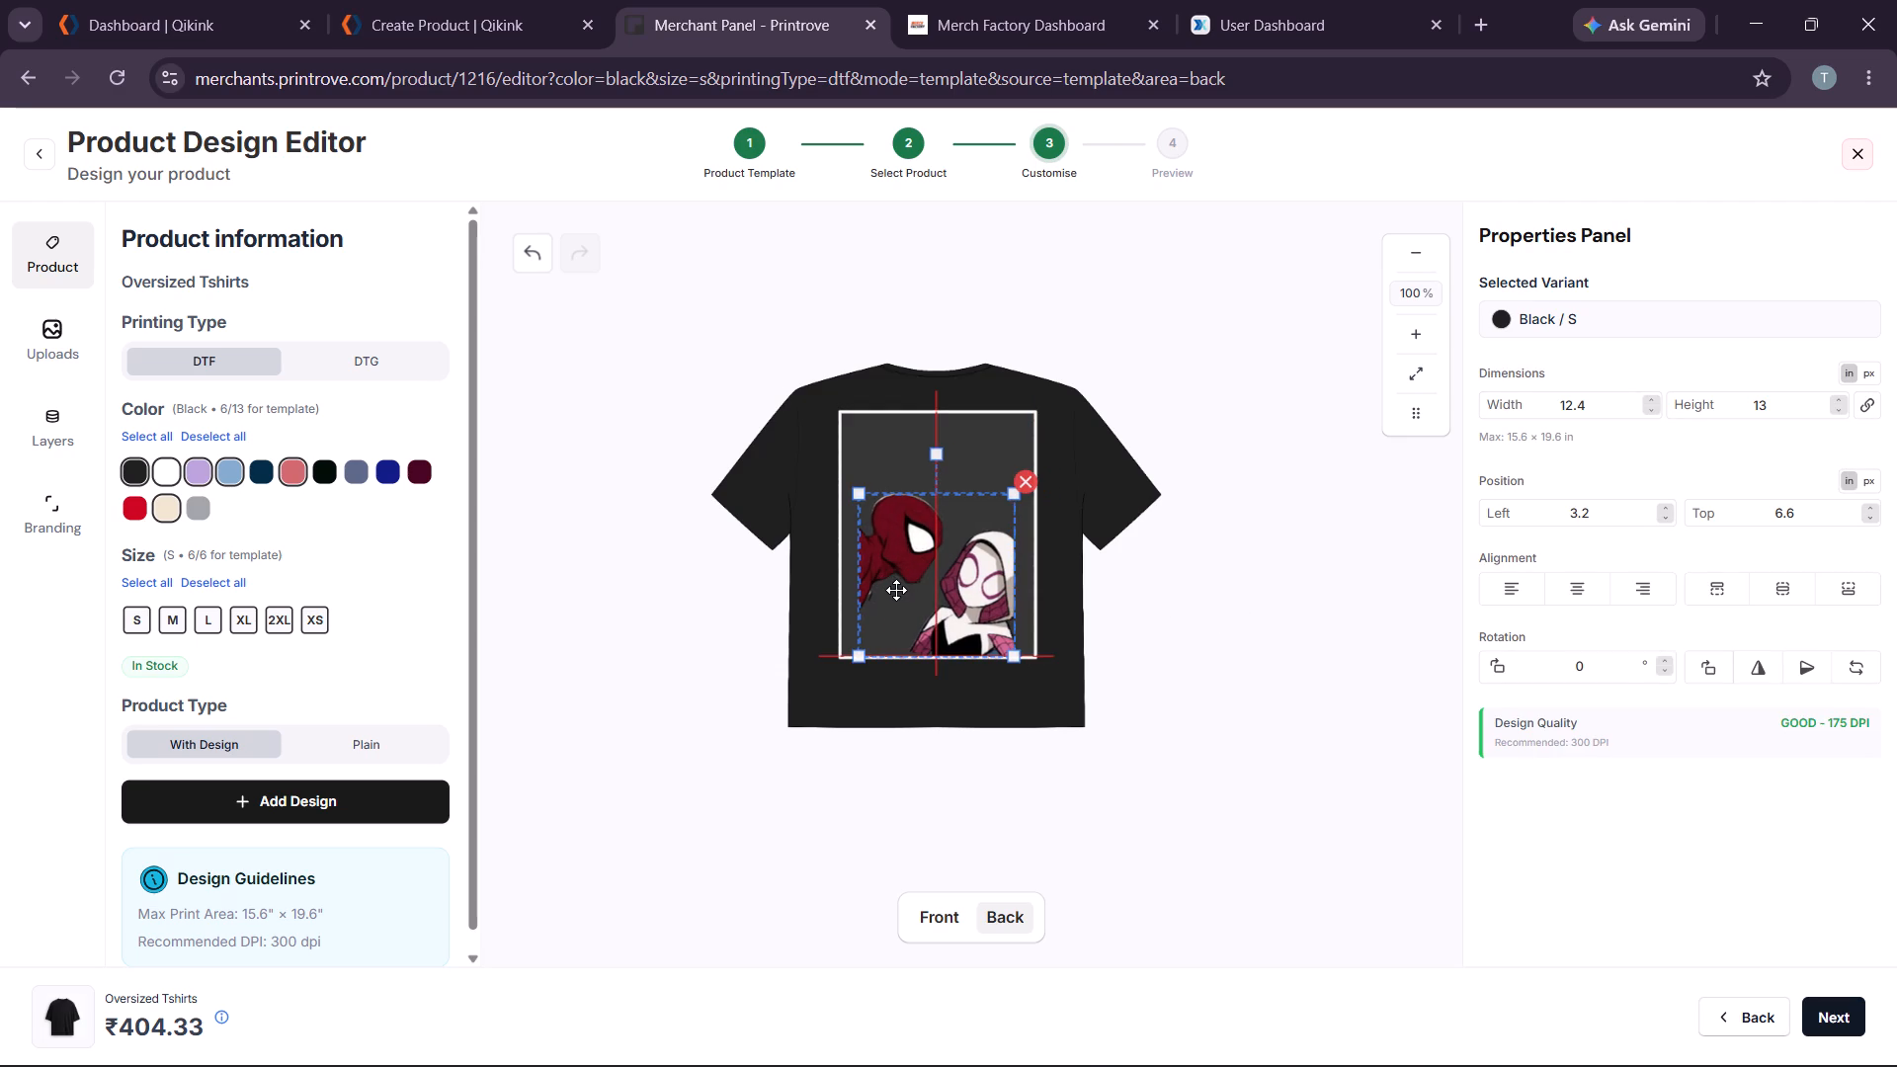
left_click_drag(896, 590, 897, 591)
left_click(1051, 643)
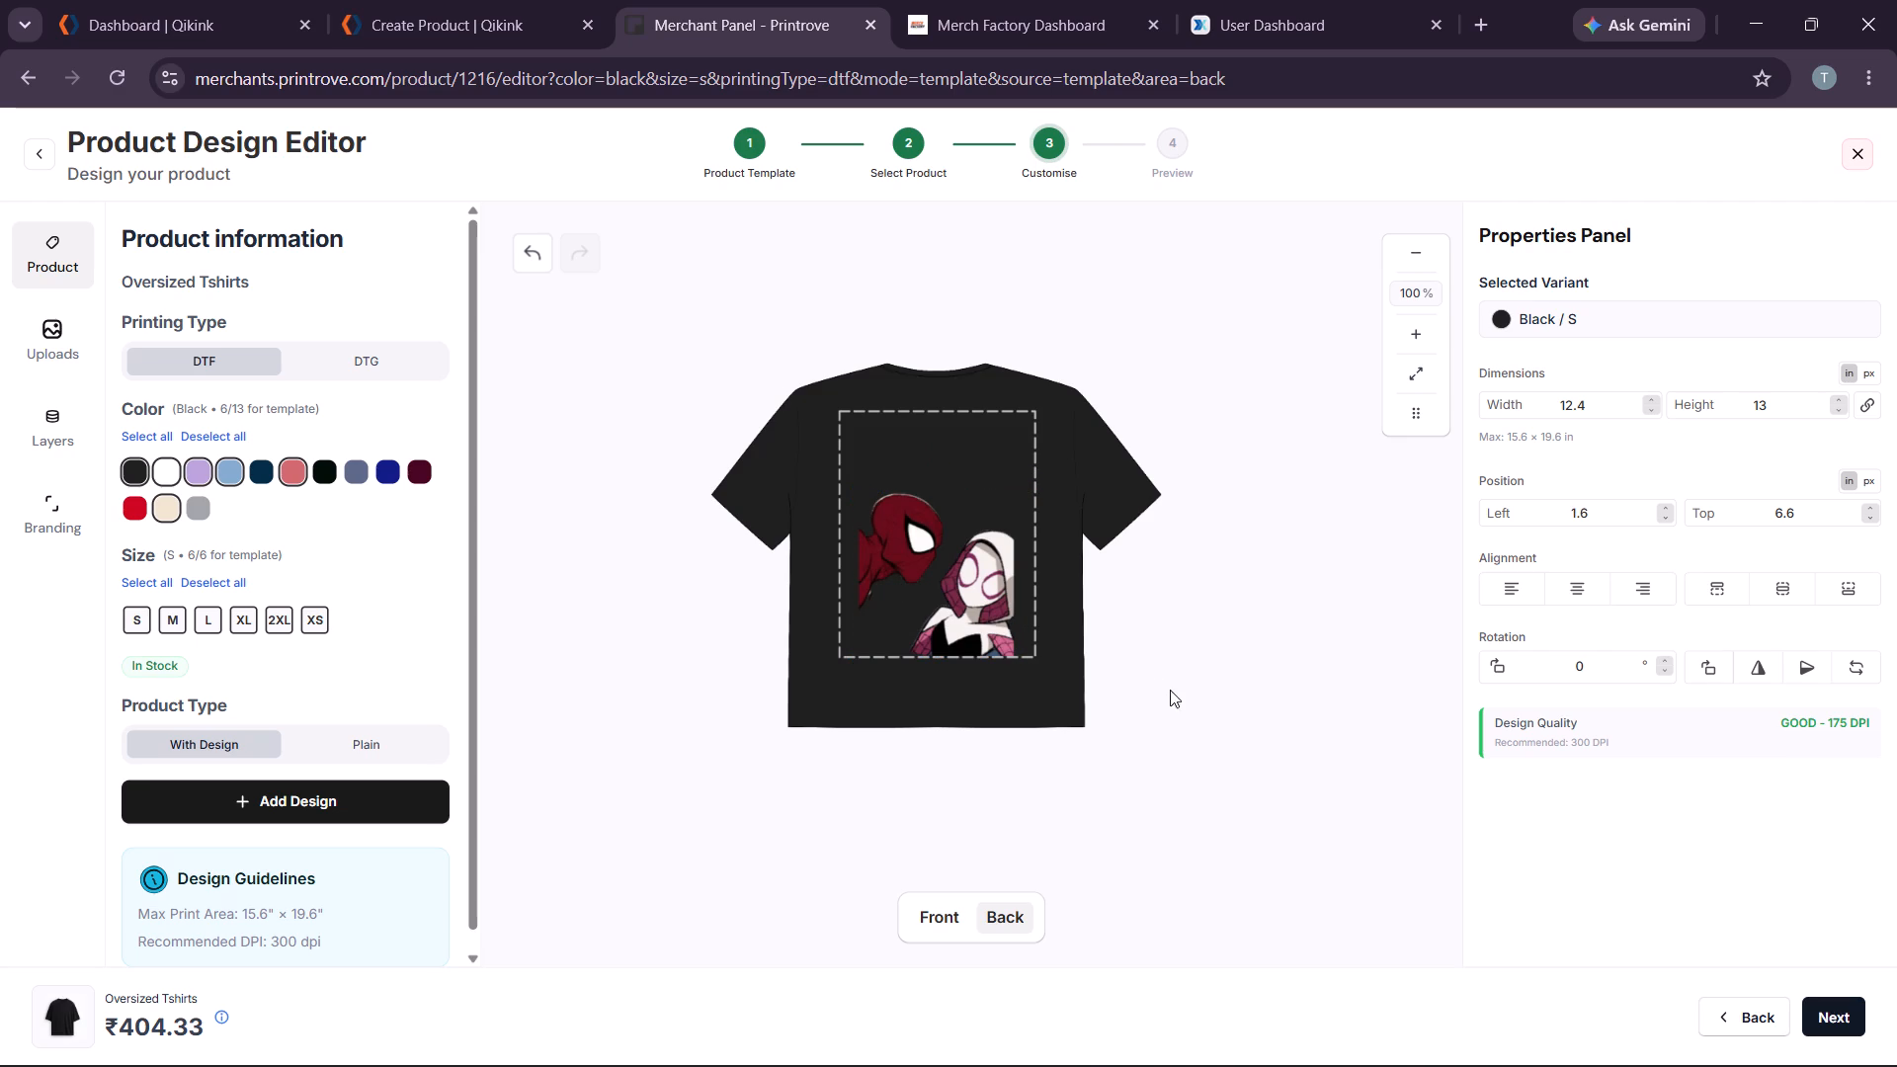
left_click(941, 917)
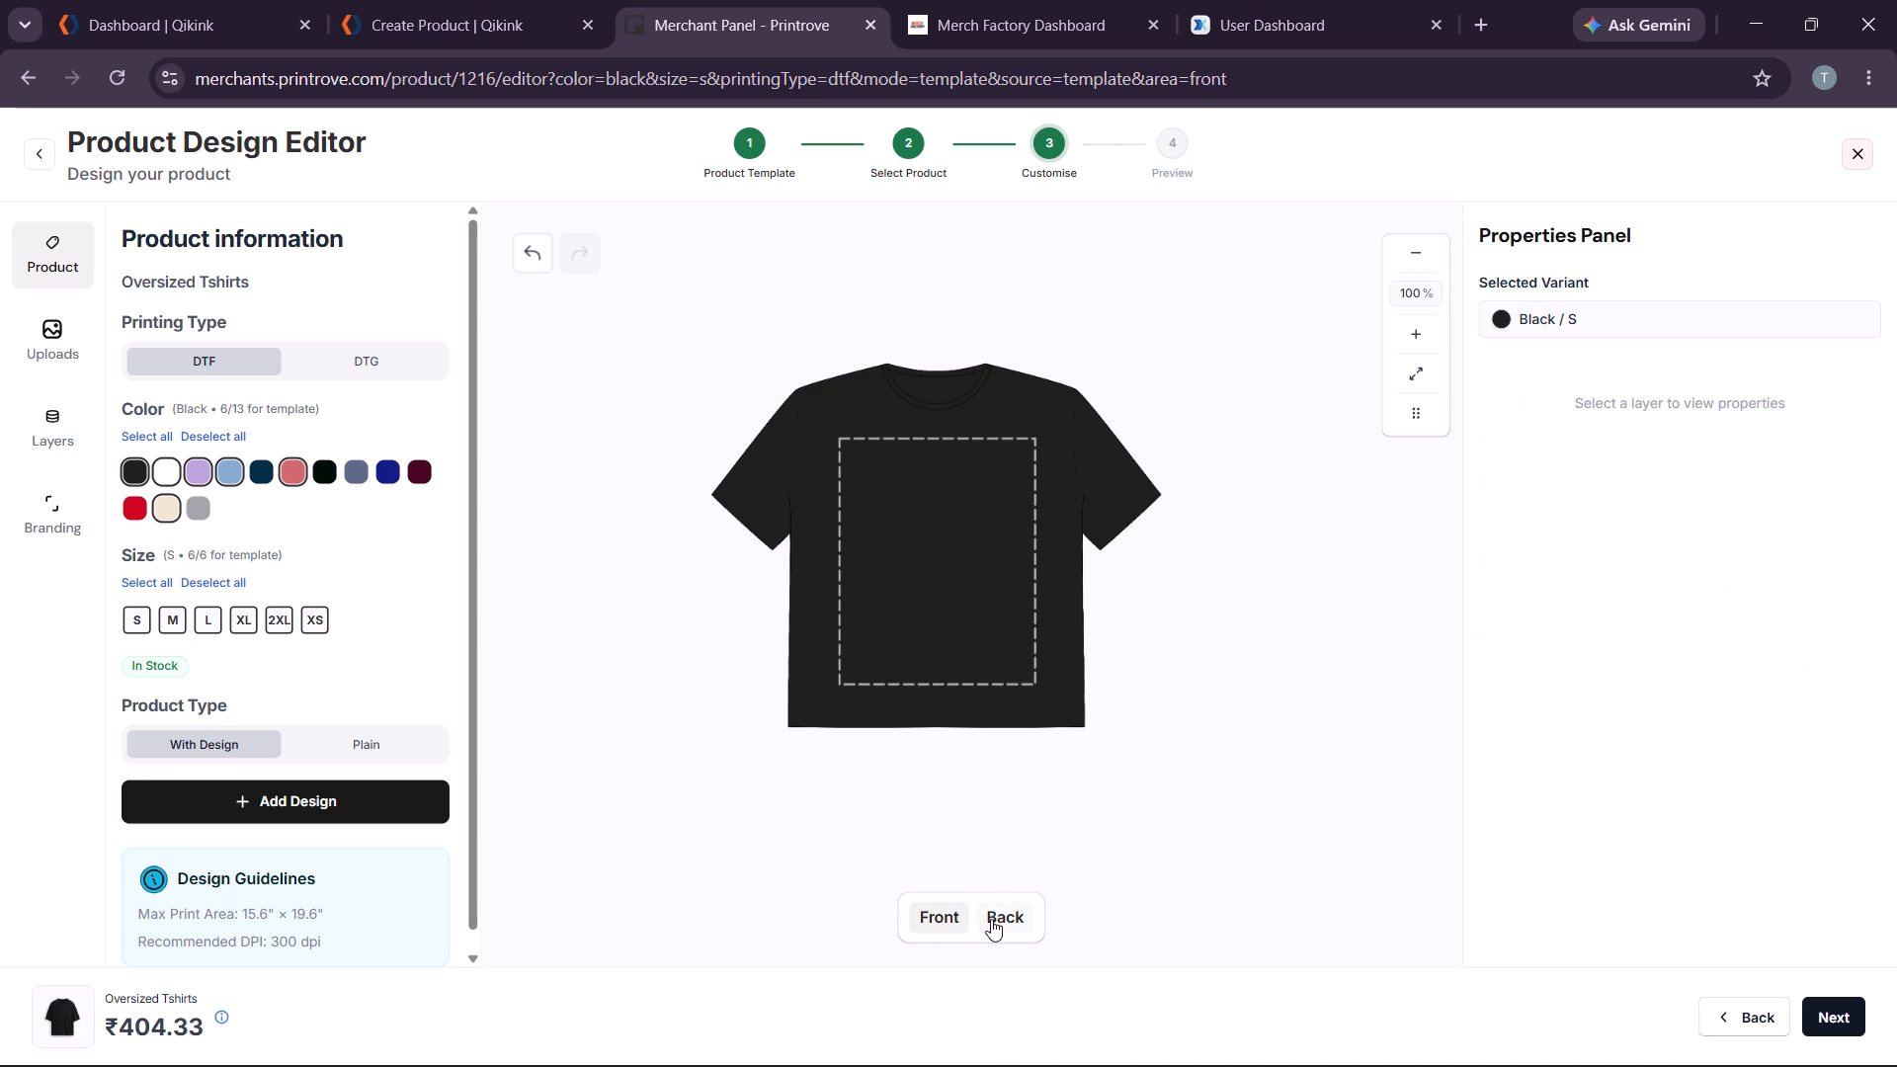
left_click(992, 919)
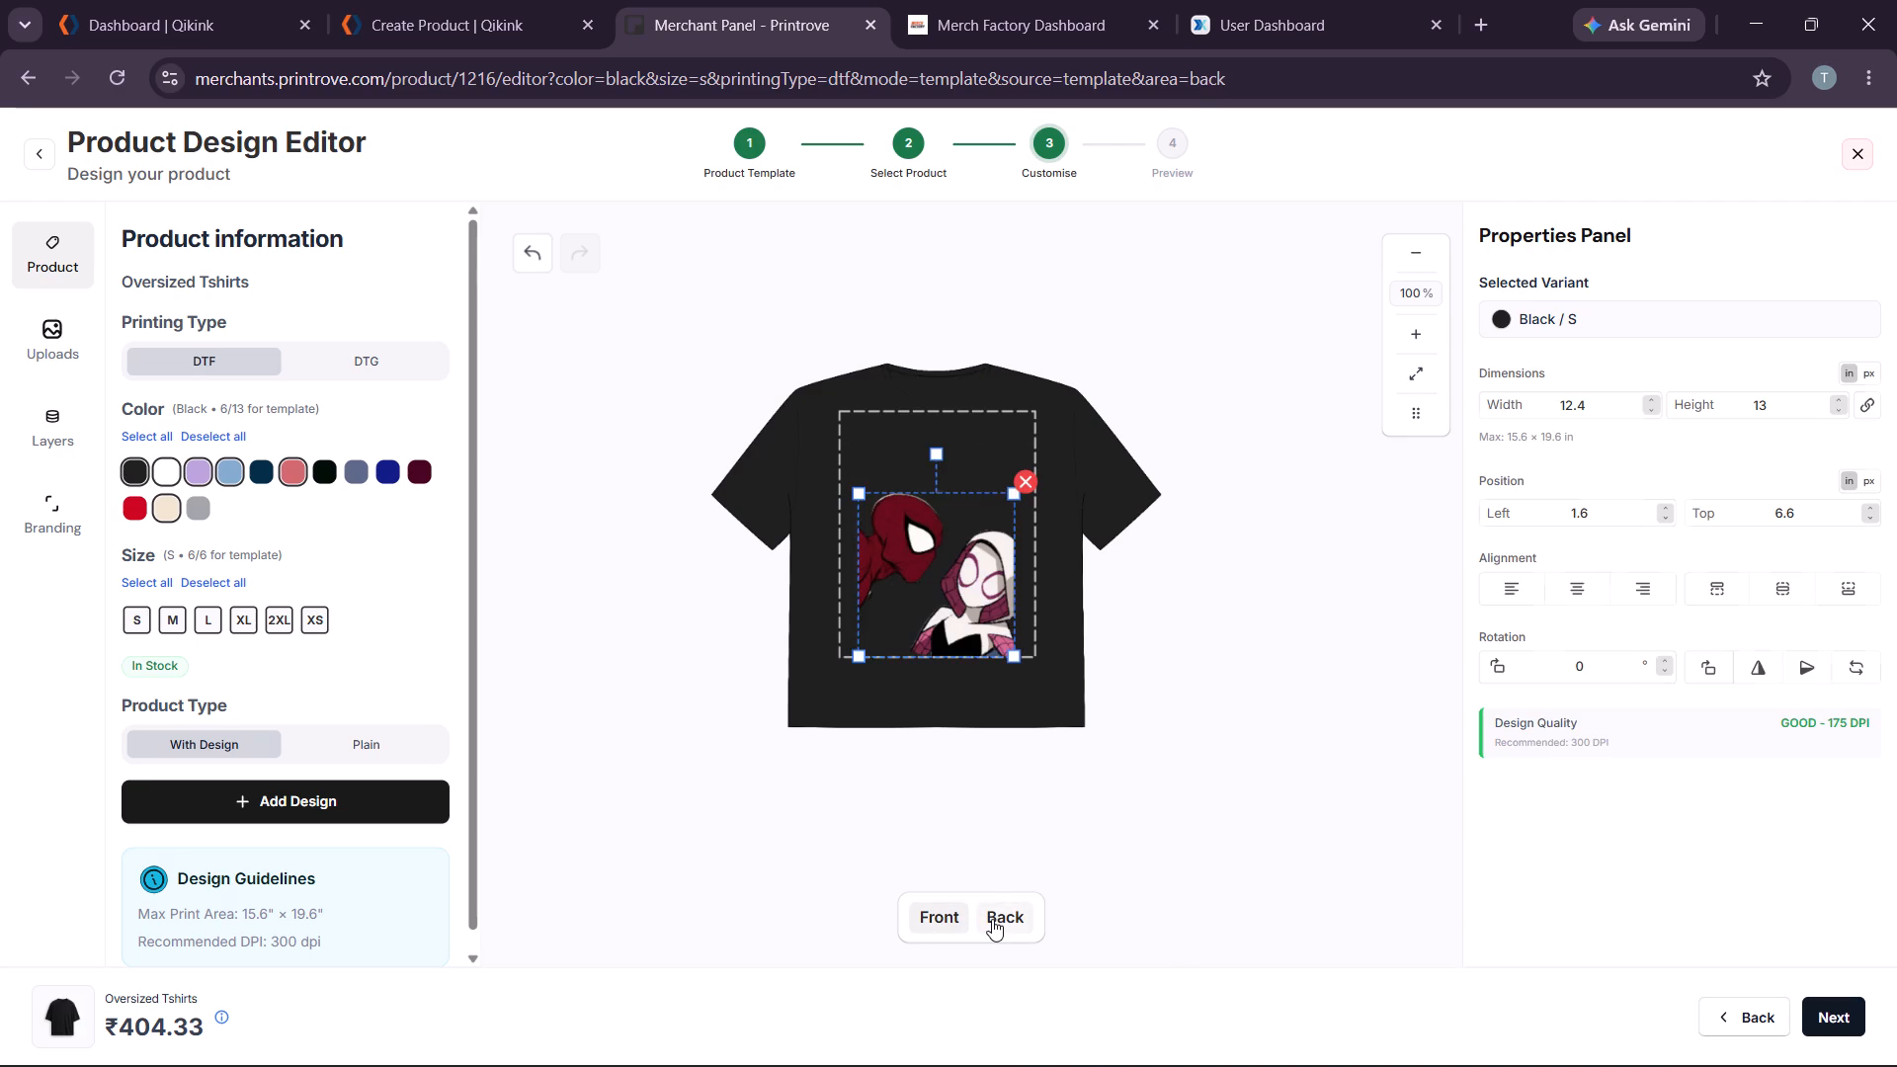
left_click(1171, 756)
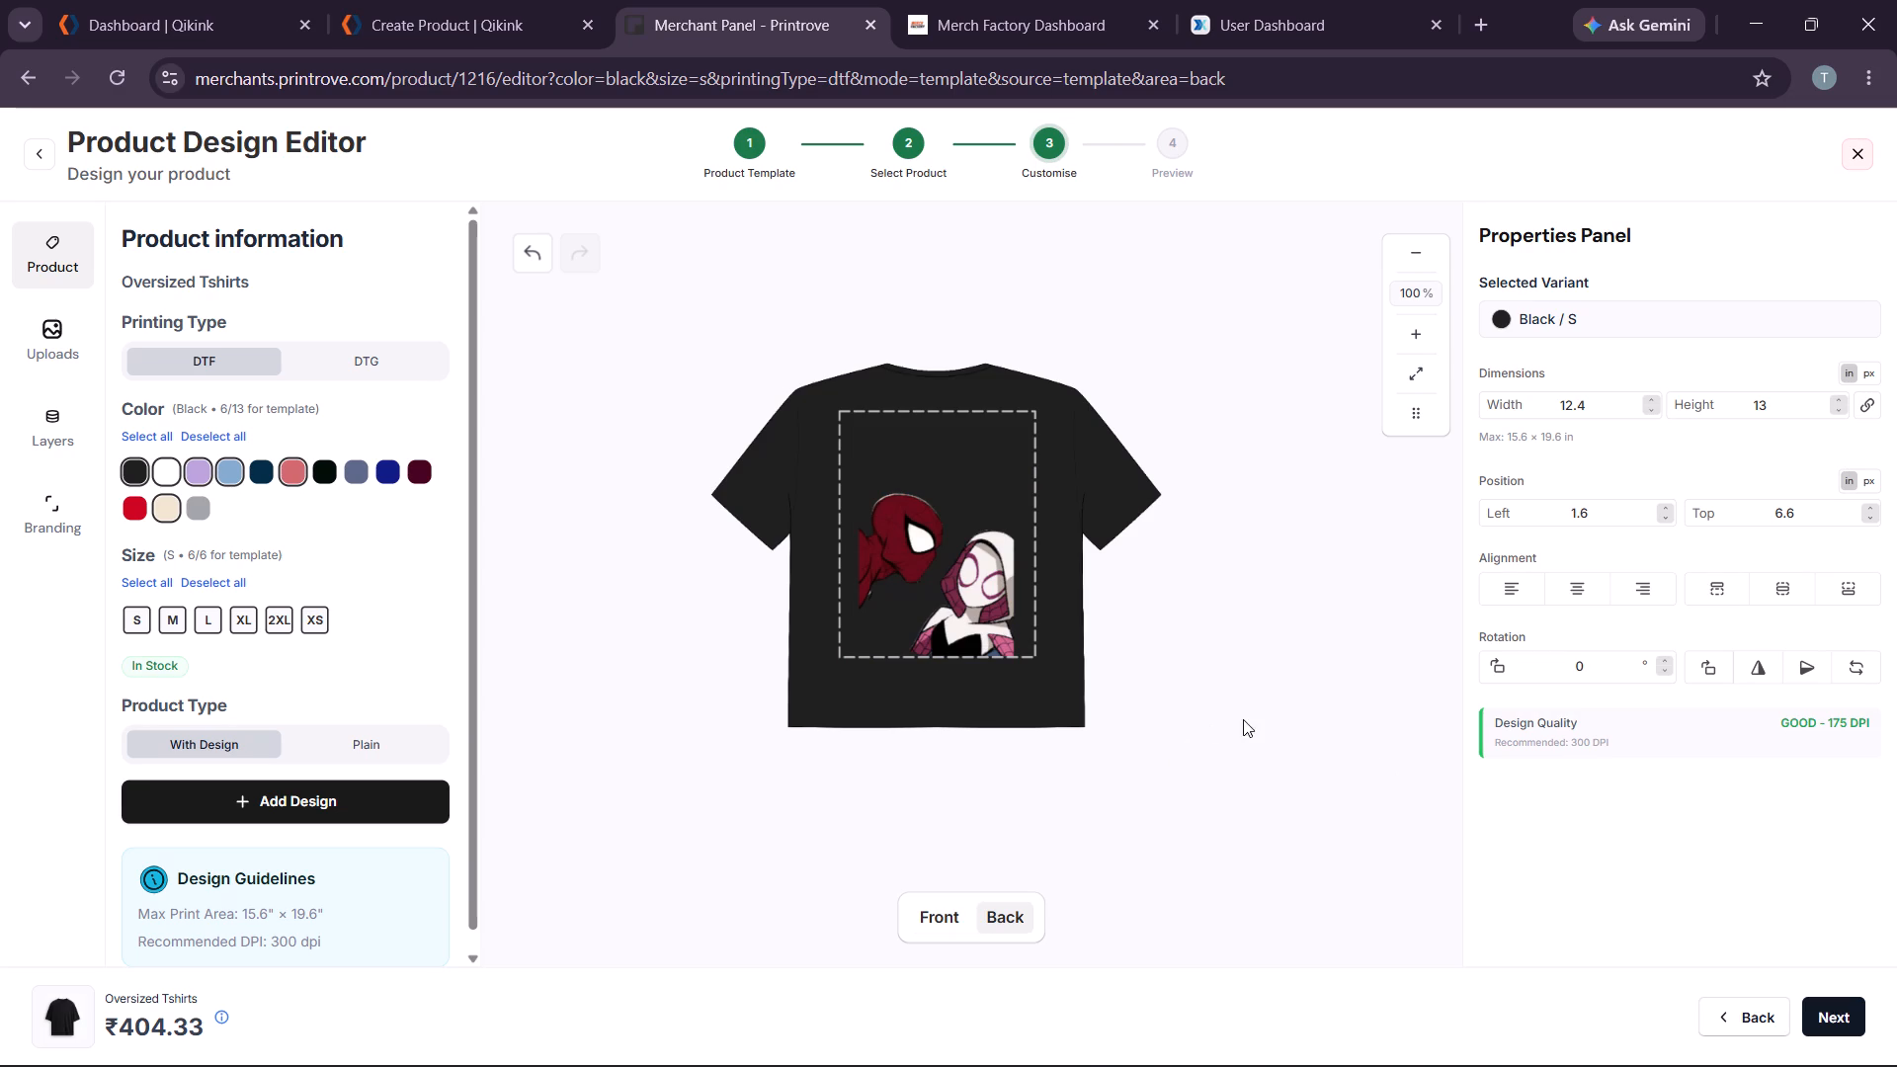
Proceed to the mockup preview and start saving the design as a product named "Oversized Spider-Man Edition 1".
left_click(1849, 1008)
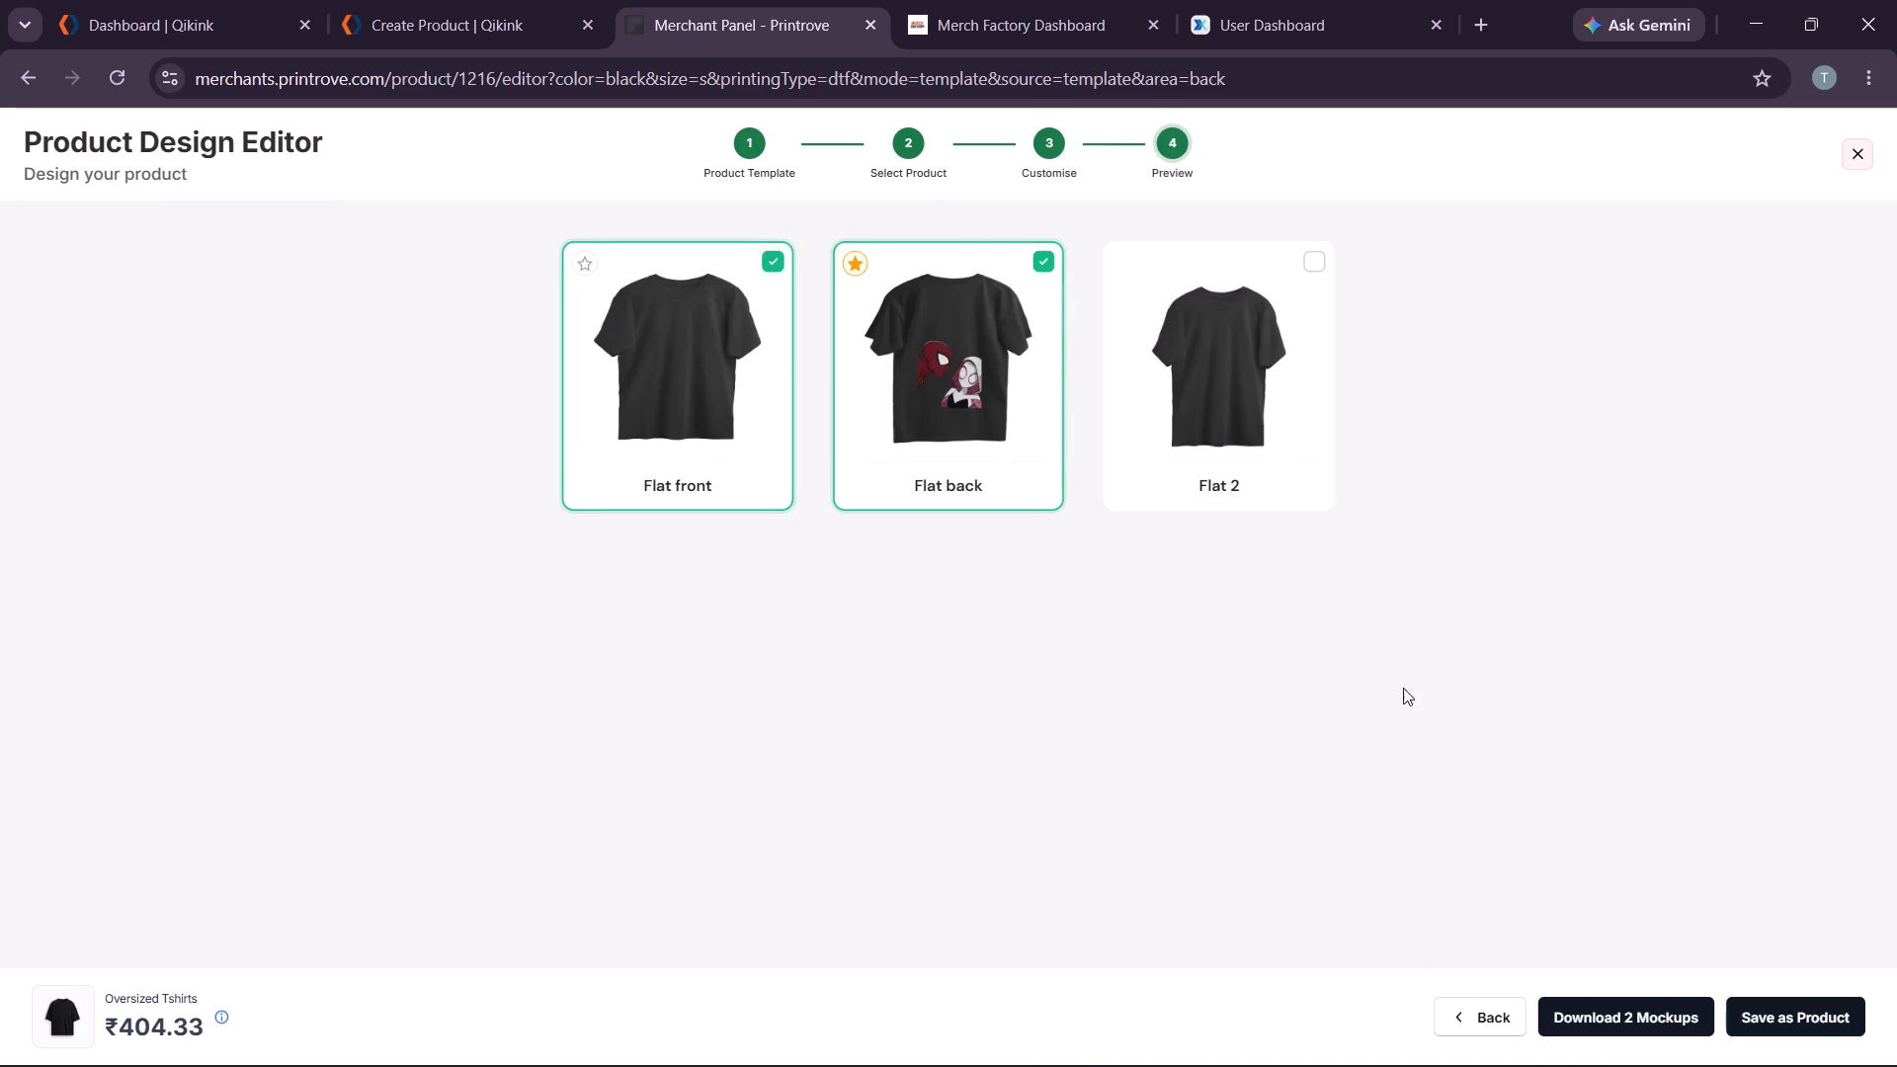
left_click(1822, 1016)
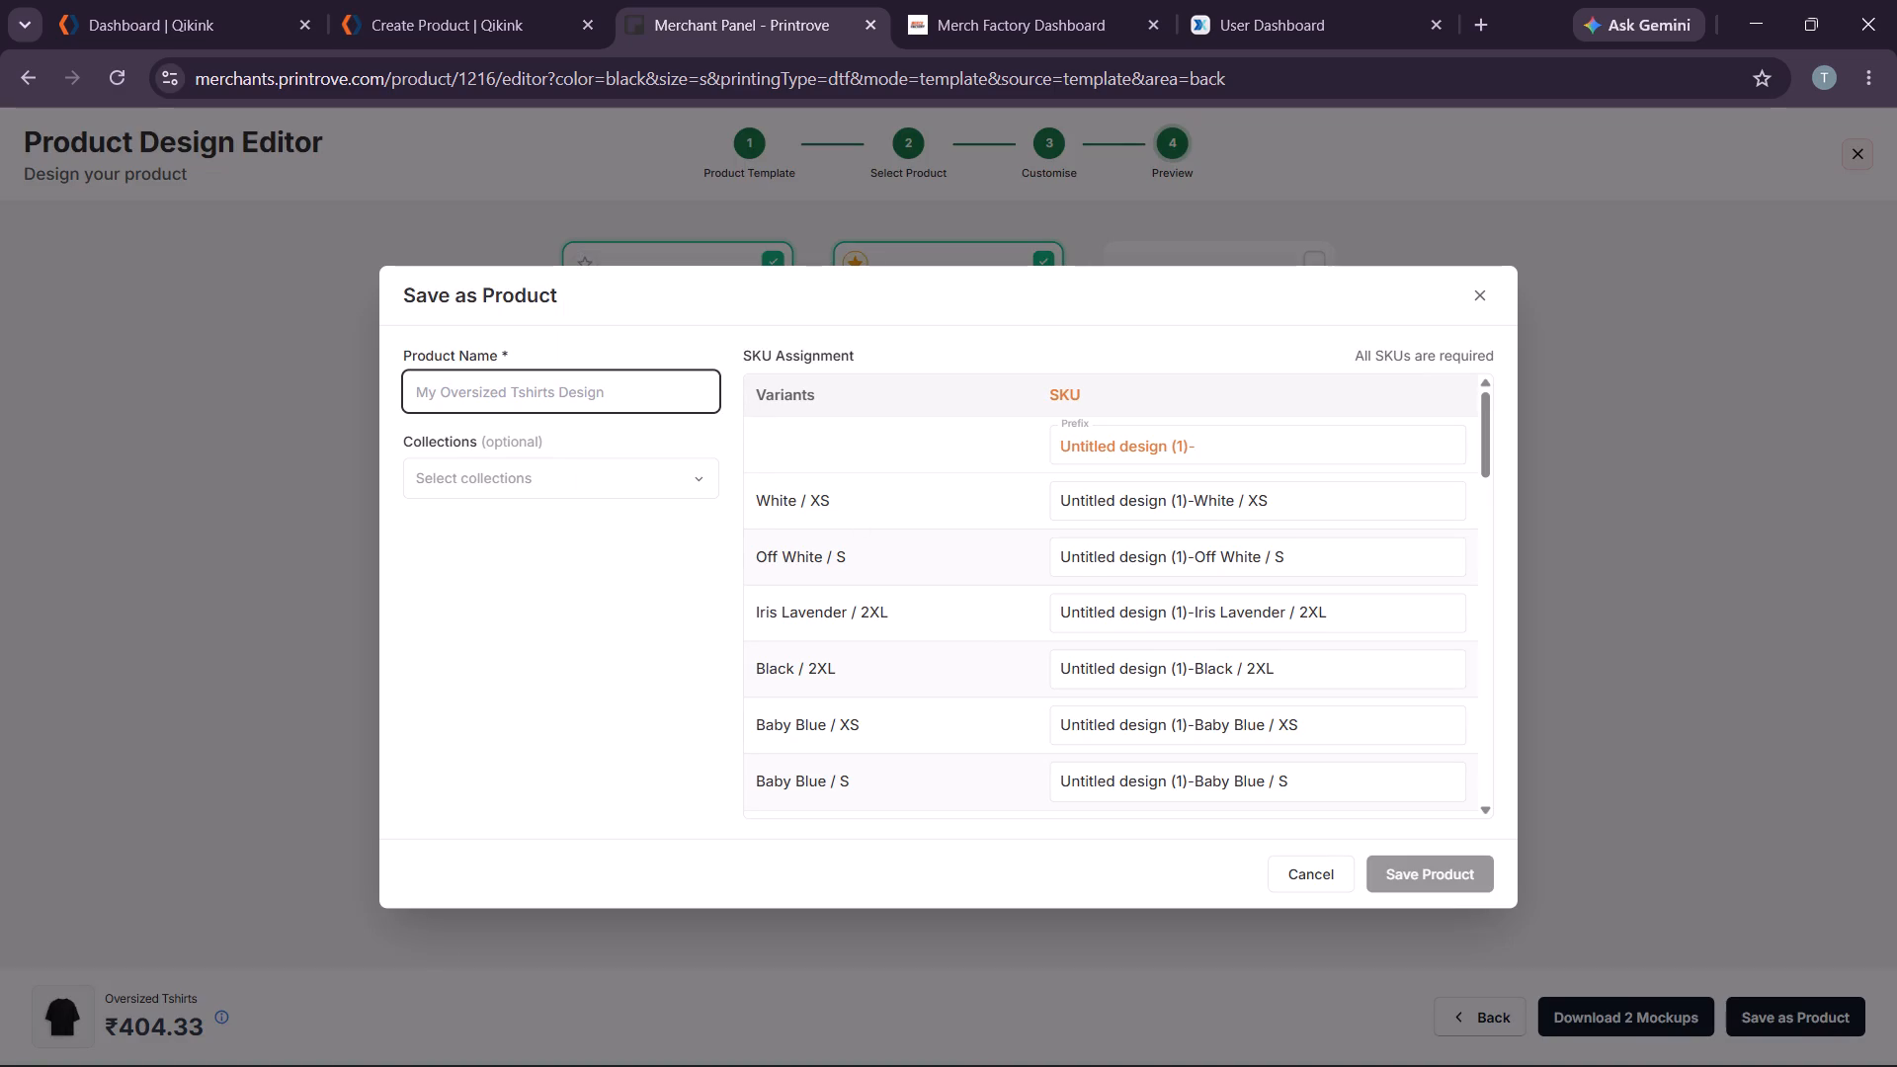
left_click(546, 391)
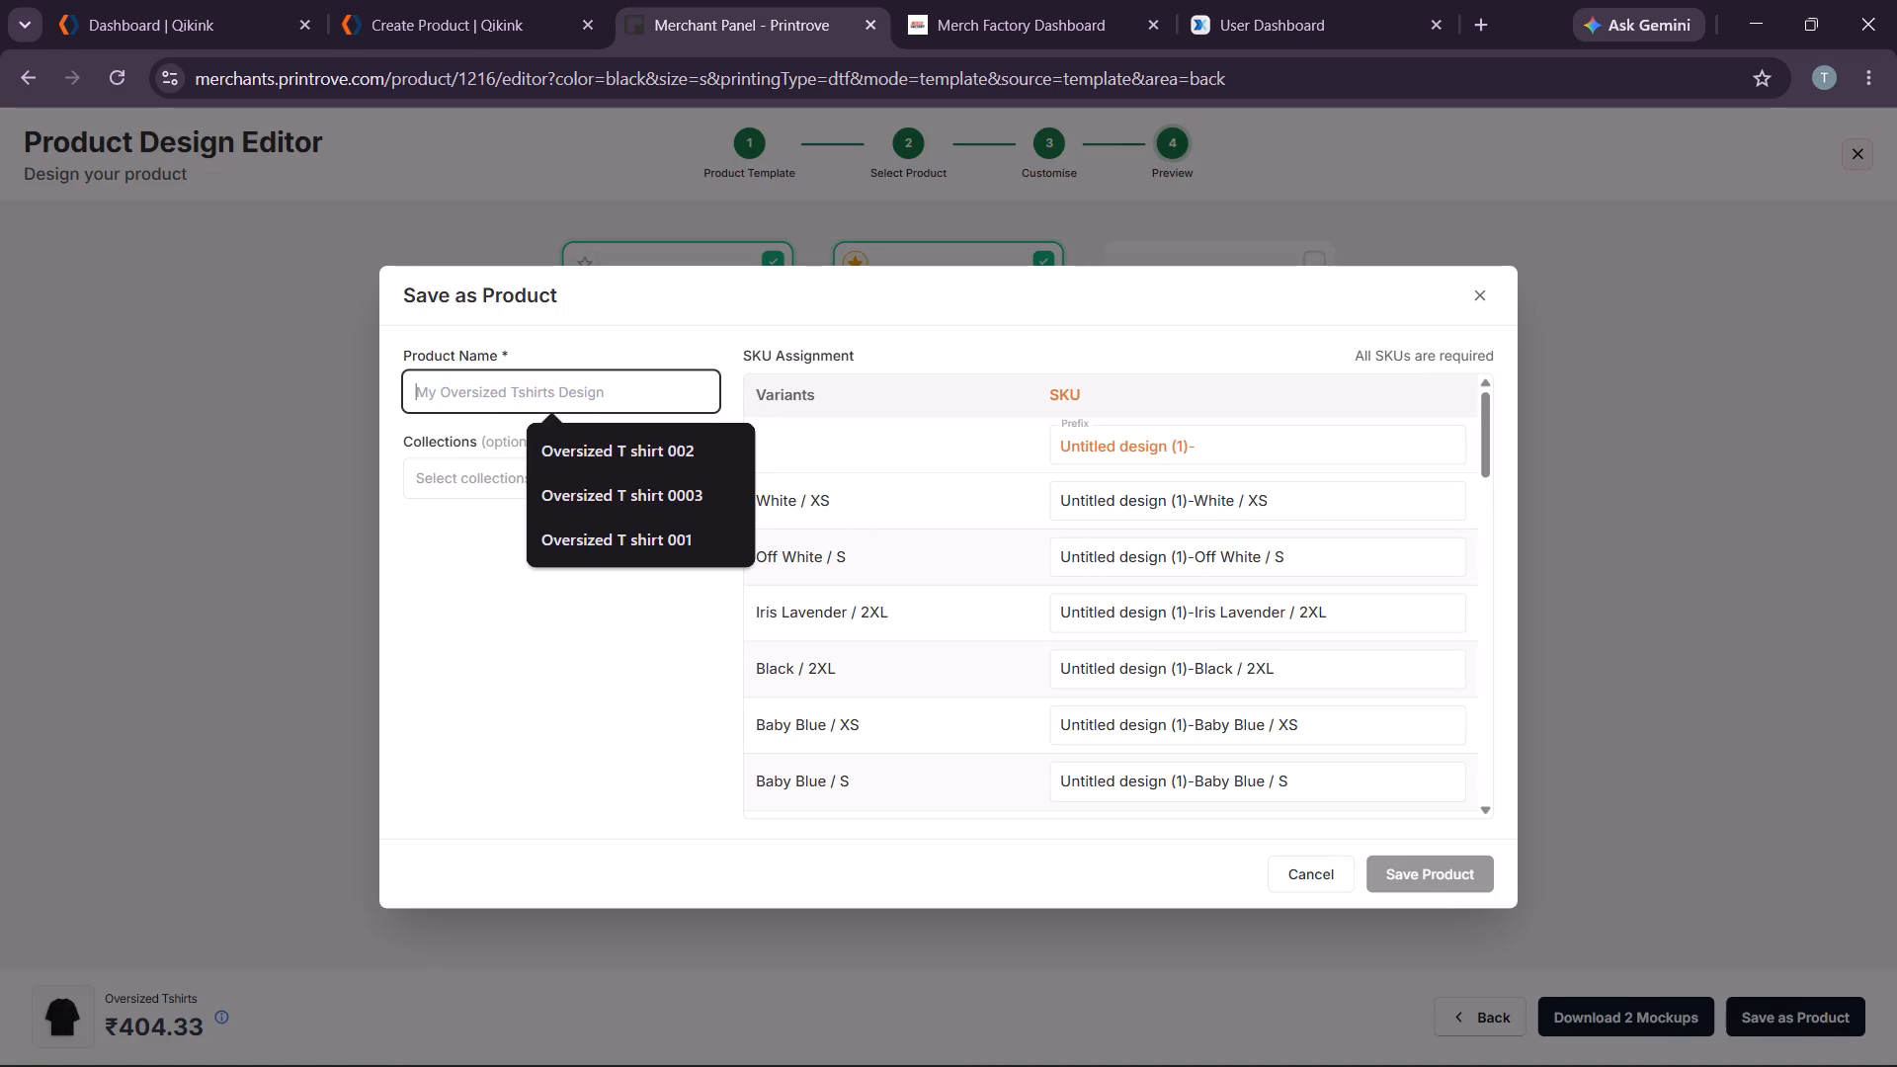
type("Oversized")
key("space")
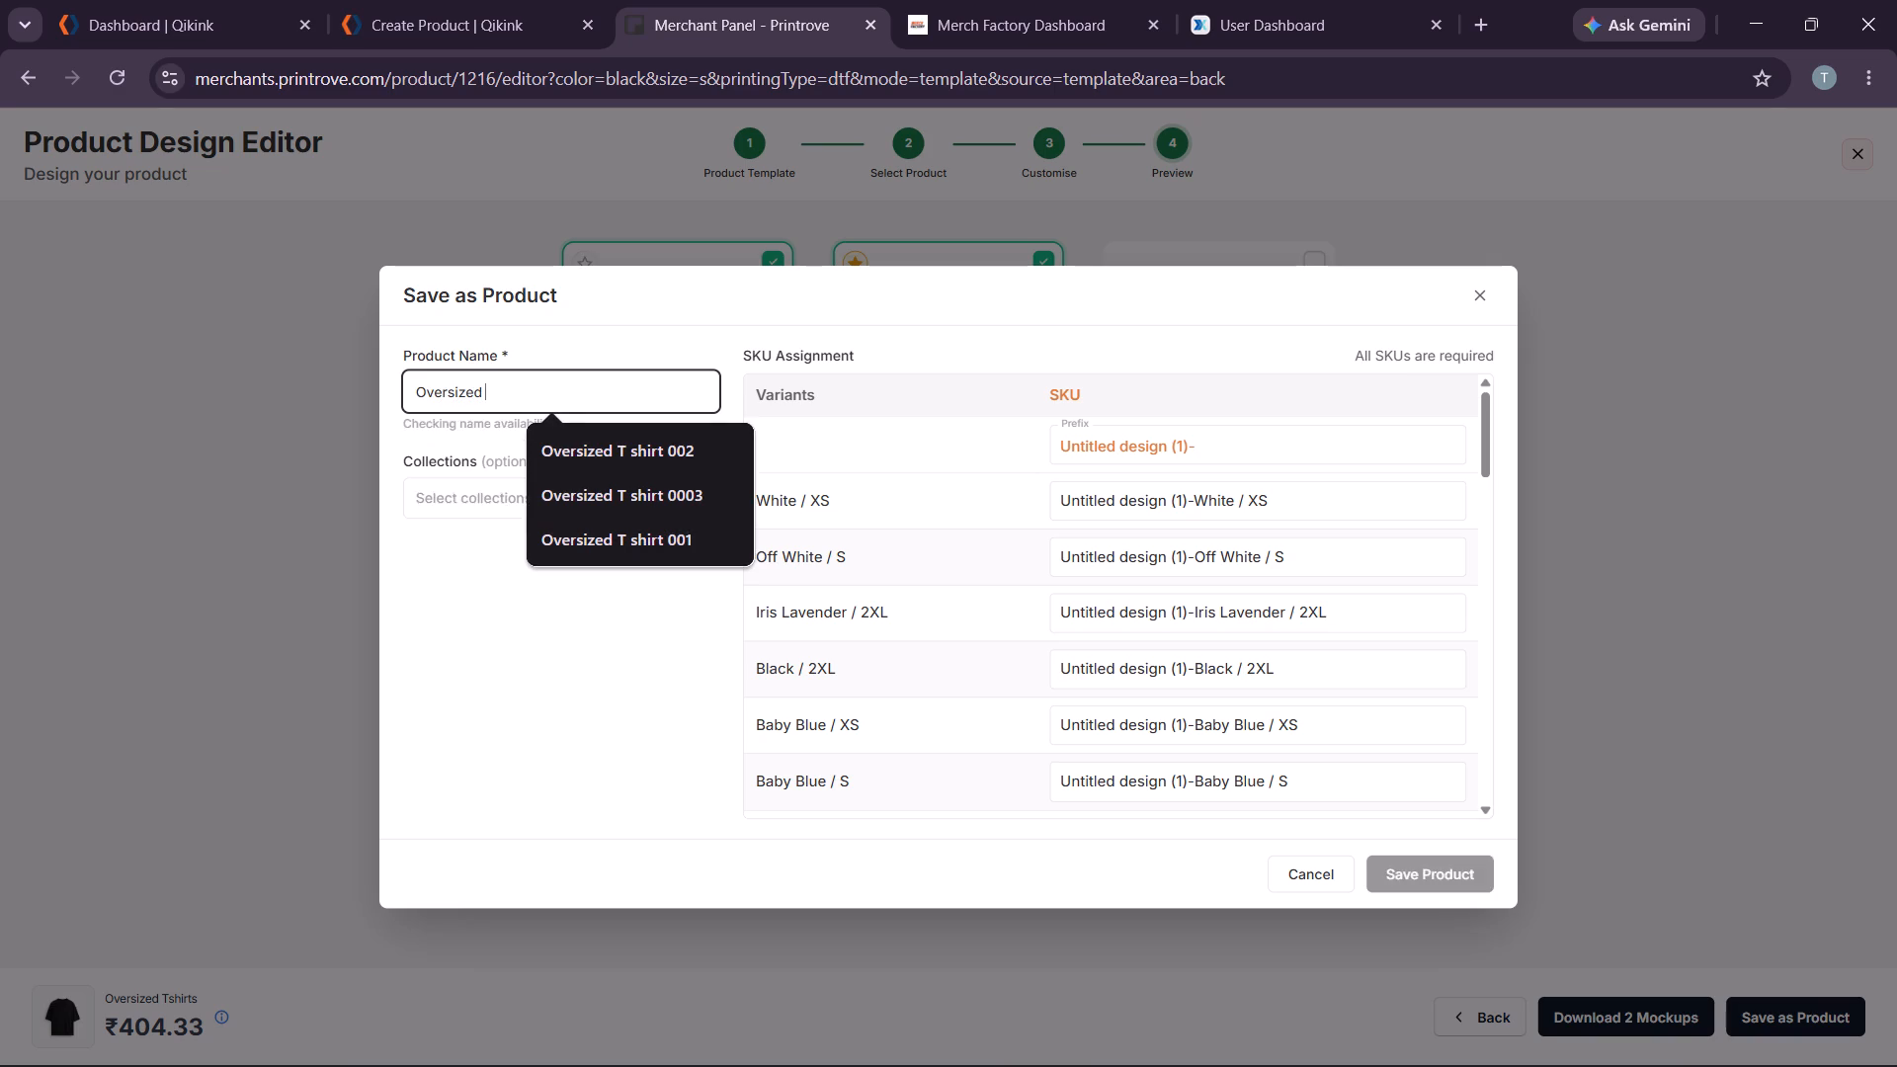
type("Spider")
type("Man")
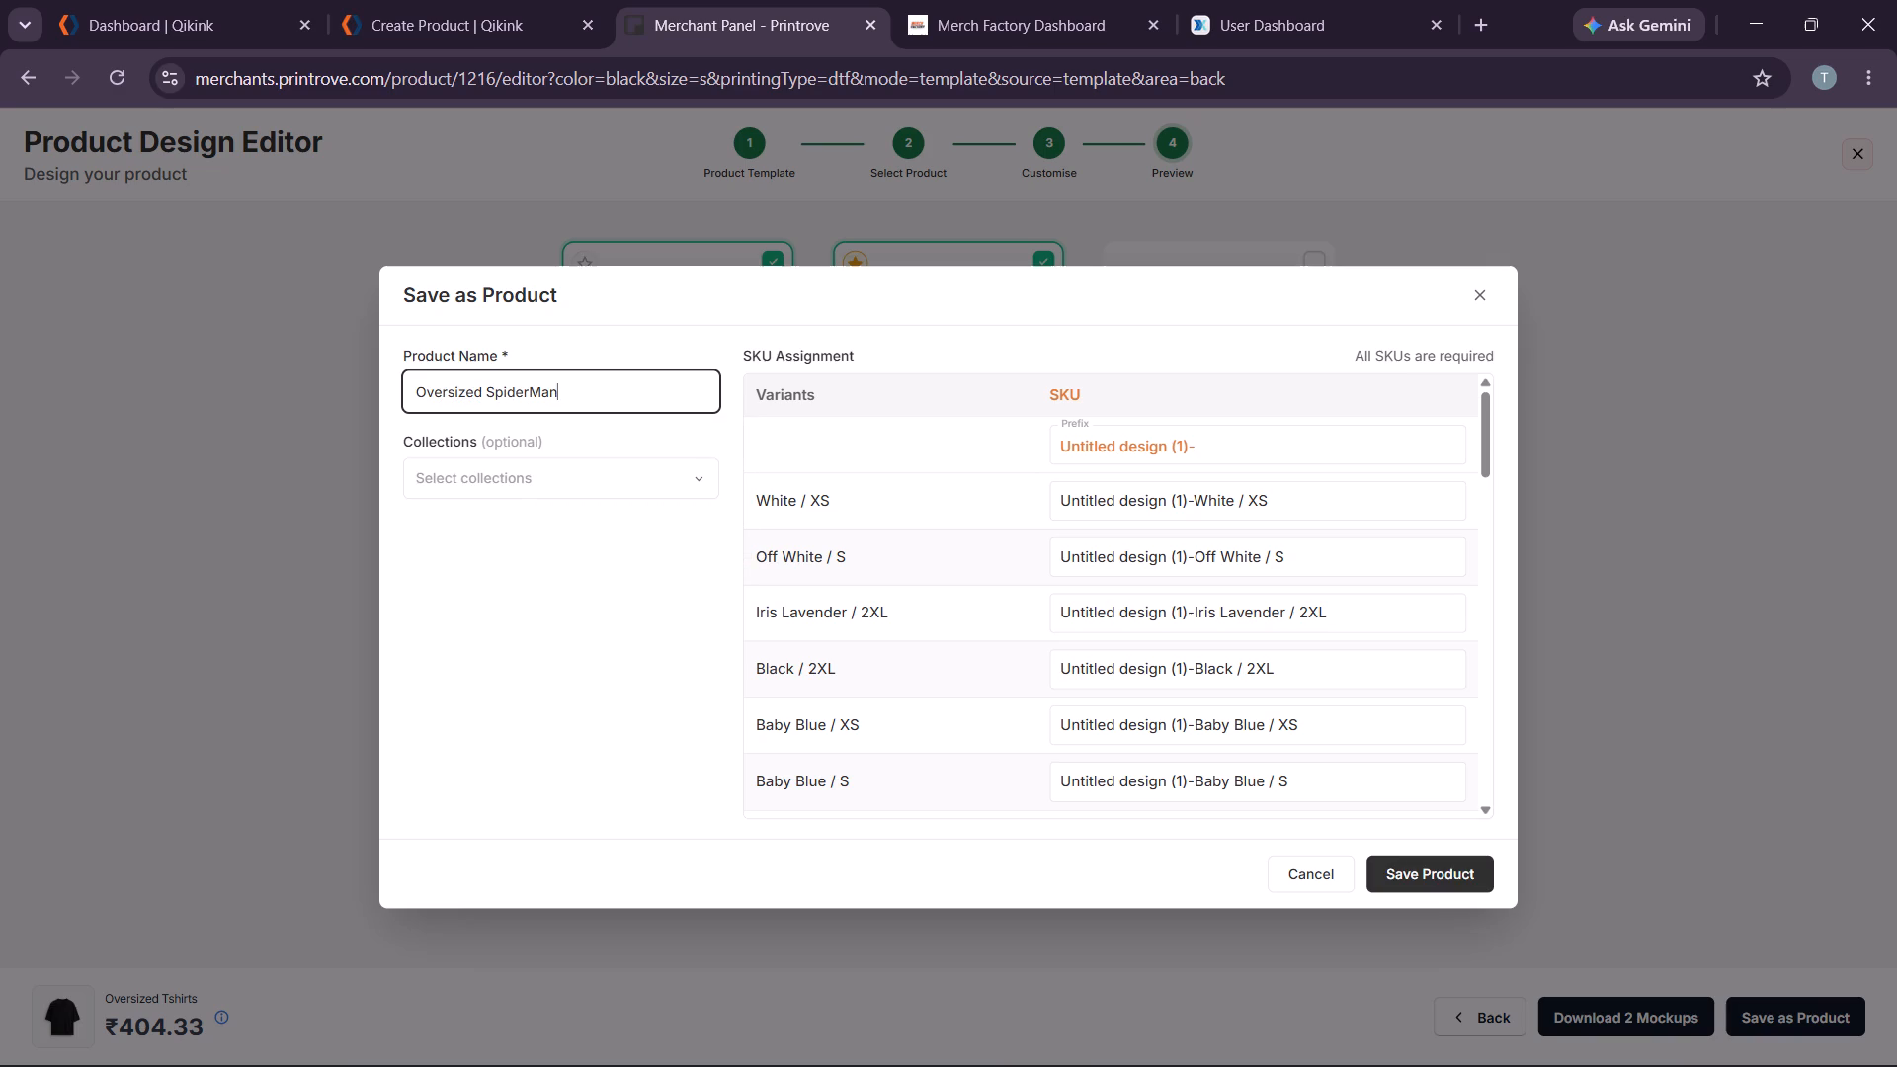
key("space")
key("BackSpace")
key("BackSpace")
key("BackSpace")
key("BackSpace")
key("BackSpace")
type("r-")
type("Man Edition")
key("space")
key("1")
Replace the SKU prefix with "Spider-Man Edition 1" and save the product.
scroll(1181, 605, "up", 3)
scroll(584, 467, "up", 2)
left_click_drag(1066, 445, 1225, 452)
key("BackSpace")
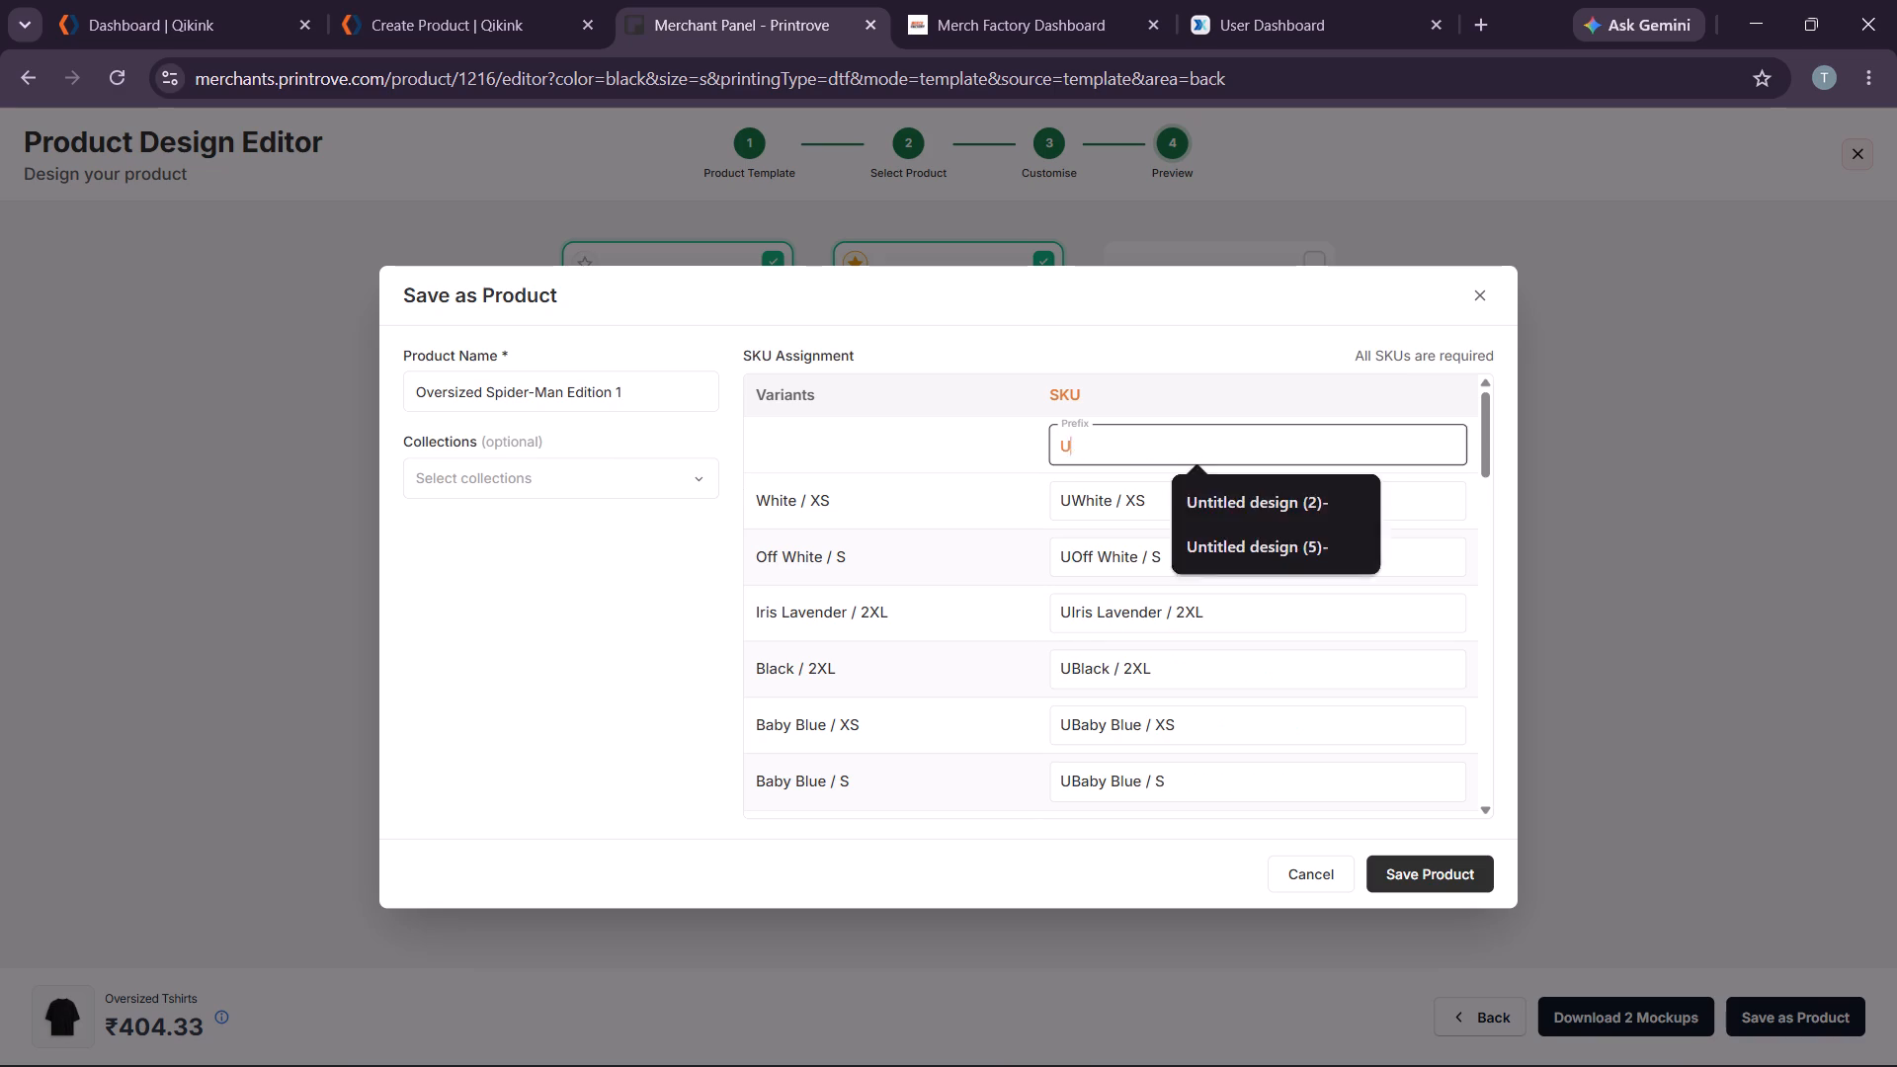
key("BackSpace")
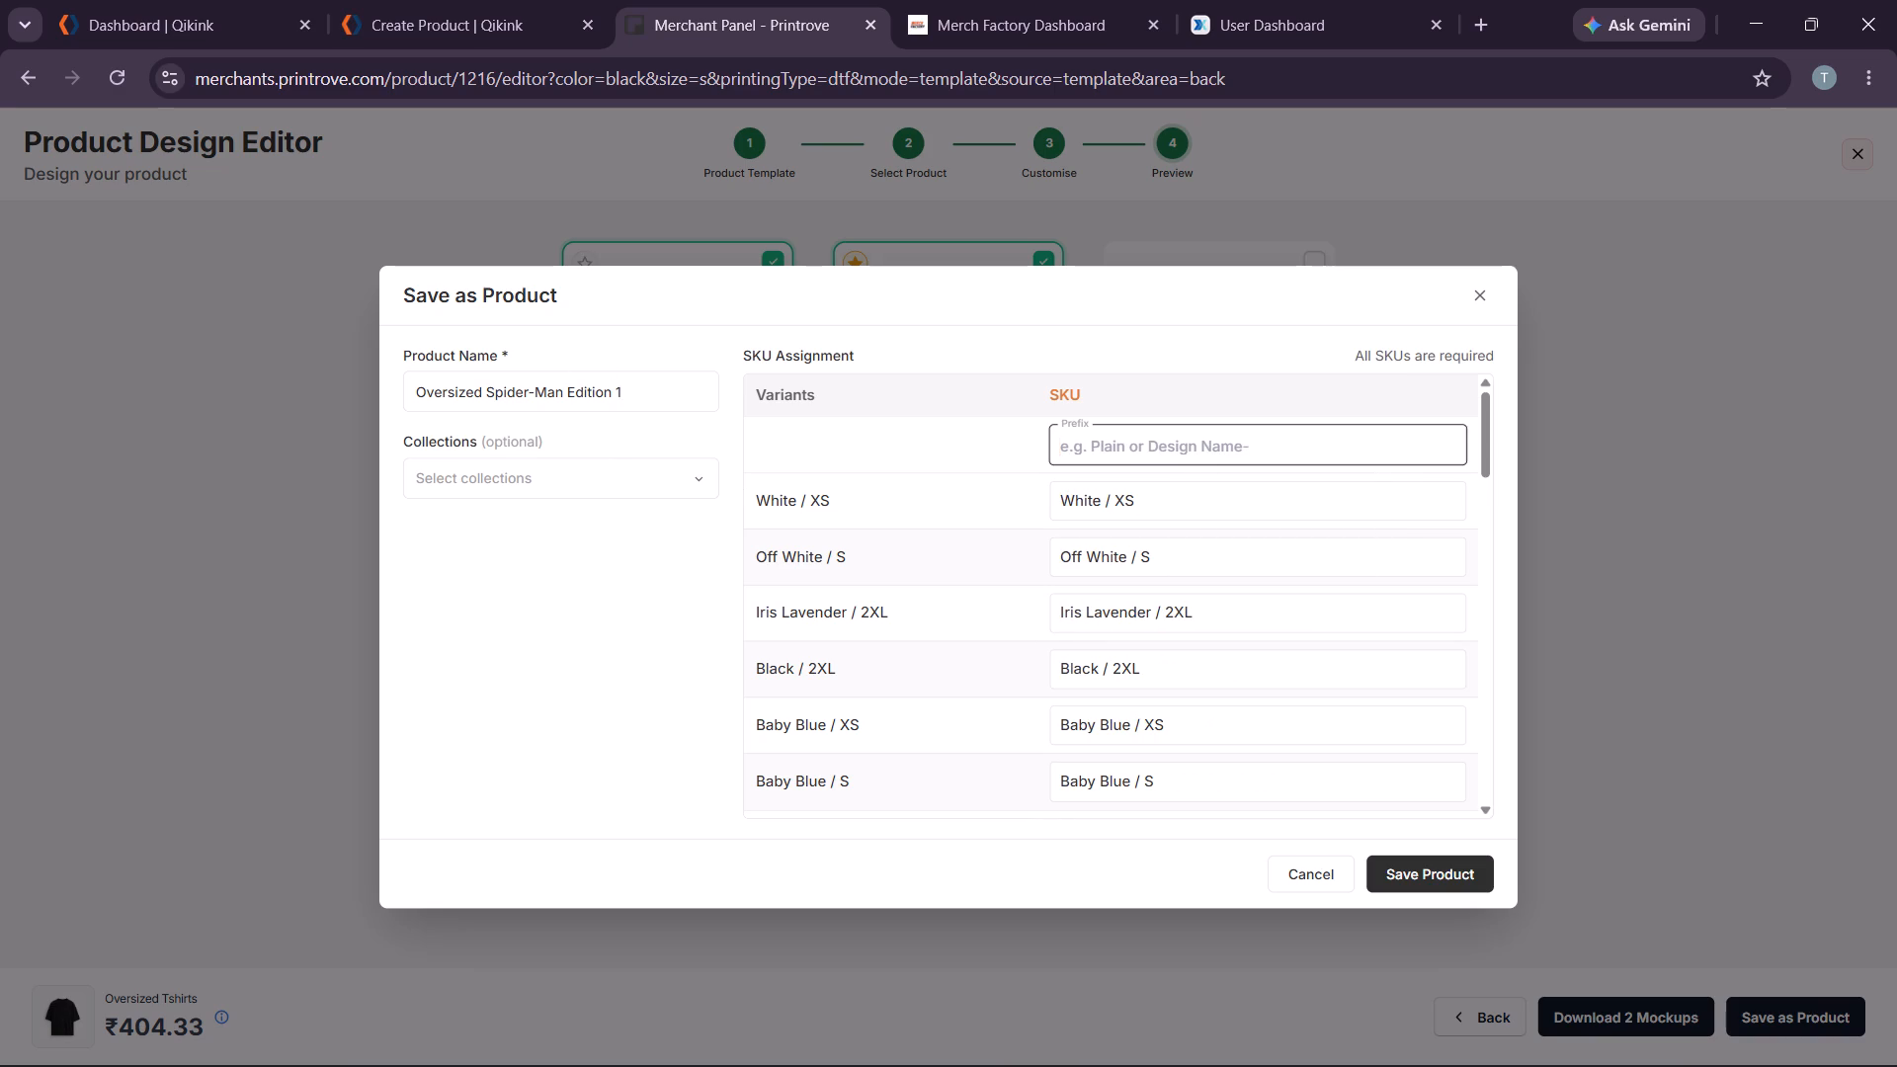
left_click_drag(486, 395, 660, 395)
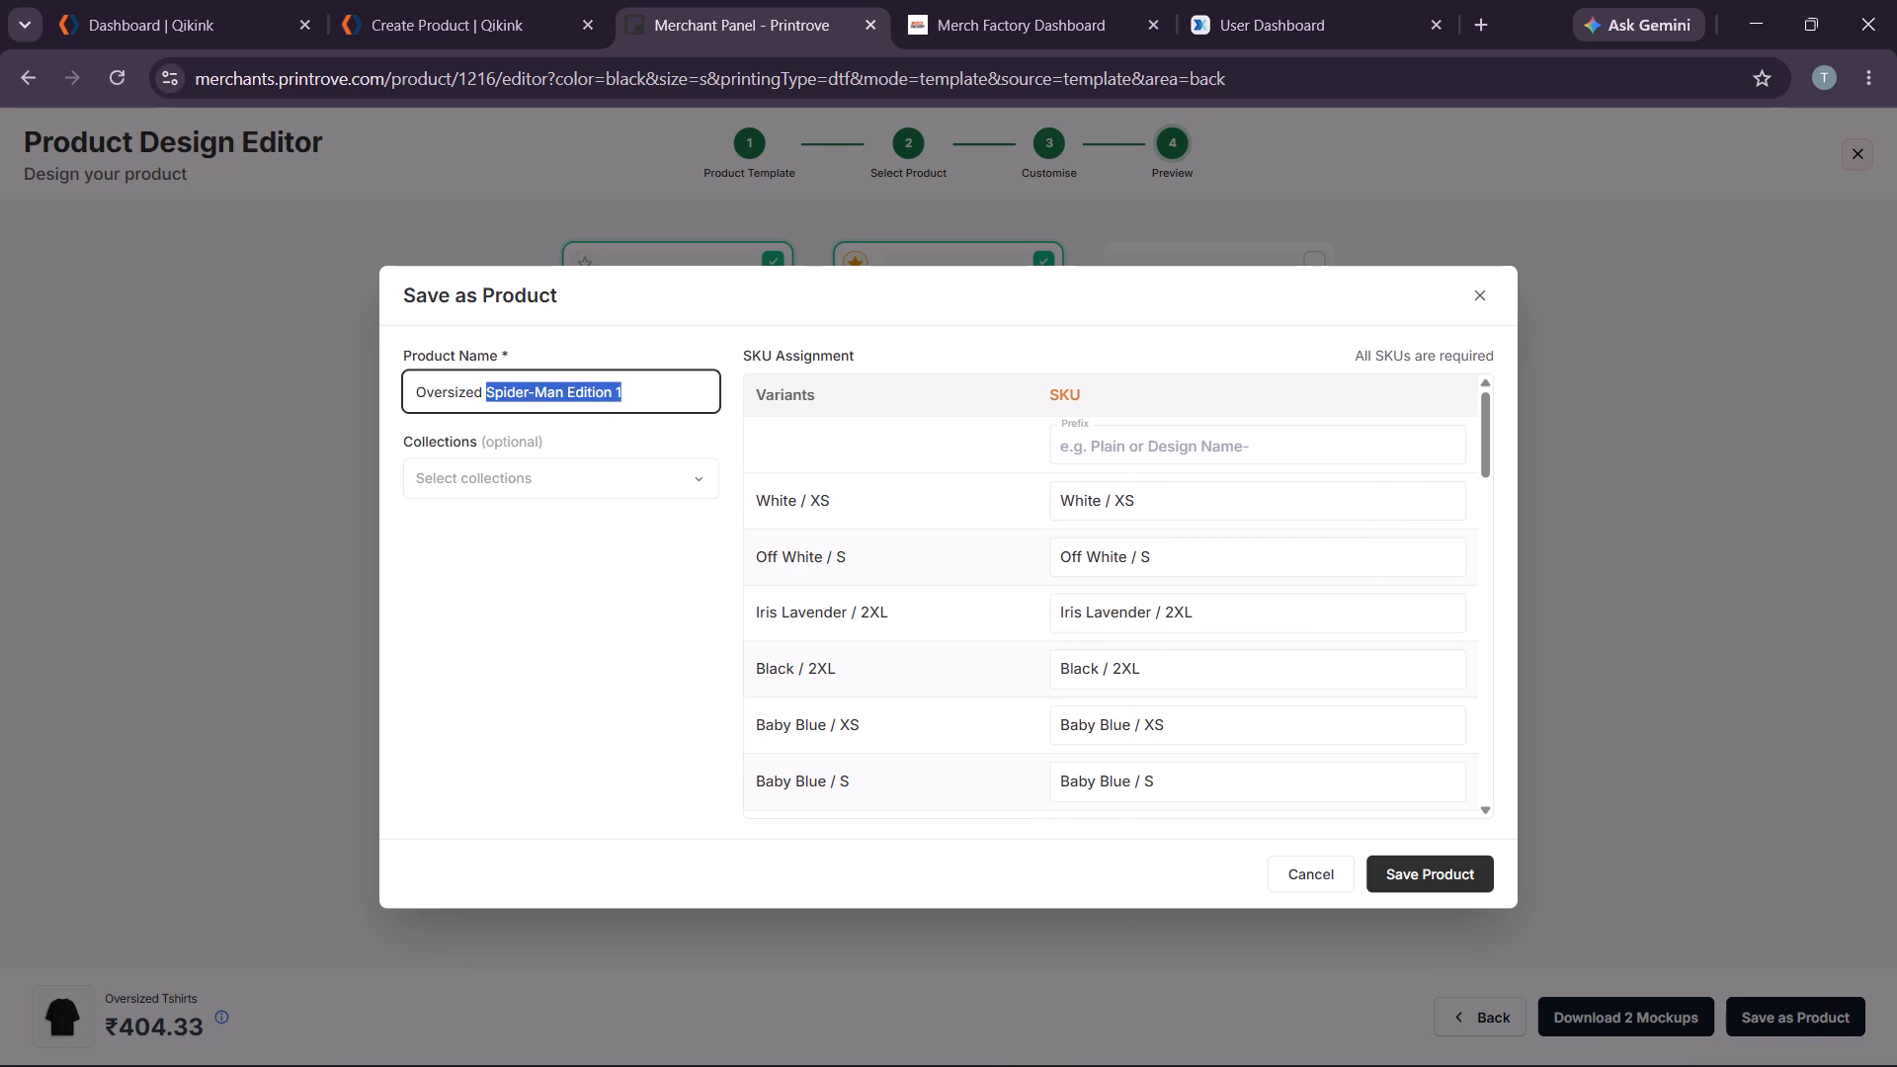
right_click(655, 393)
left_click(770, 569)
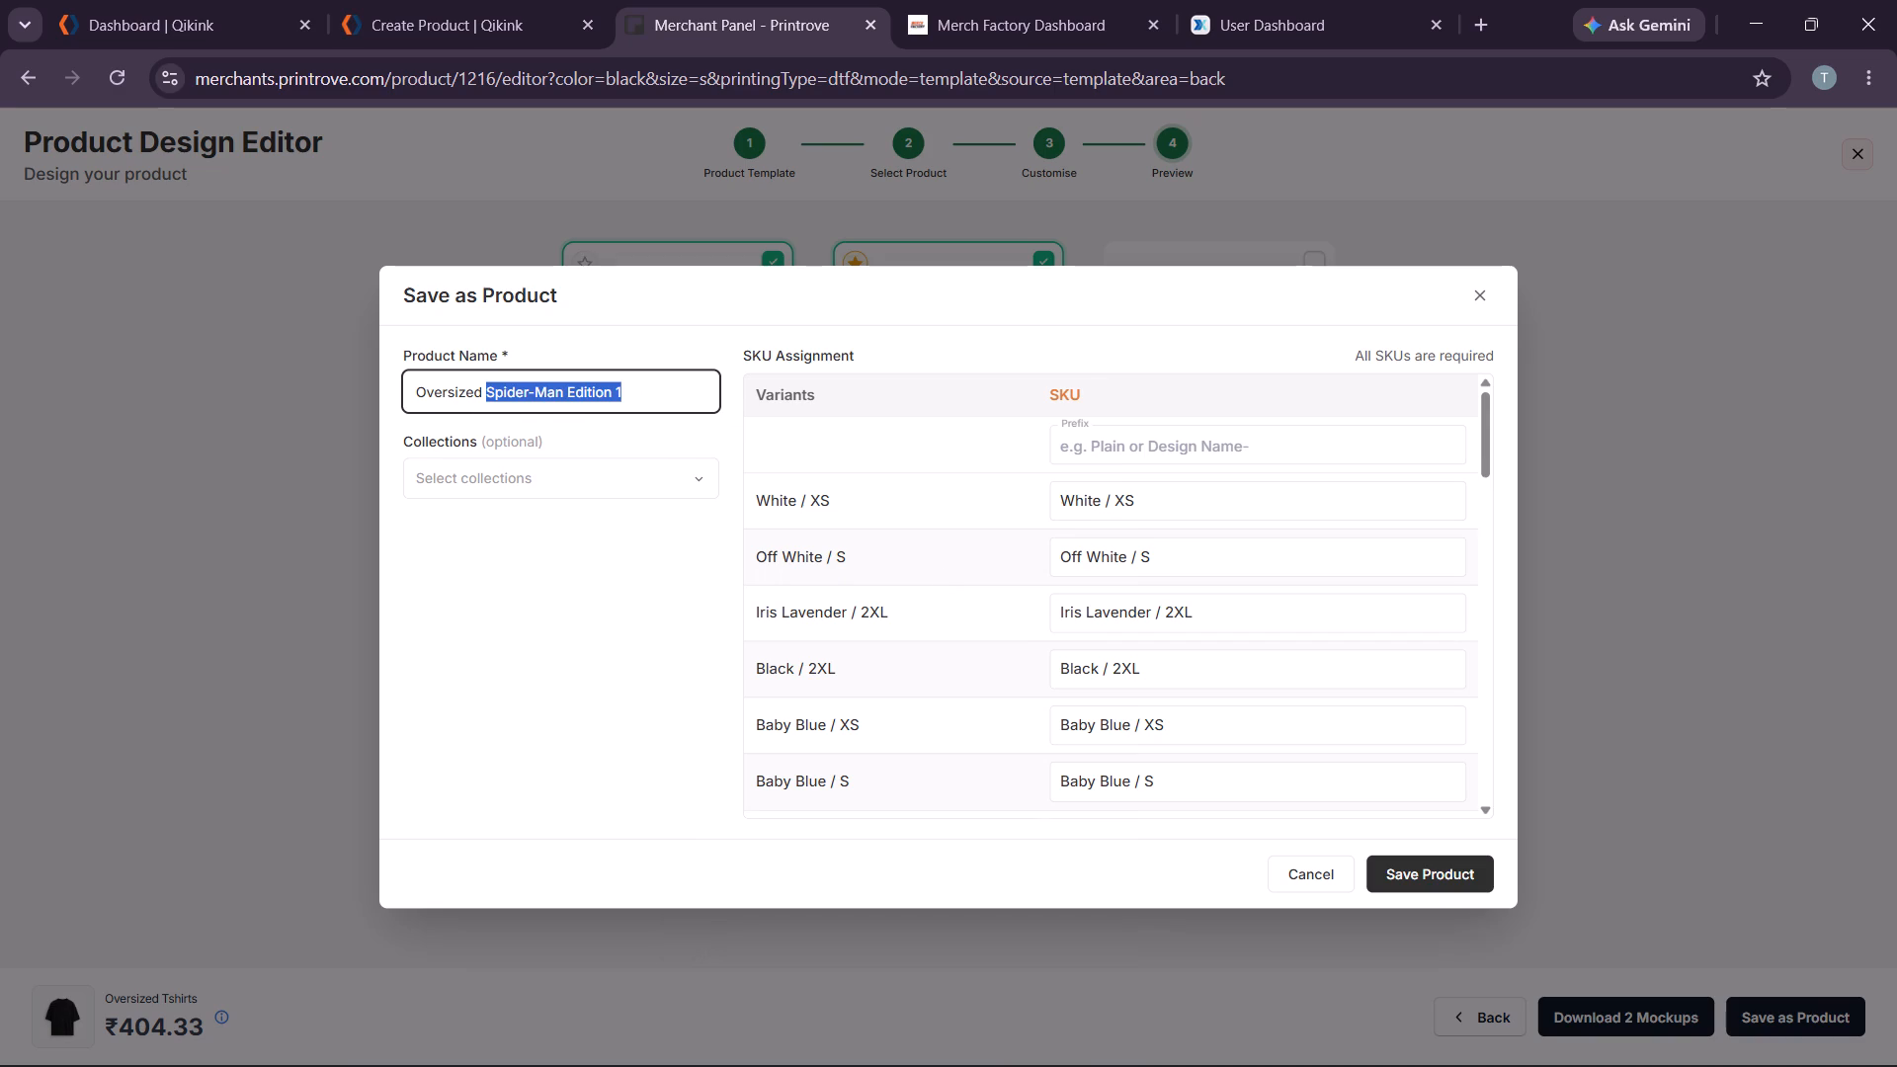
left_click(1149, 449)
right_click(1149, 447)
left_click(1247, 740)
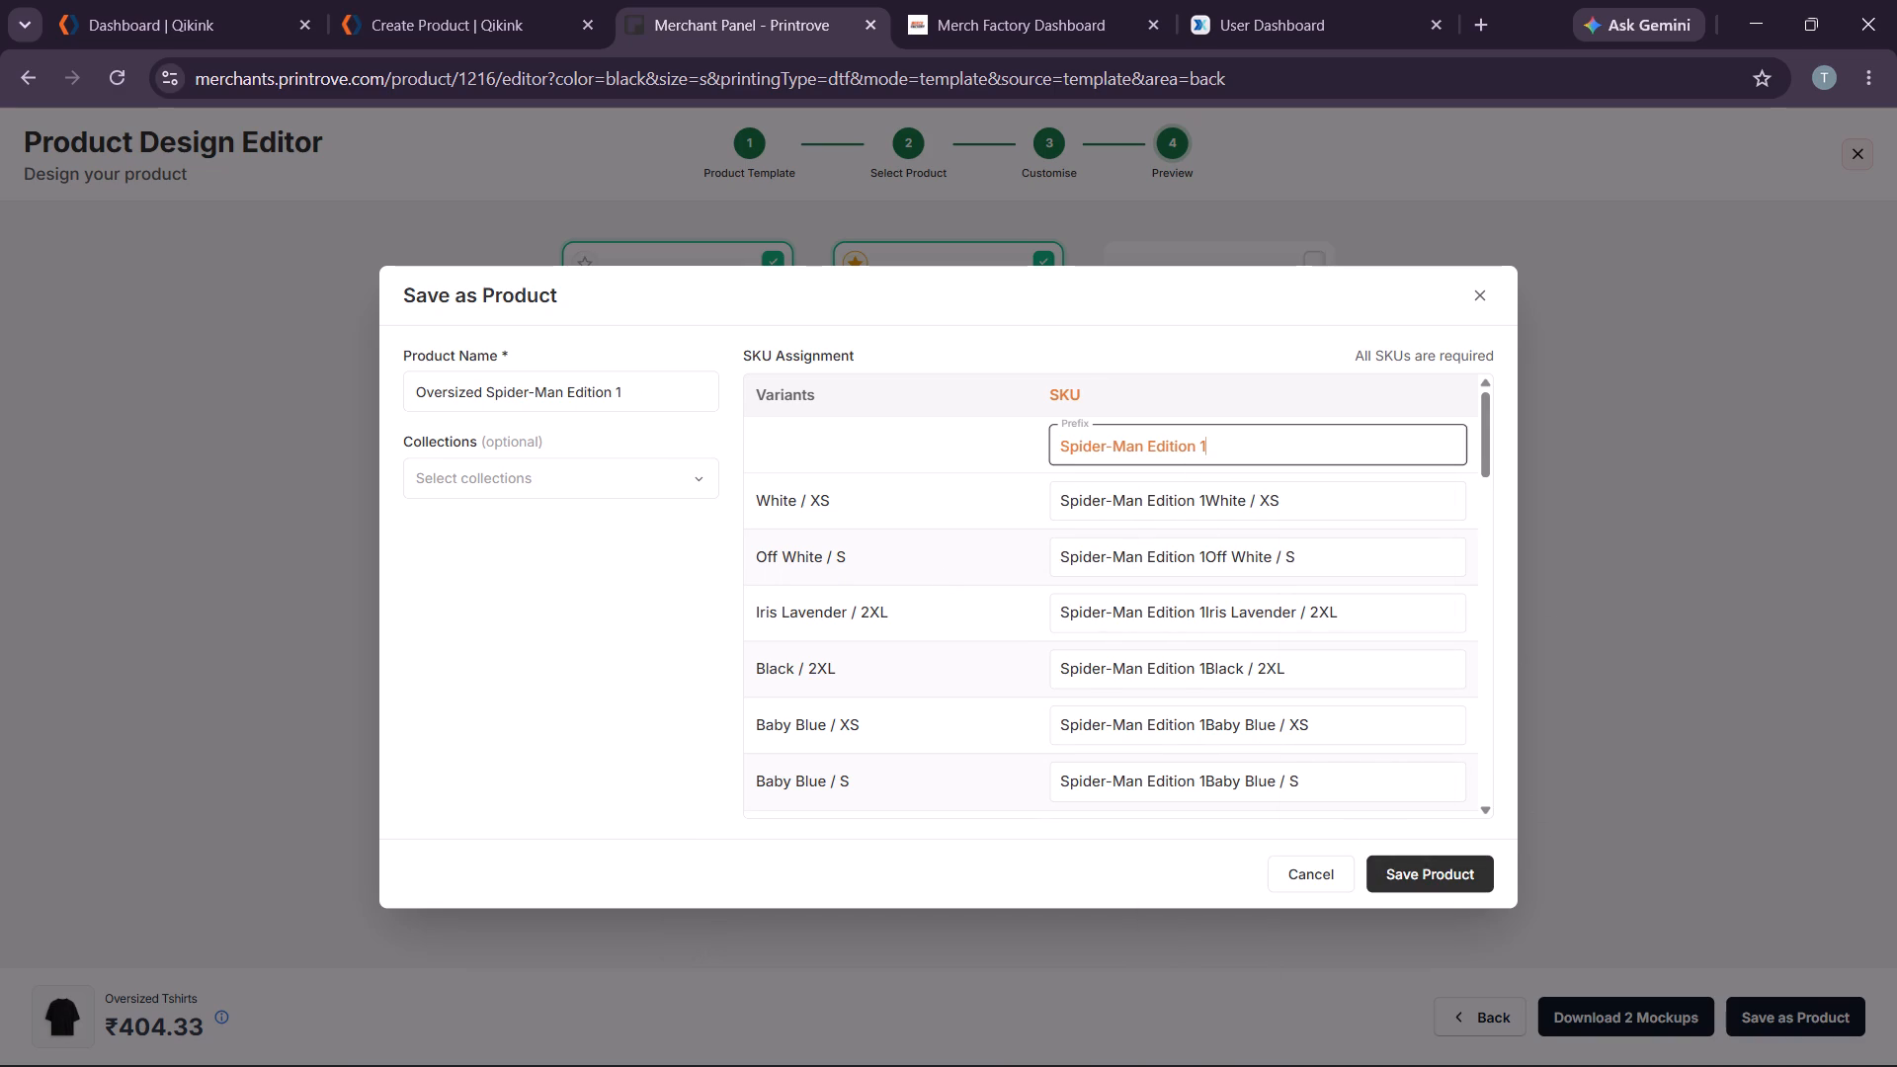
left_click(1456, 869)
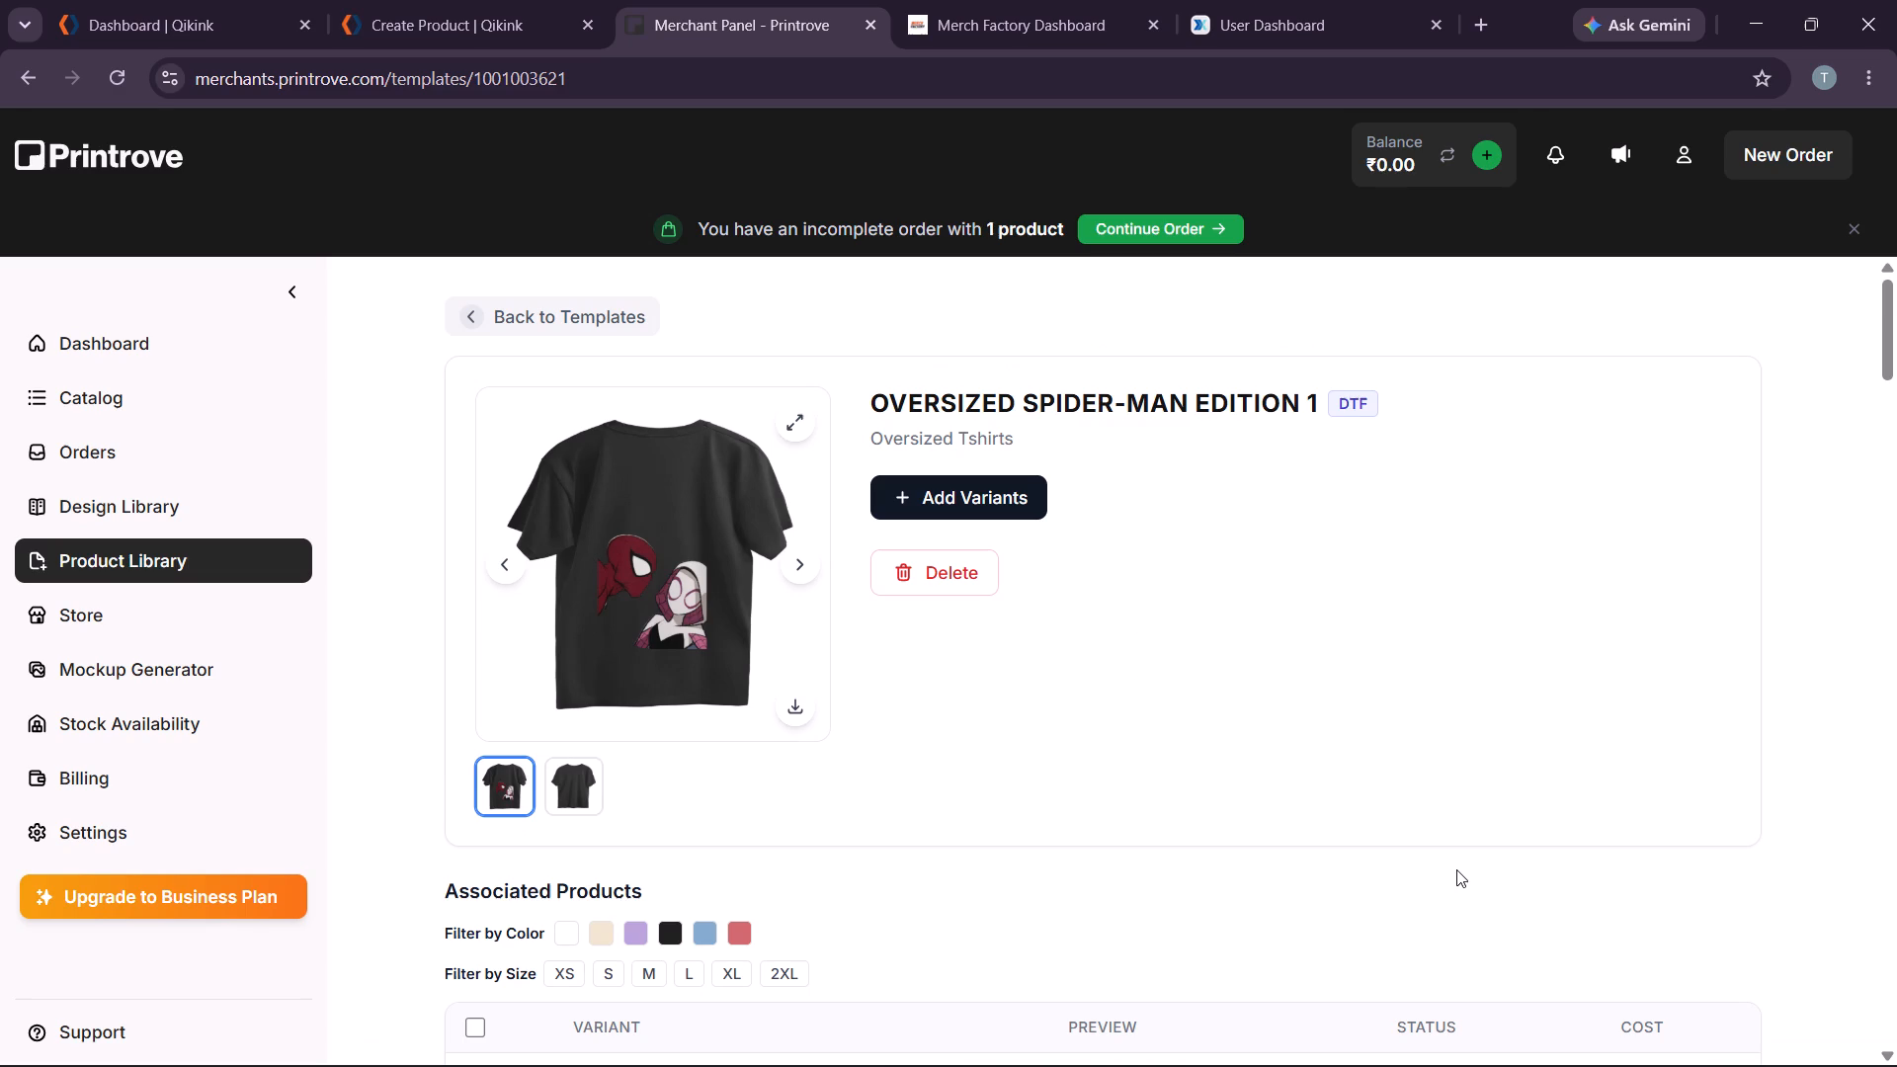
Review the saved product's associated variants and return to the Product Library.
scroll(1276, 709, "down", 1)
scroll(1076, 752, "down", 2)
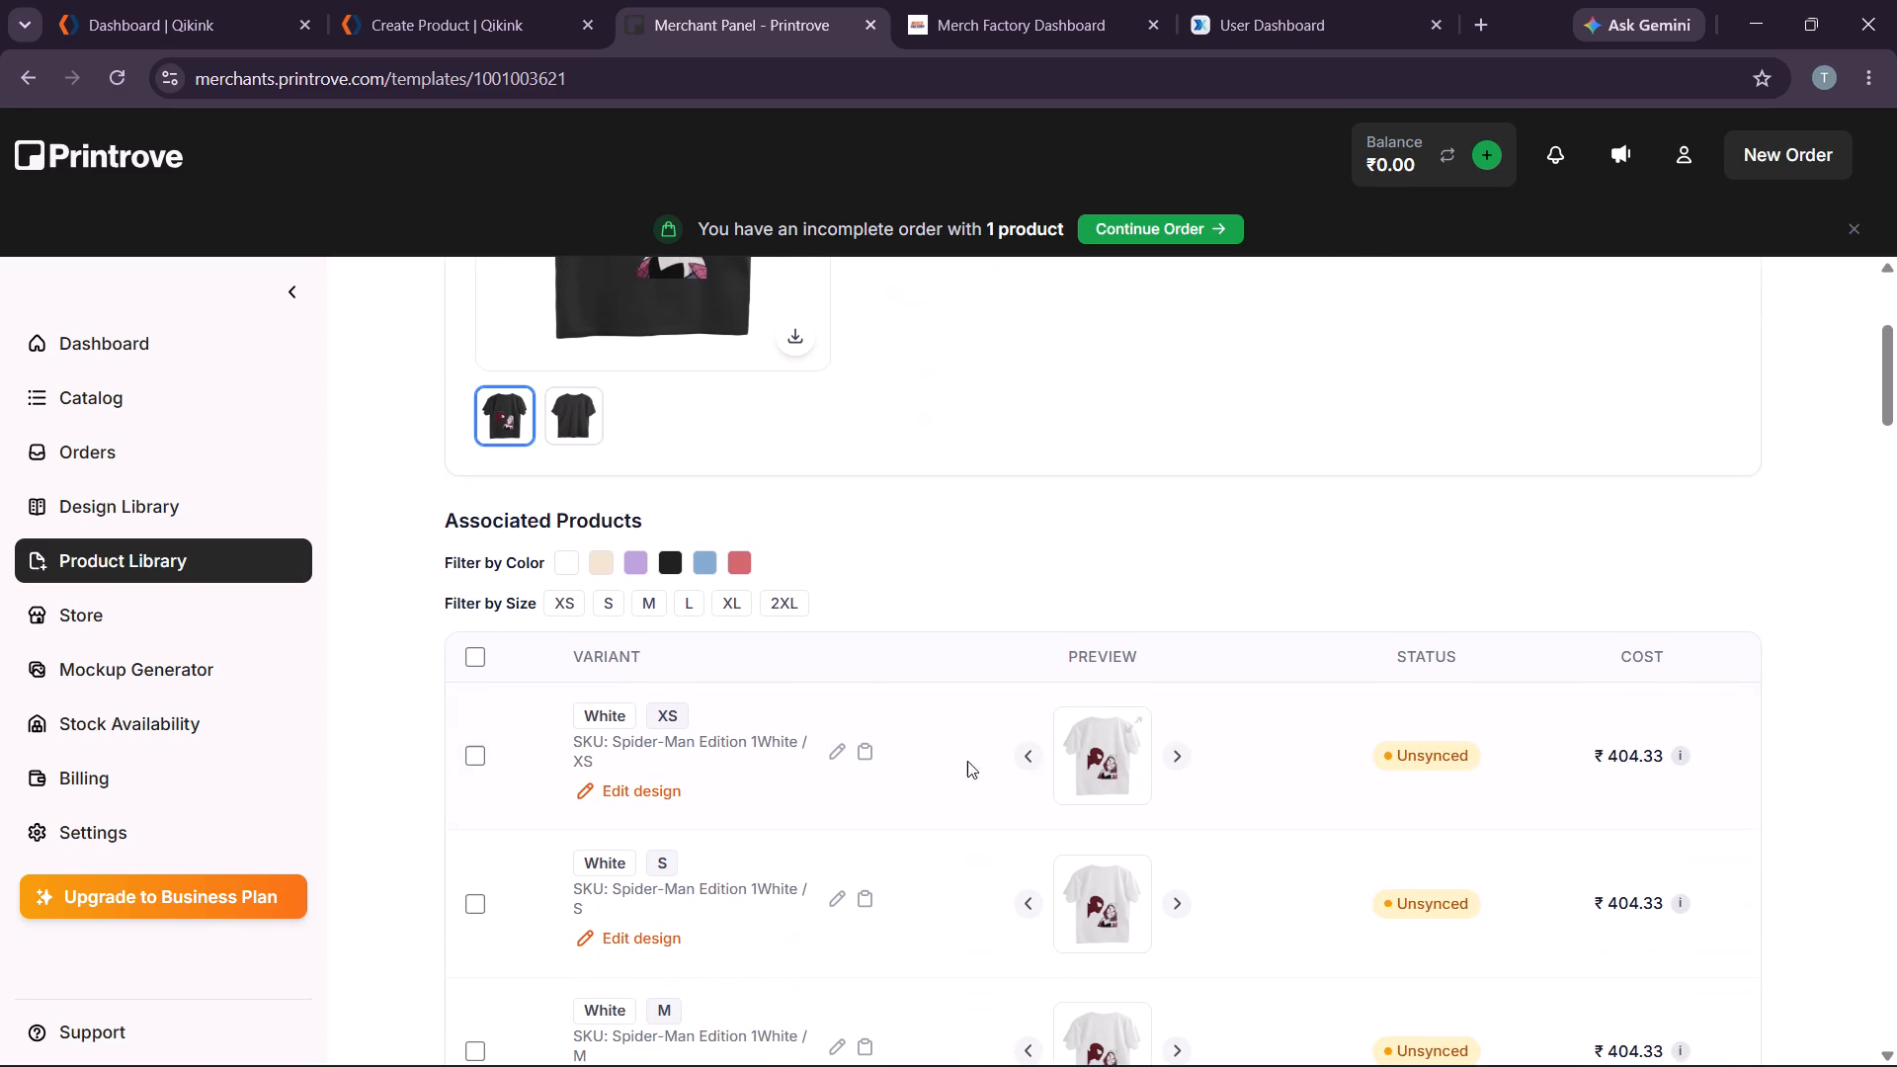
scroll(939, 757, "down", 1)
scroll(643, 498, "up", 4)
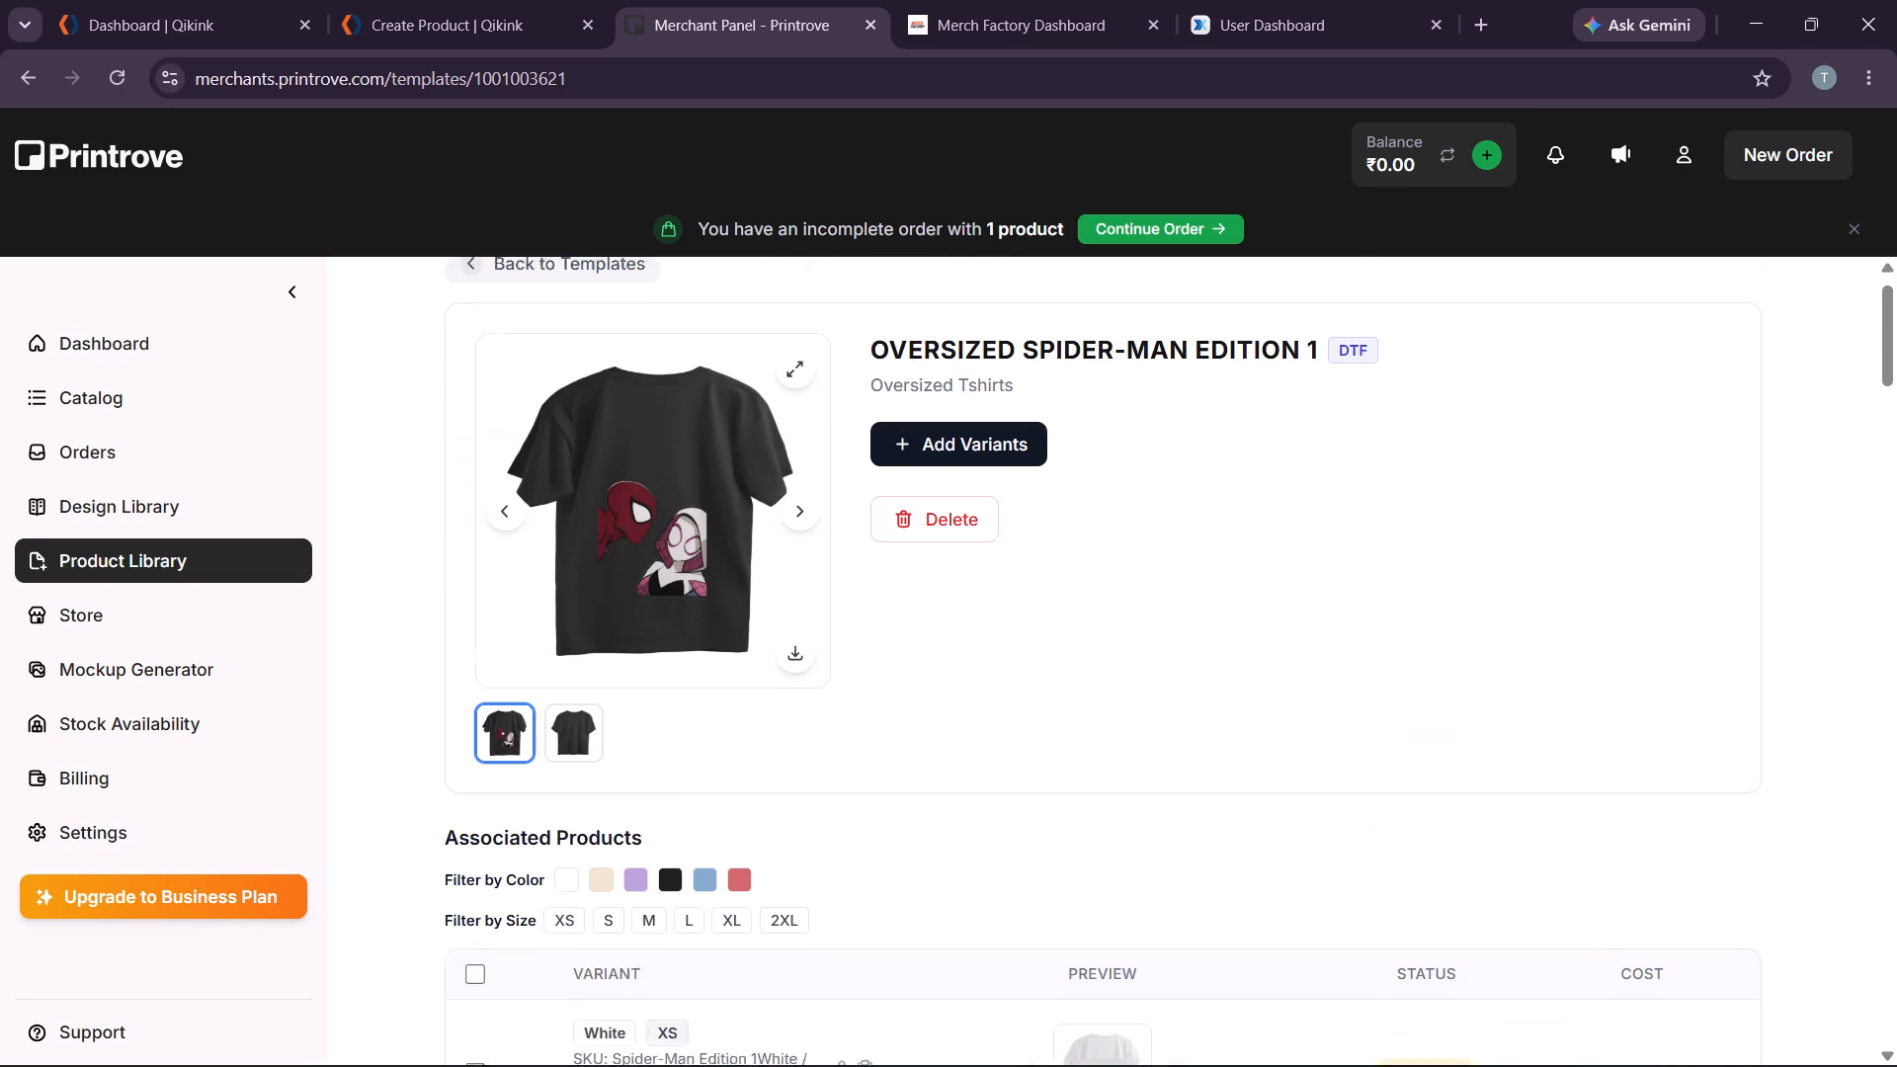
left_click(485, 318)
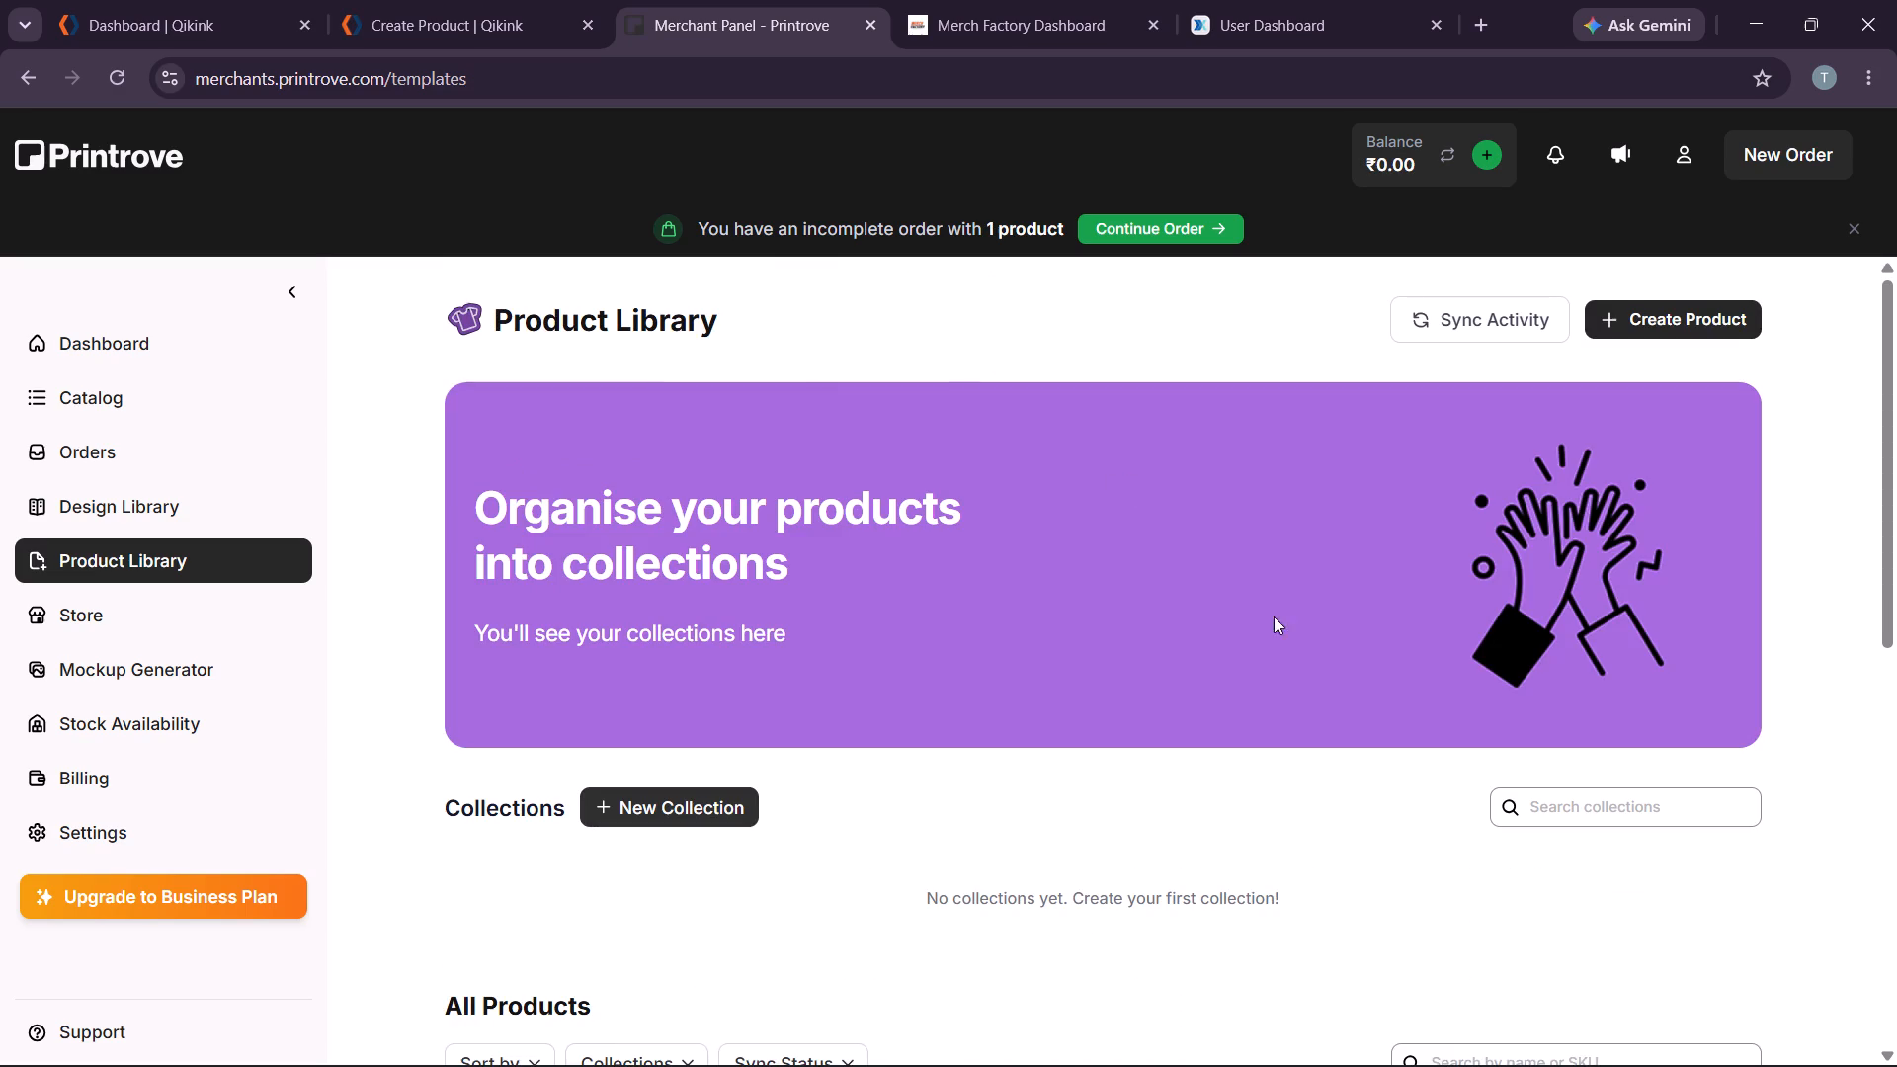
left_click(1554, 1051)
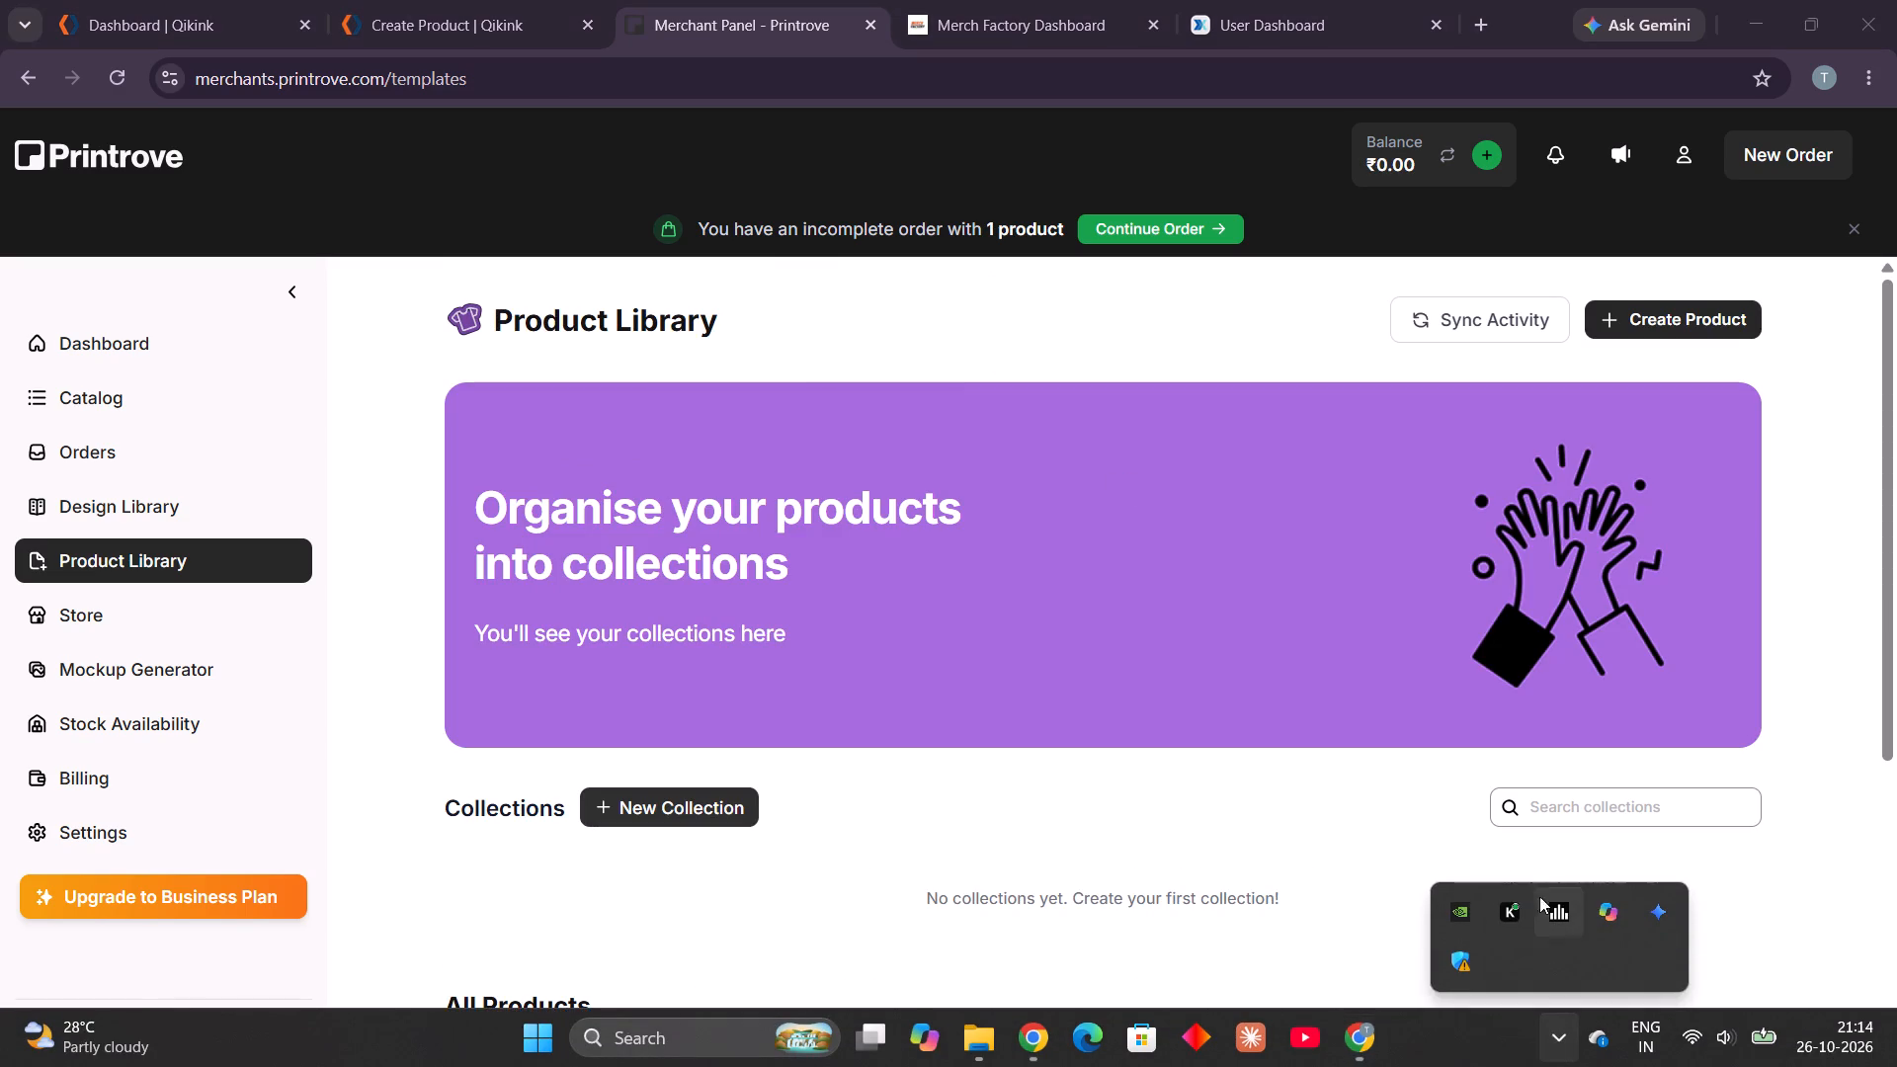
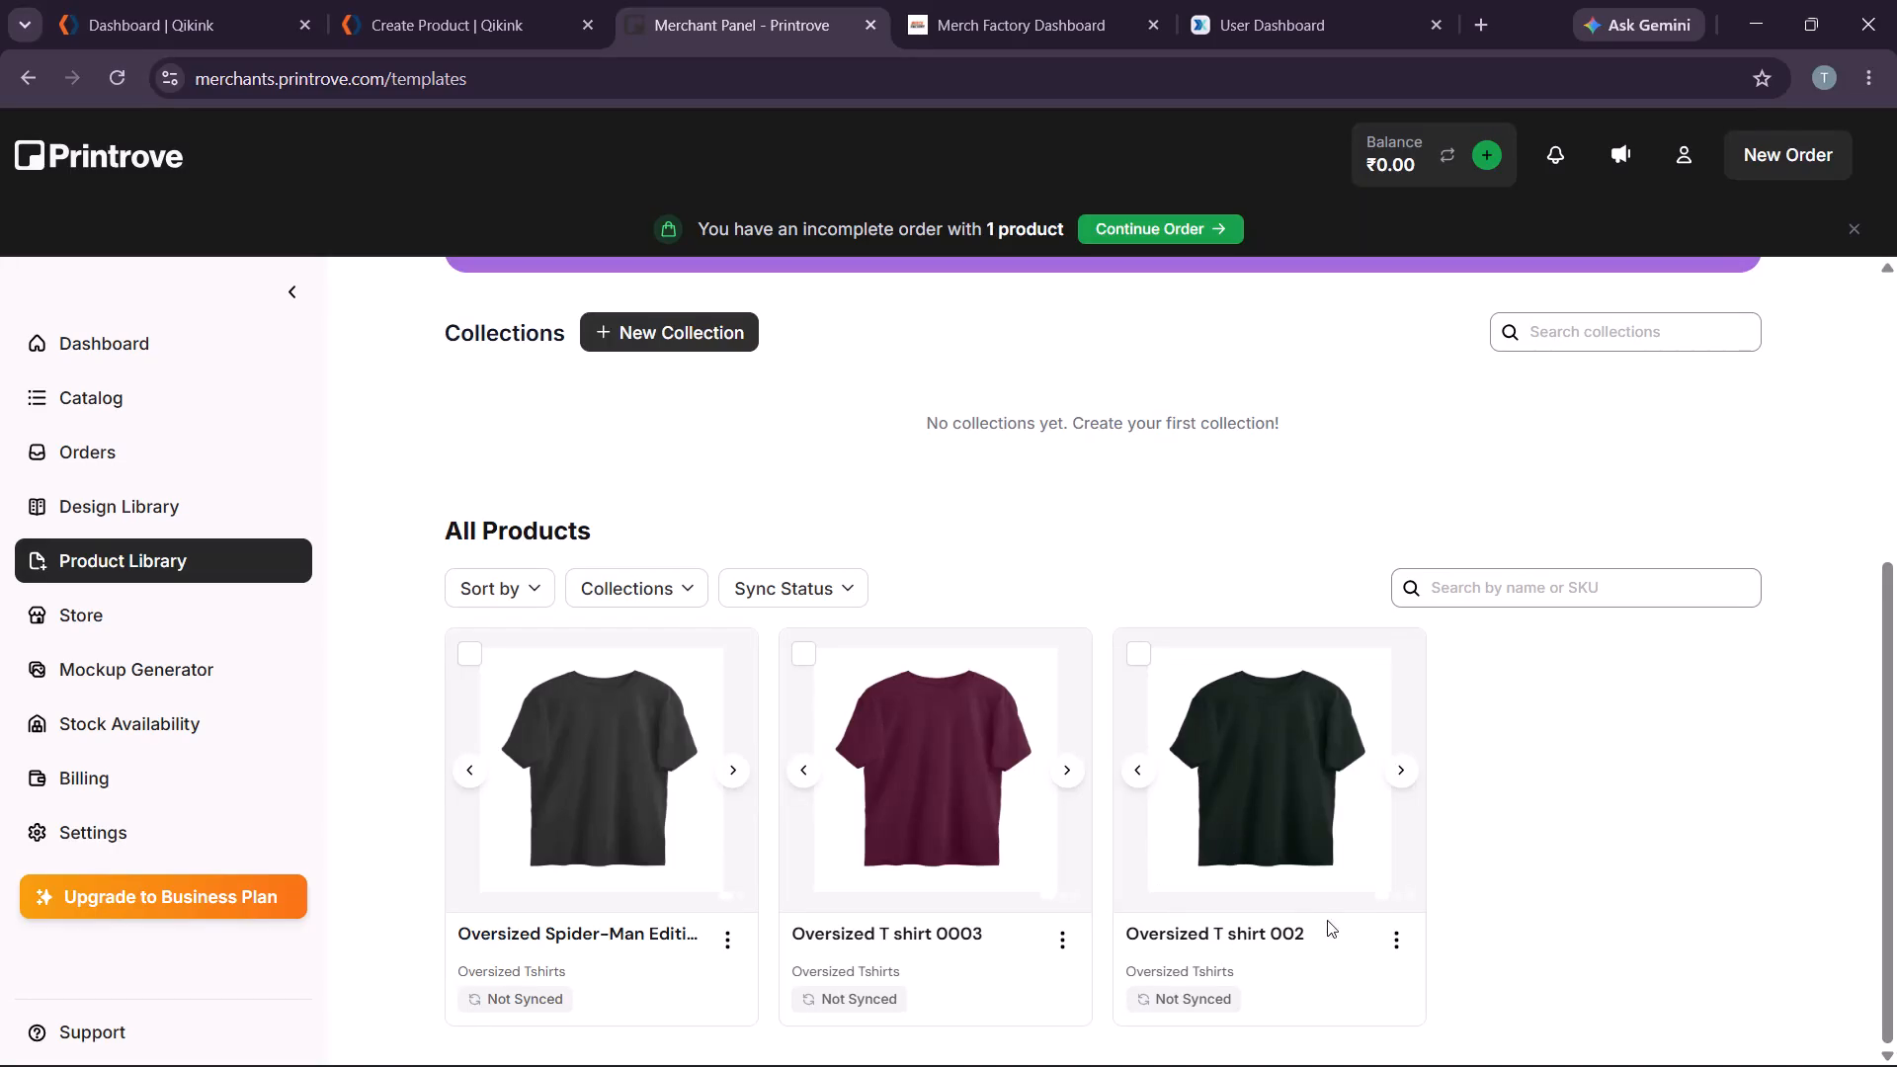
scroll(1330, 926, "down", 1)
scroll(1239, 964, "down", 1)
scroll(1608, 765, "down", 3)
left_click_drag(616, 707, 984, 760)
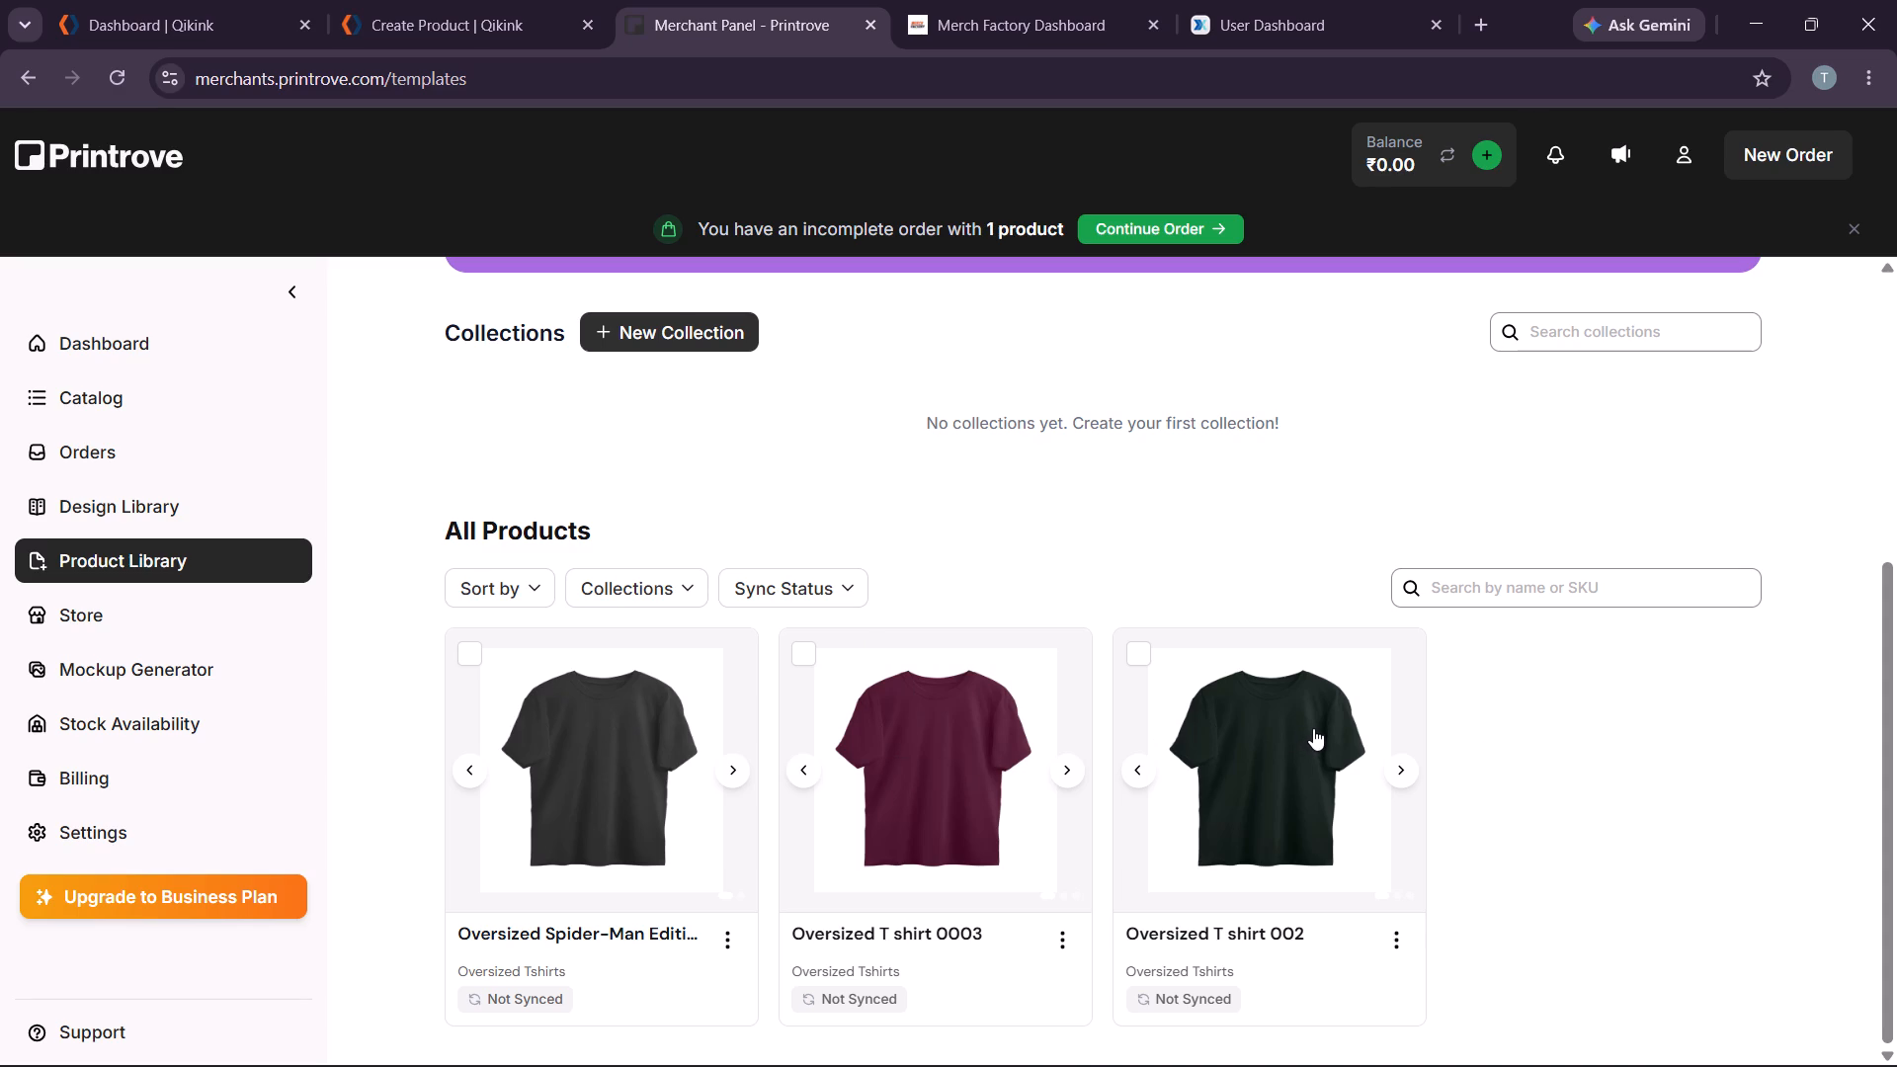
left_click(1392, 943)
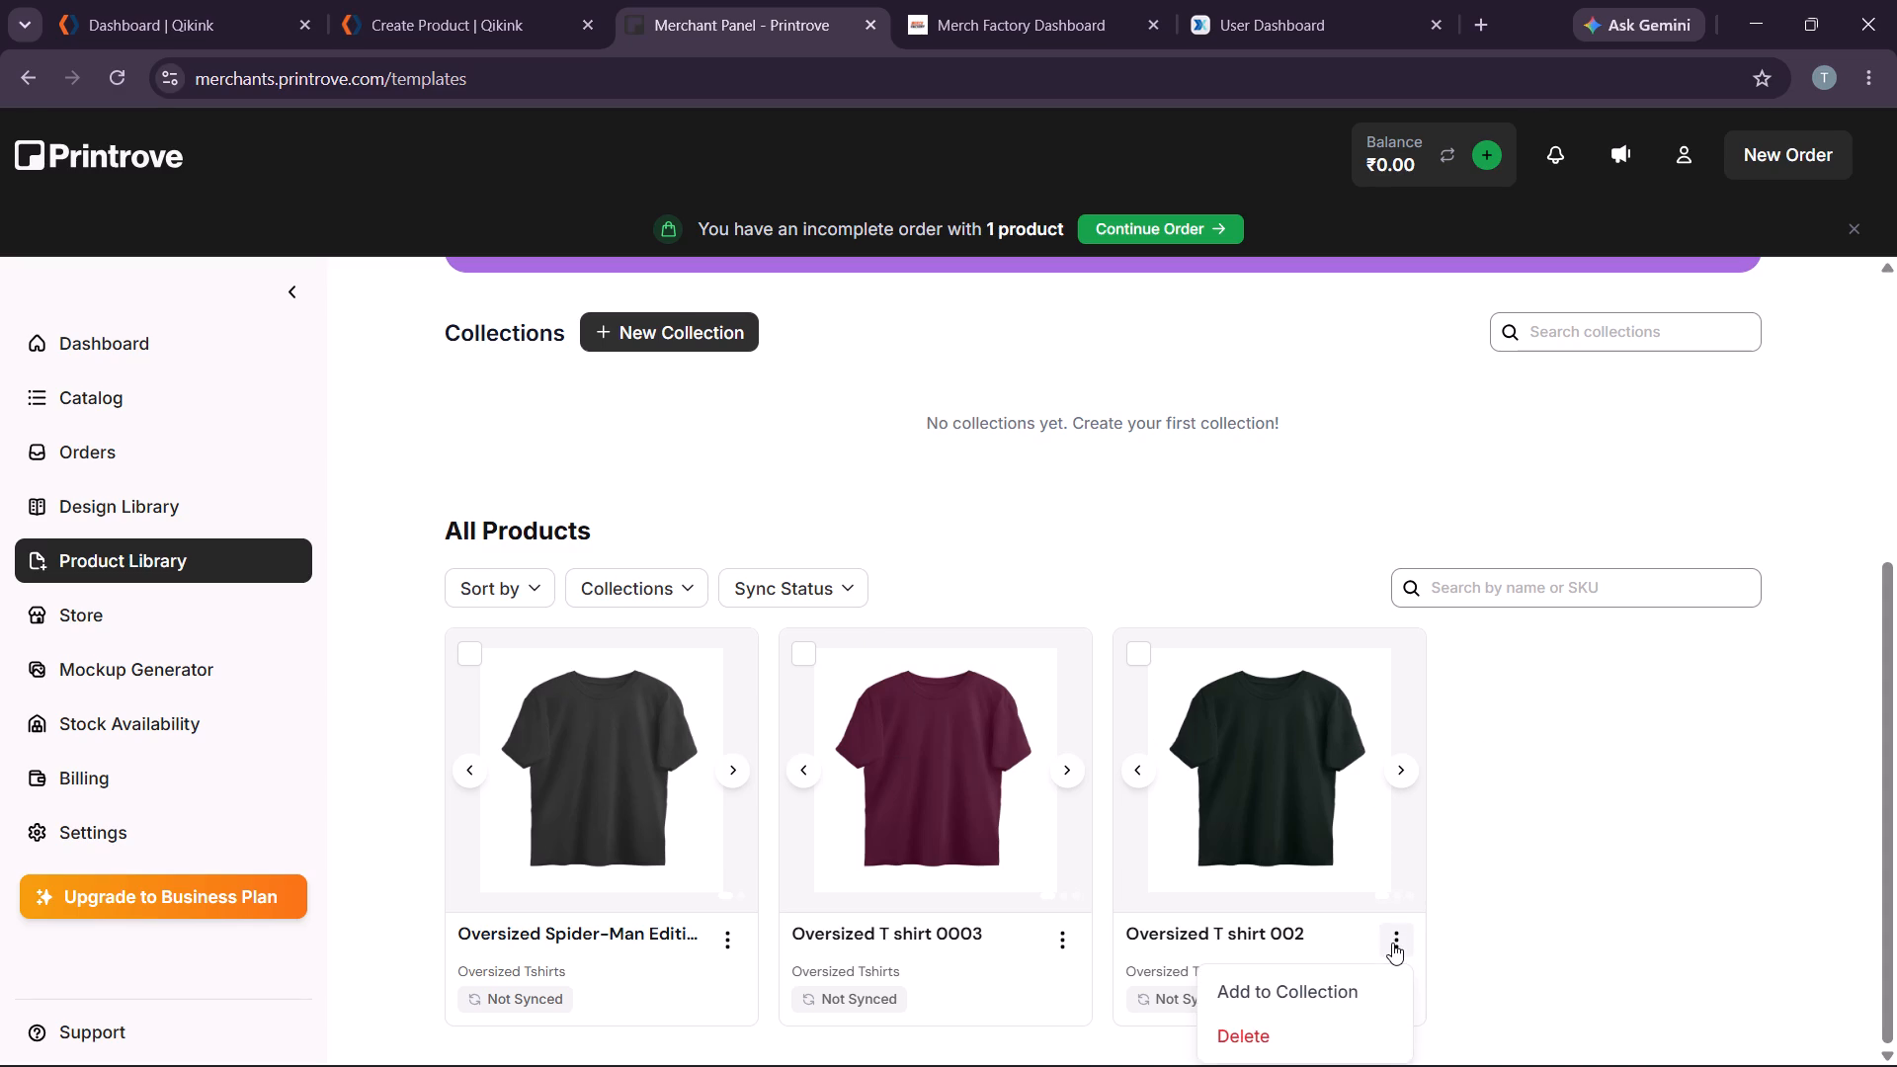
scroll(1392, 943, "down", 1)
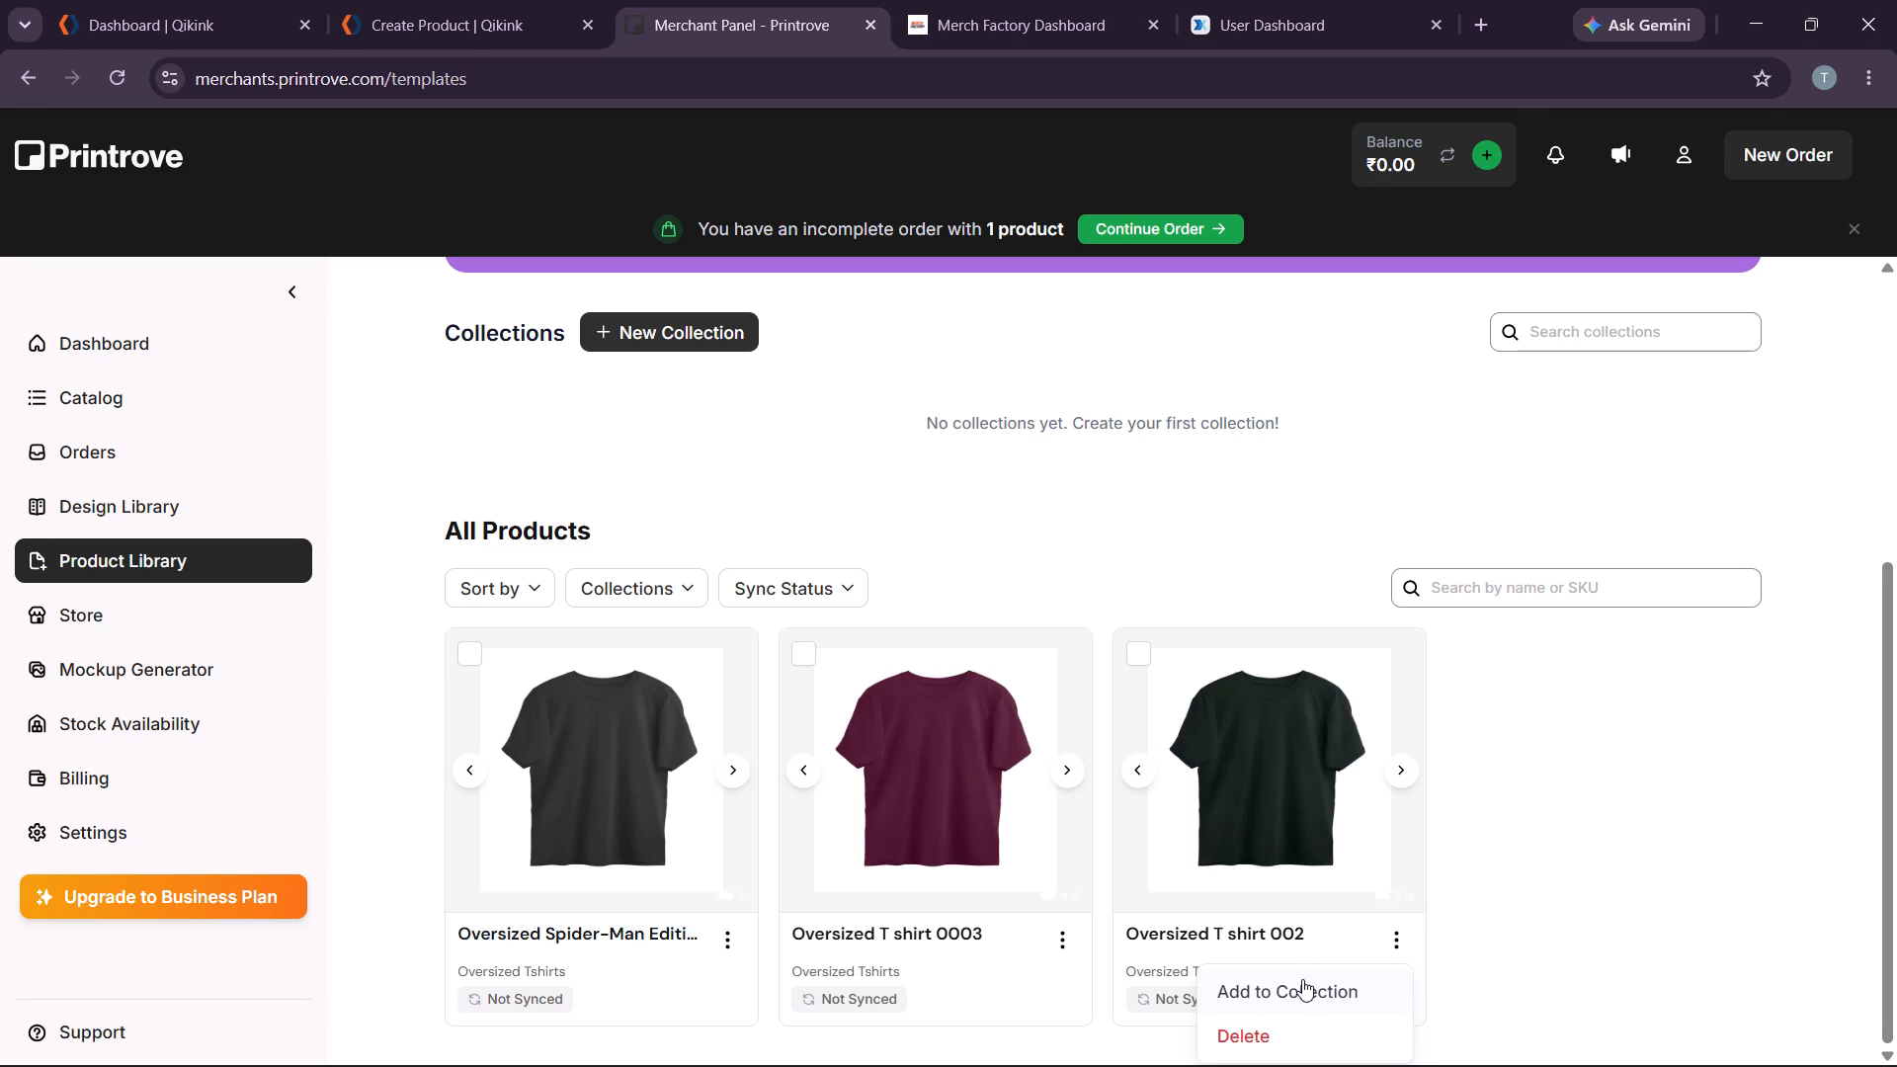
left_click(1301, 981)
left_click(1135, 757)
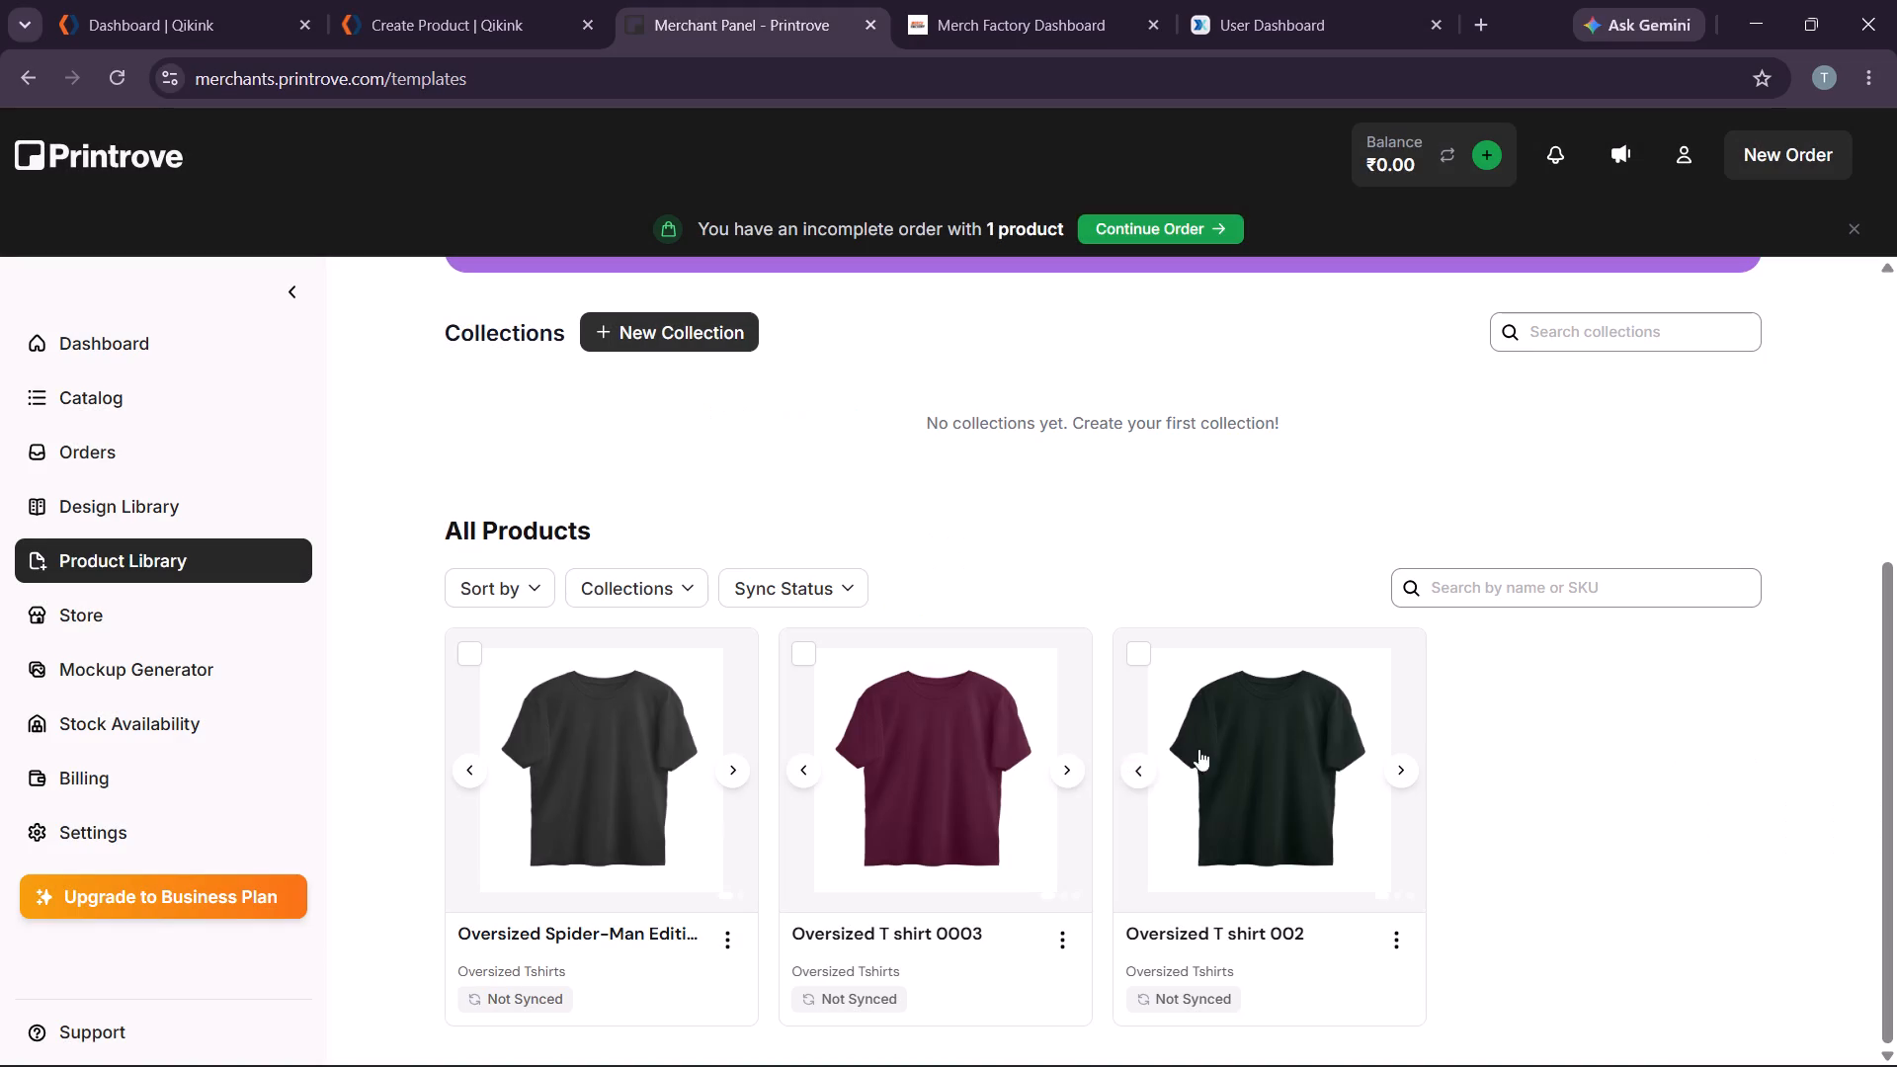
Open the Oversized T shirt 002 product from the Product Library.
scroll(1222, 751, "down", 3)
left_click(1337, 774)
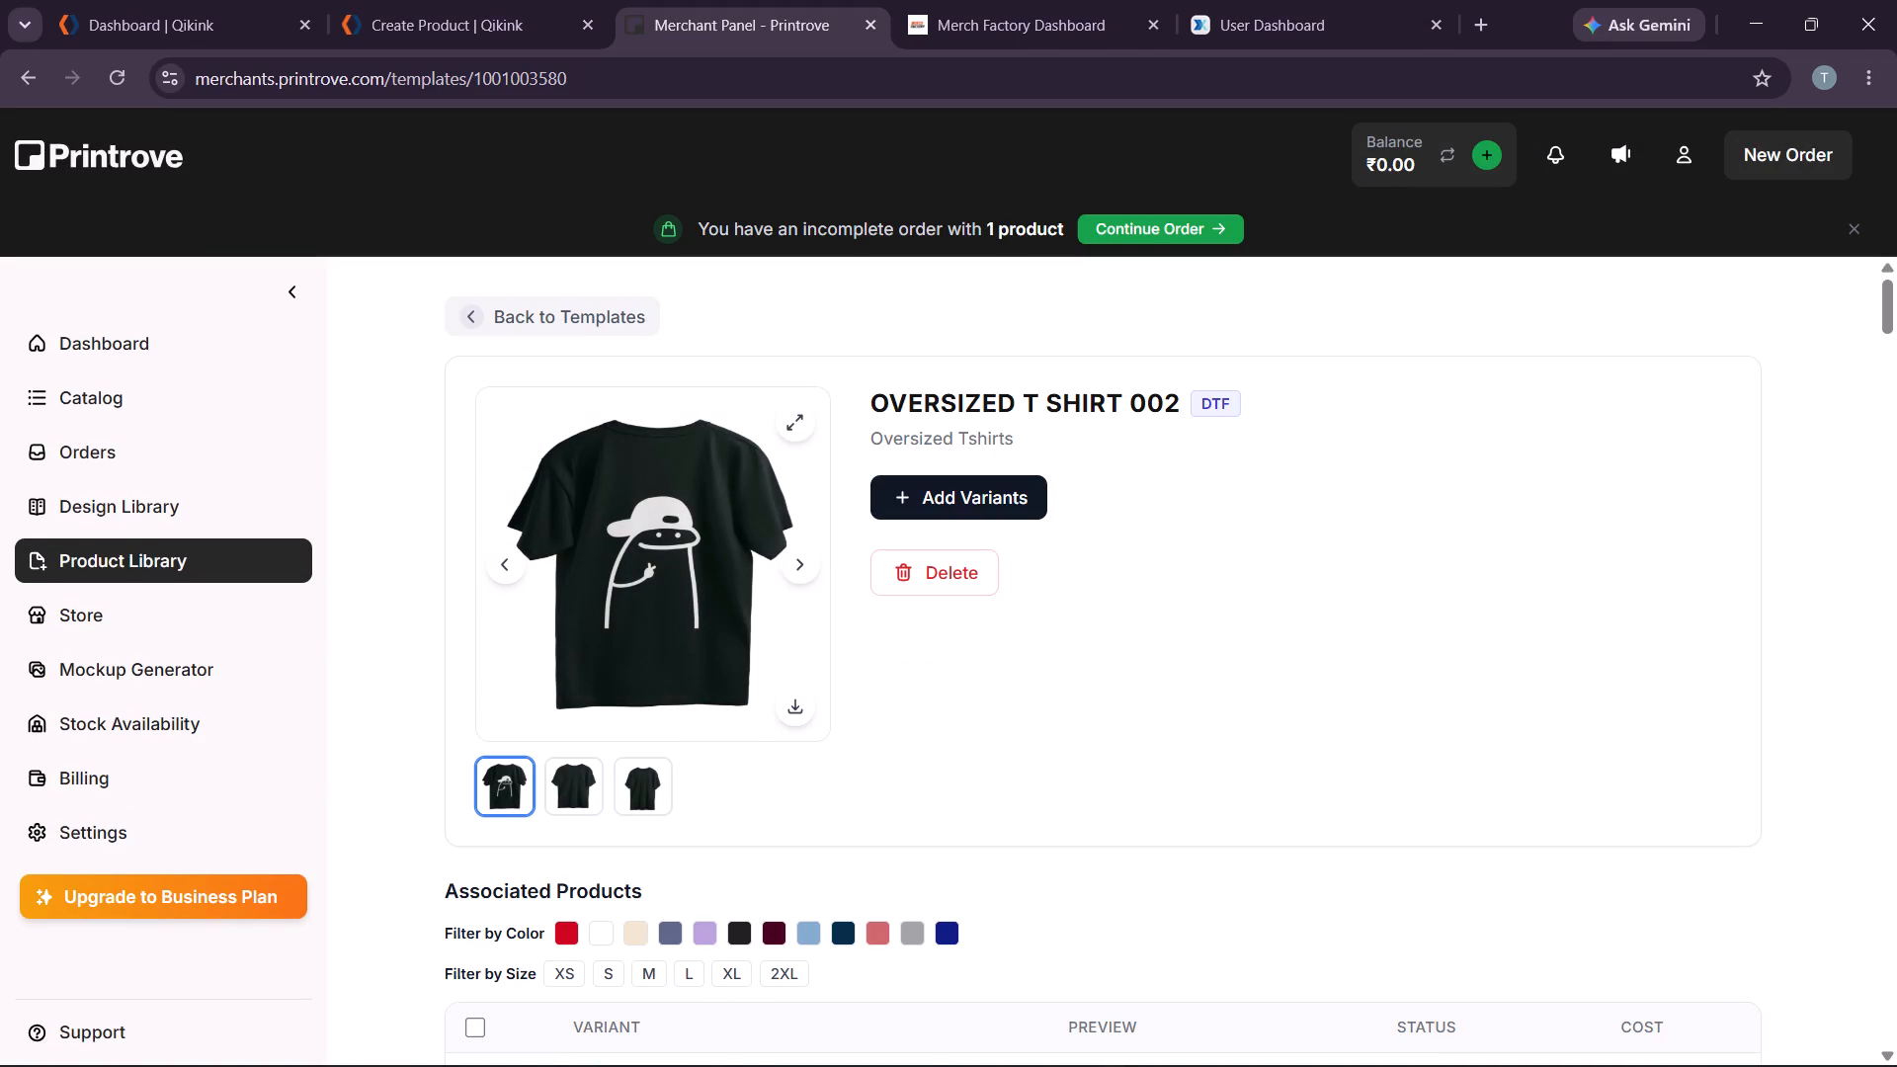
Examine the product's enlarged mockup and its associated color and size variants to check how the artwork looks.
left_click(802, 438)
left_click(1218, 322)
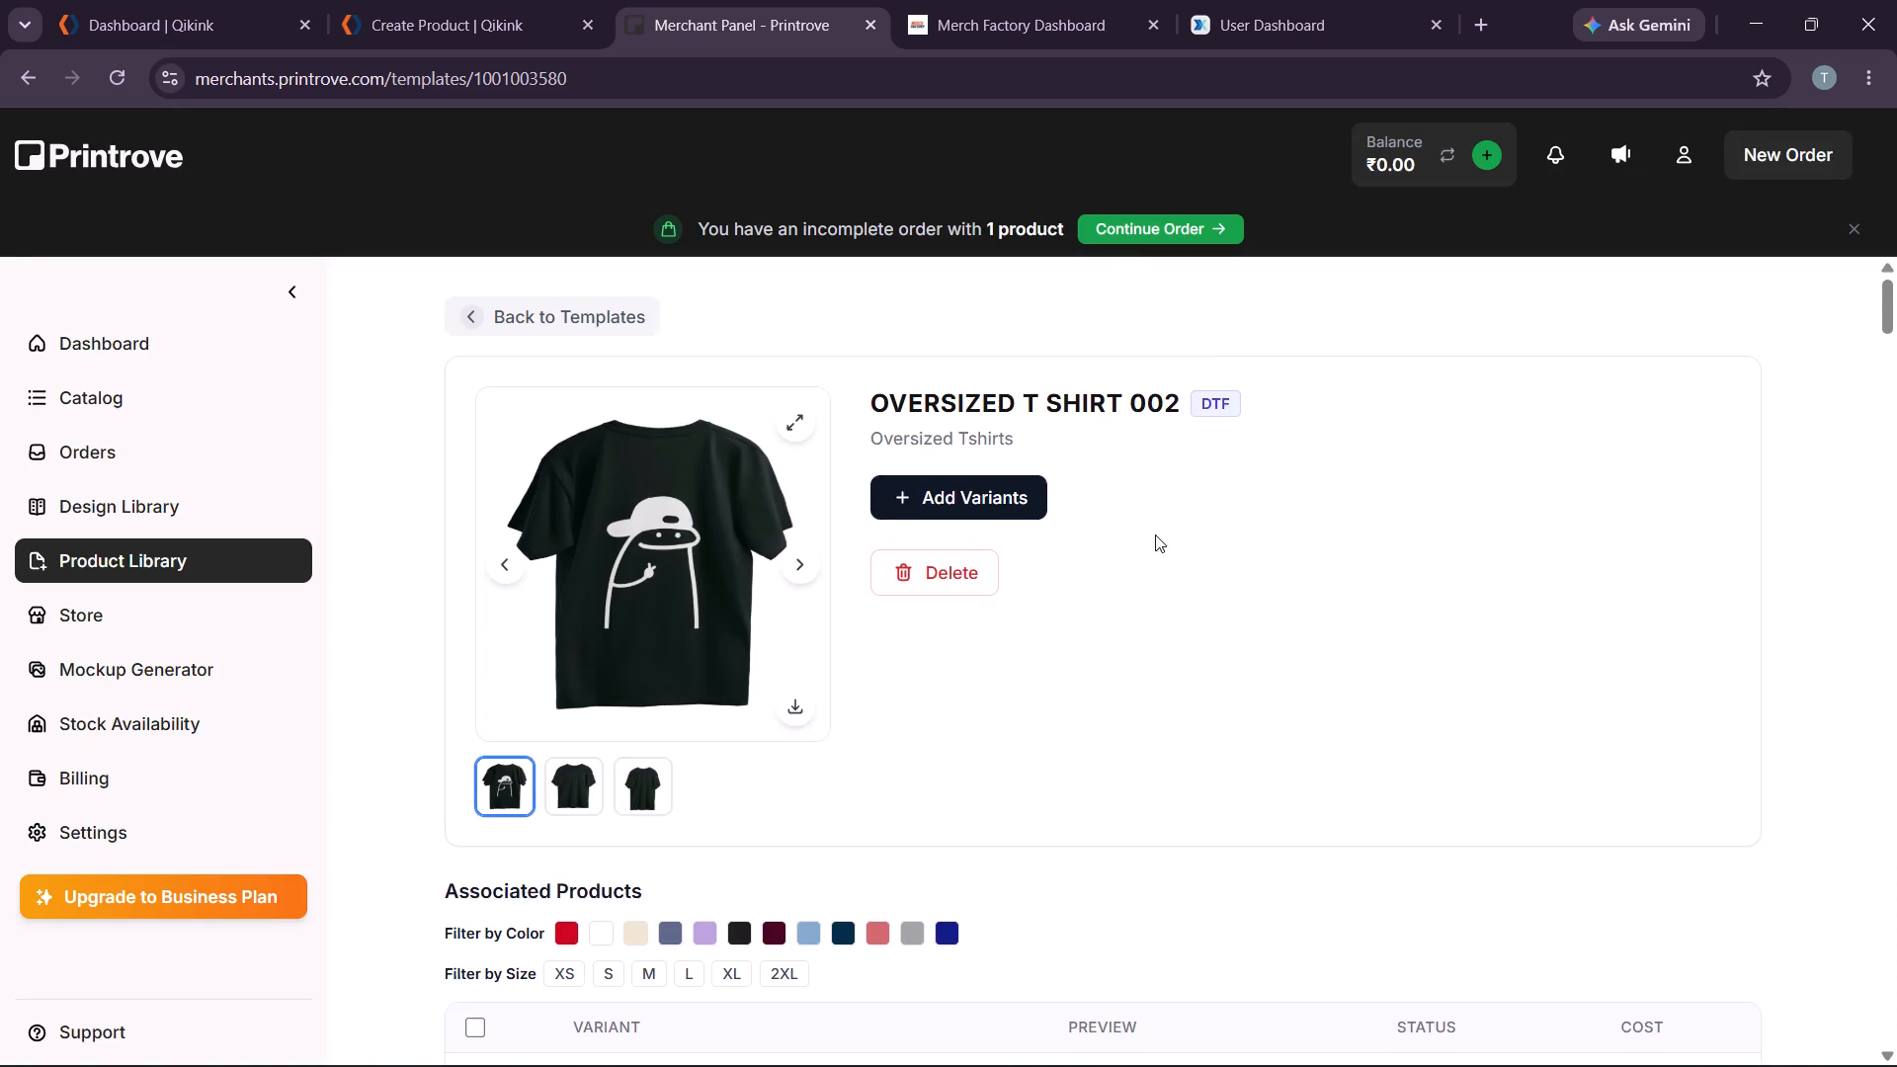
scroll(1155, 537, "down", 6)
scroll(1147, 625, "up", 3)
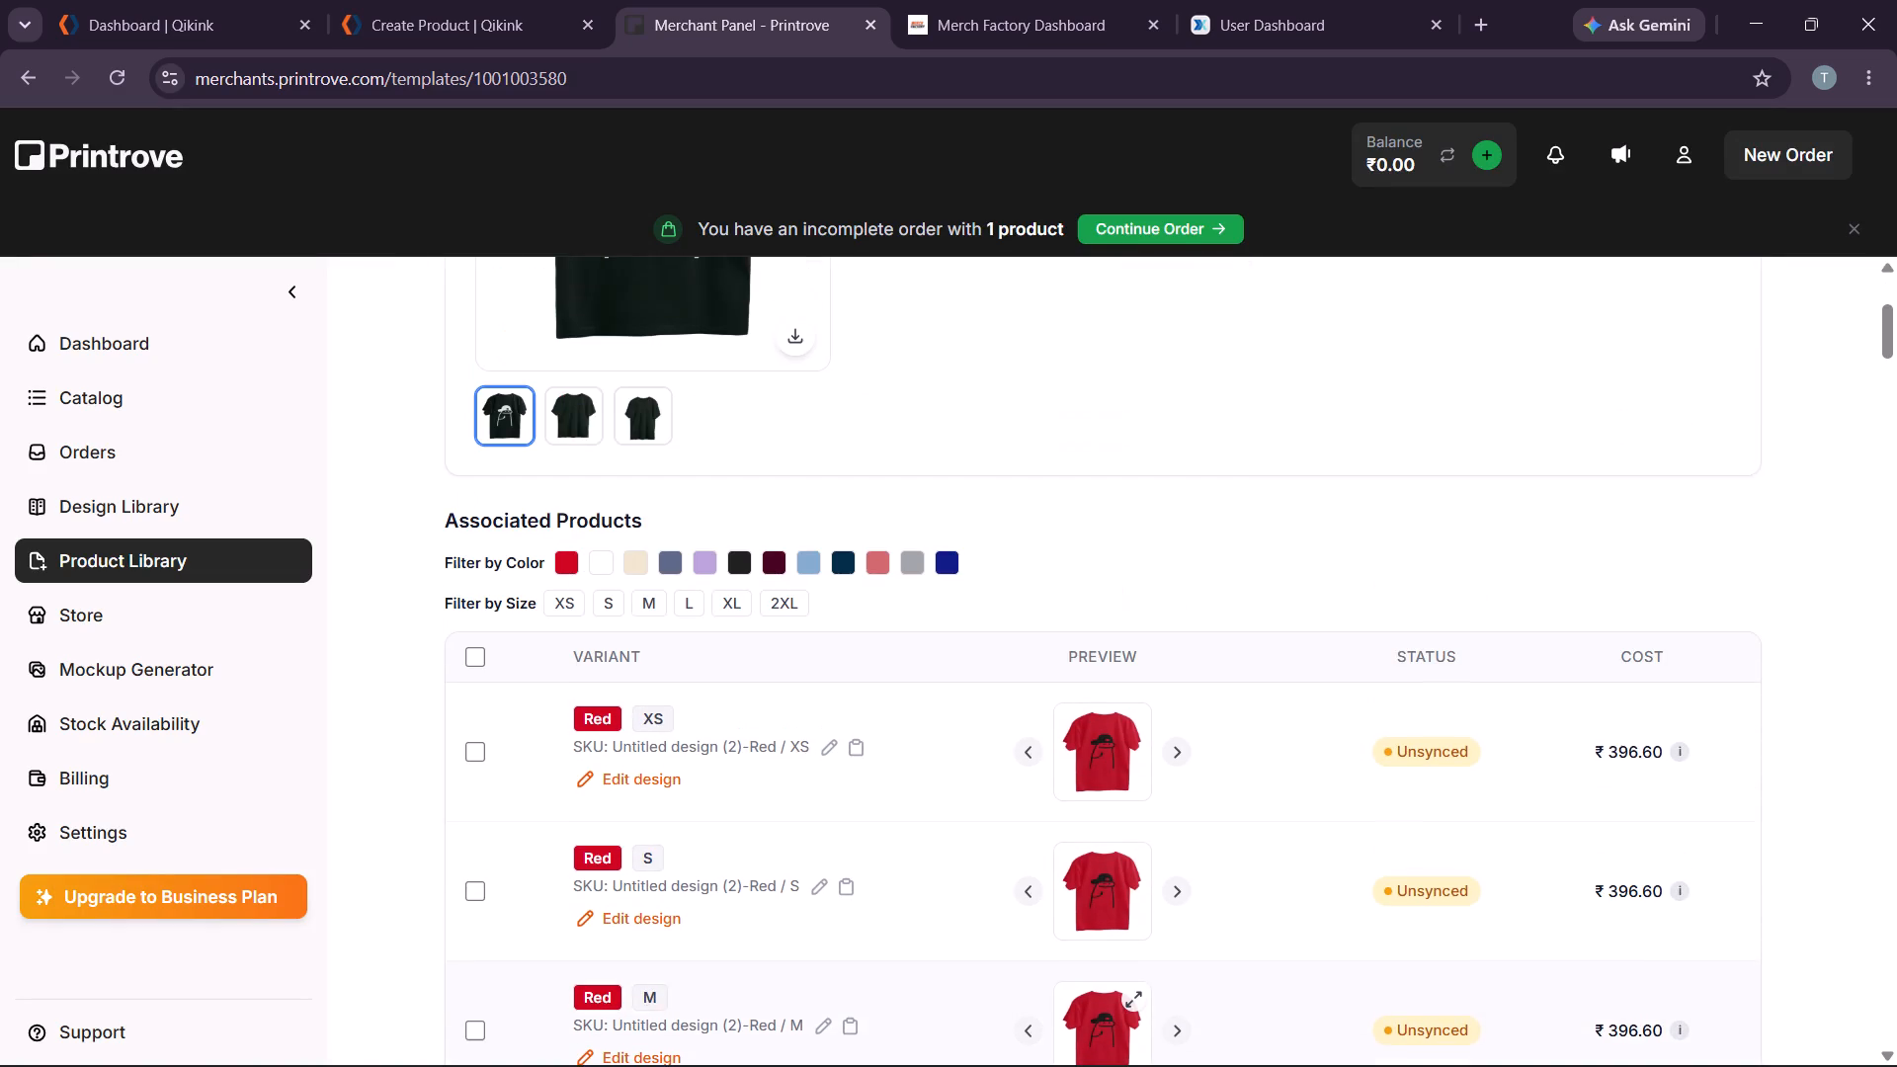
scroll(1147, 625, "down", 1)
scroll(1147, 625, "up", 4)
scroll(936, 655, "down", 2)
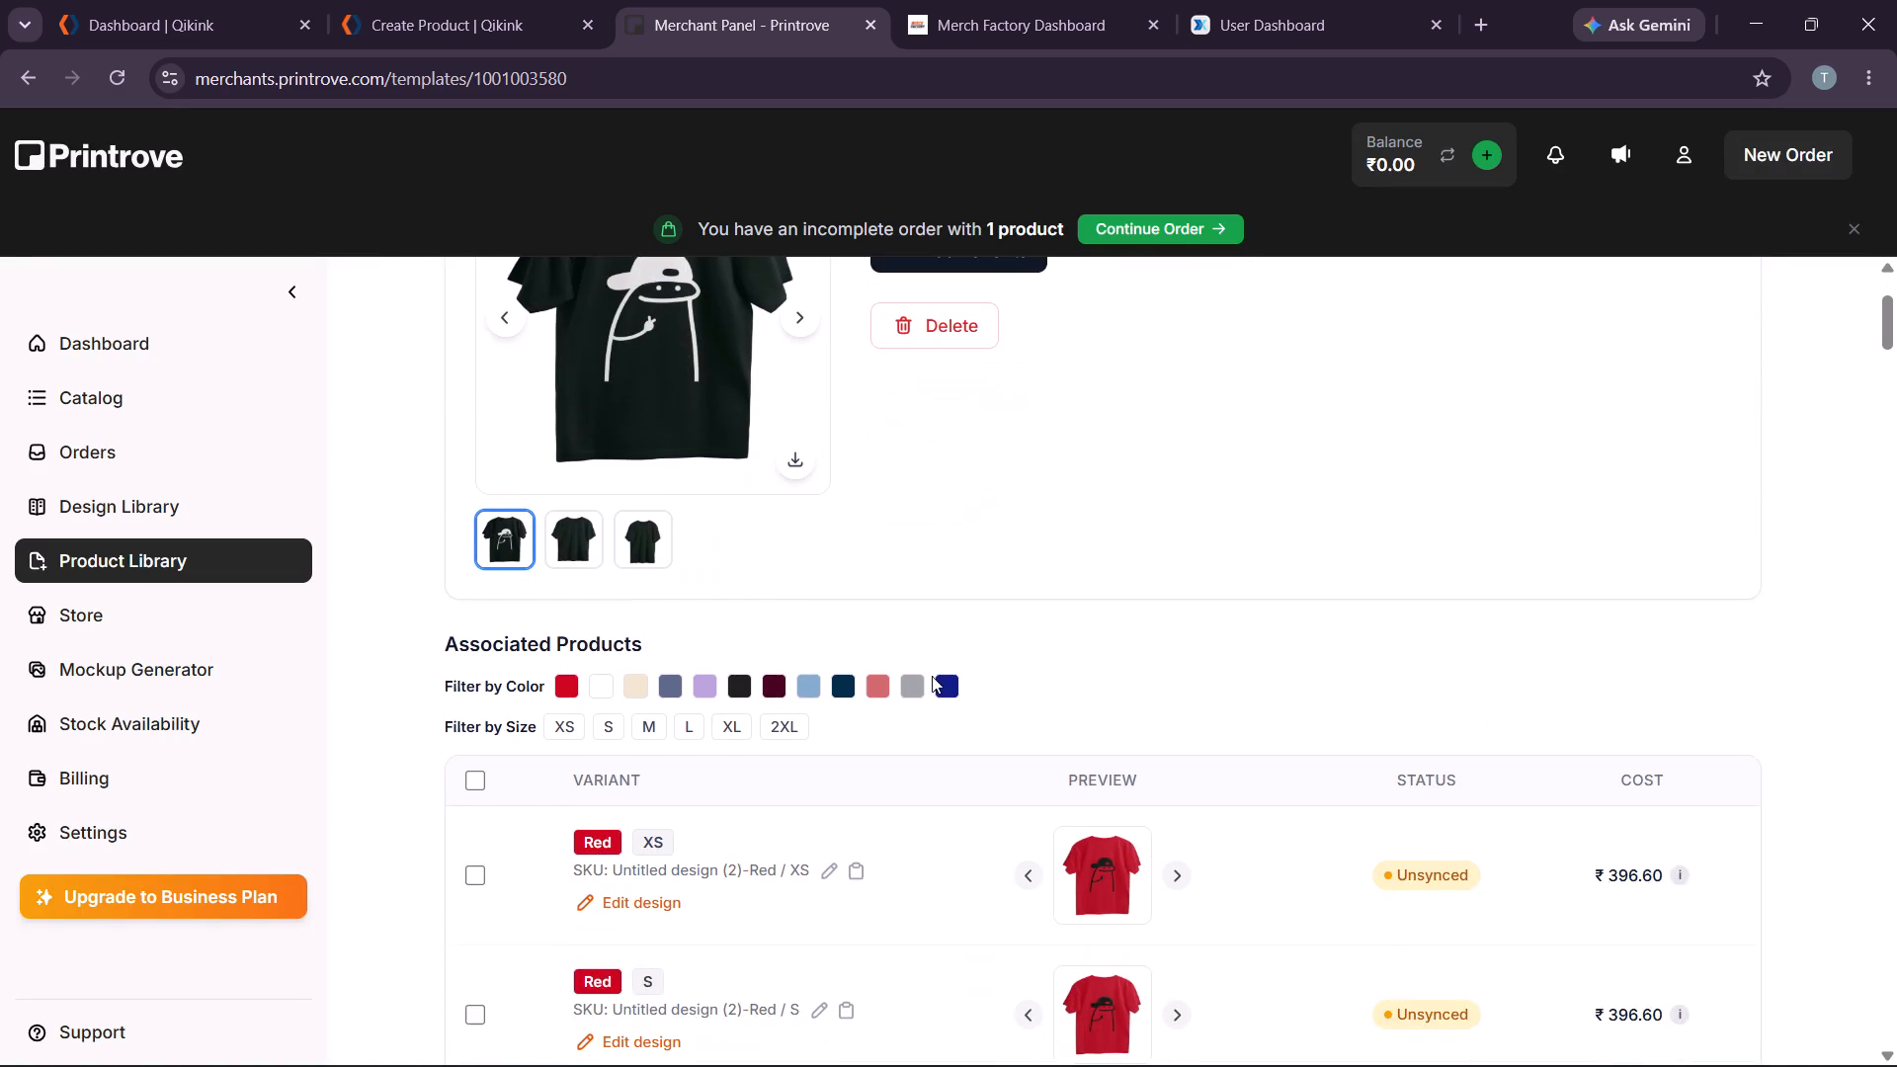
scroll(854, 723, "down", 16)
scroll(838, 767, "down", 6)
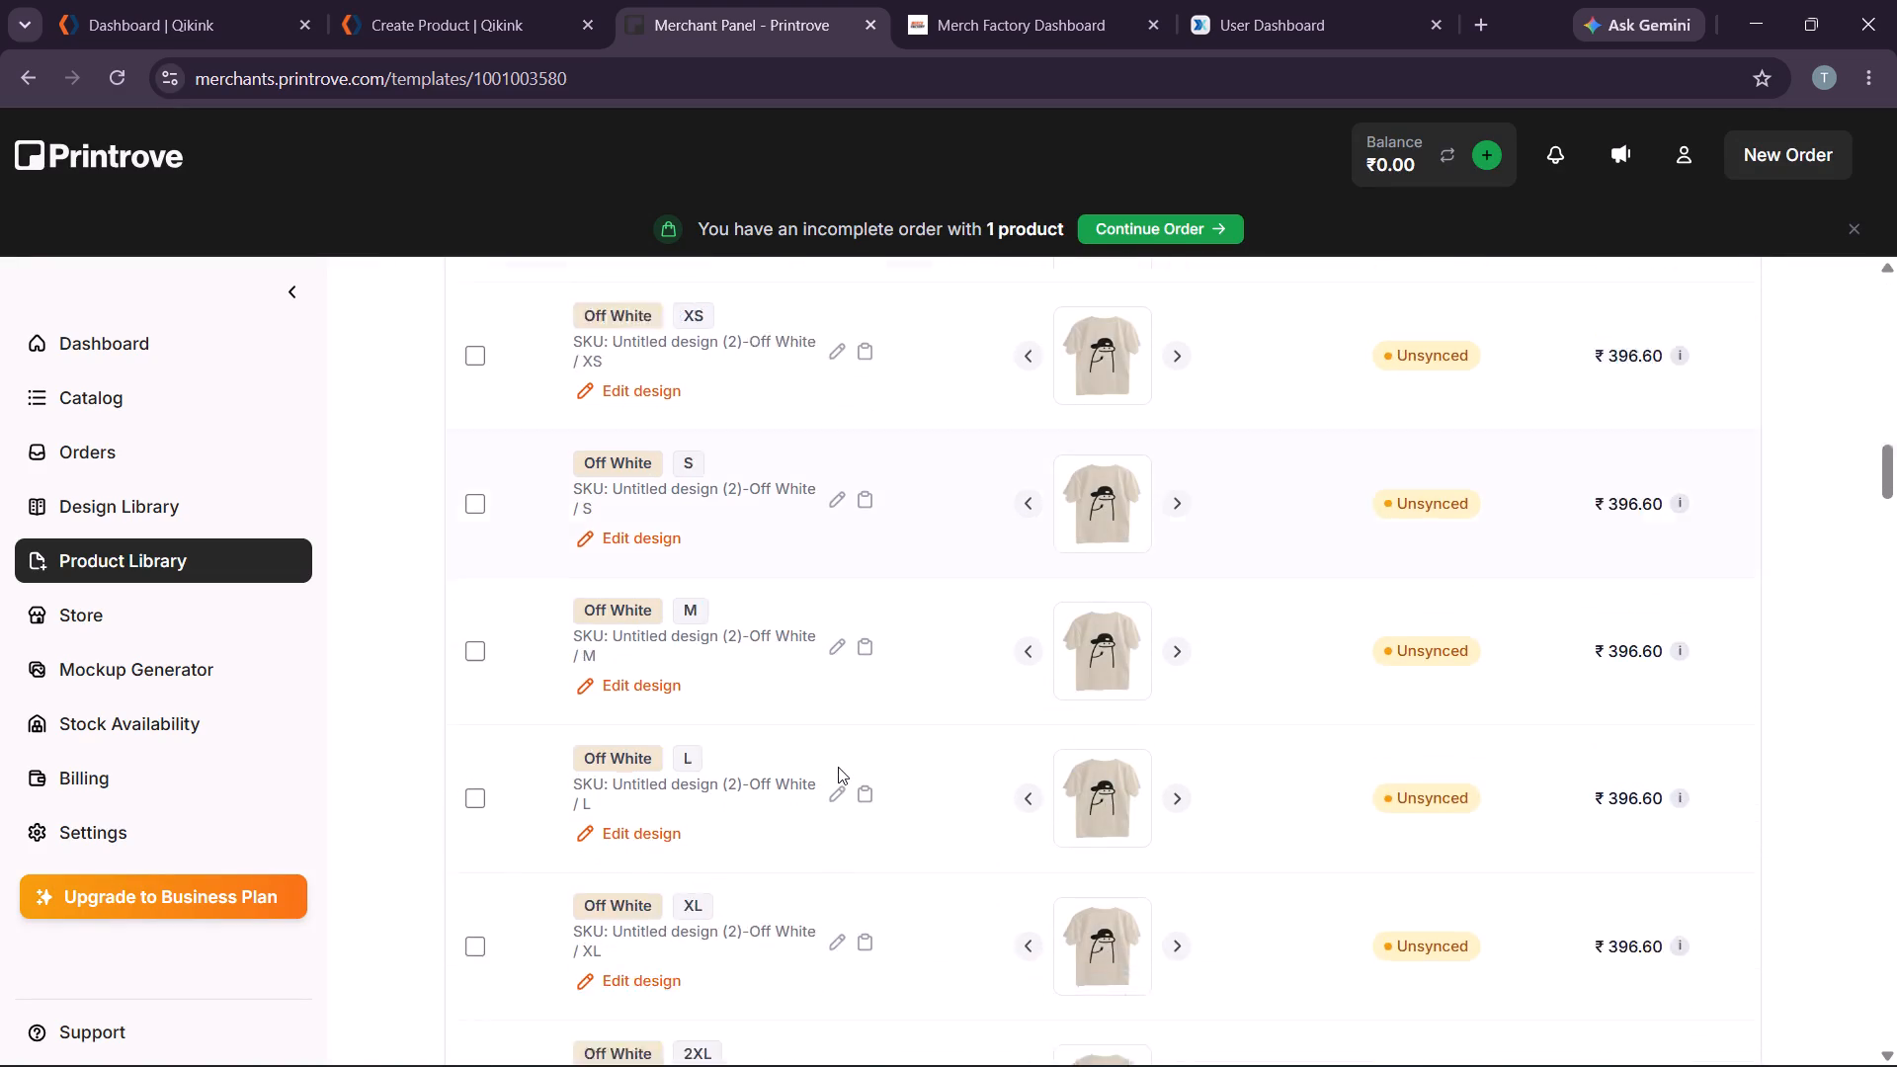
scroll(840, 763, "down", 18)
scroll(853, 758, "down", 10)
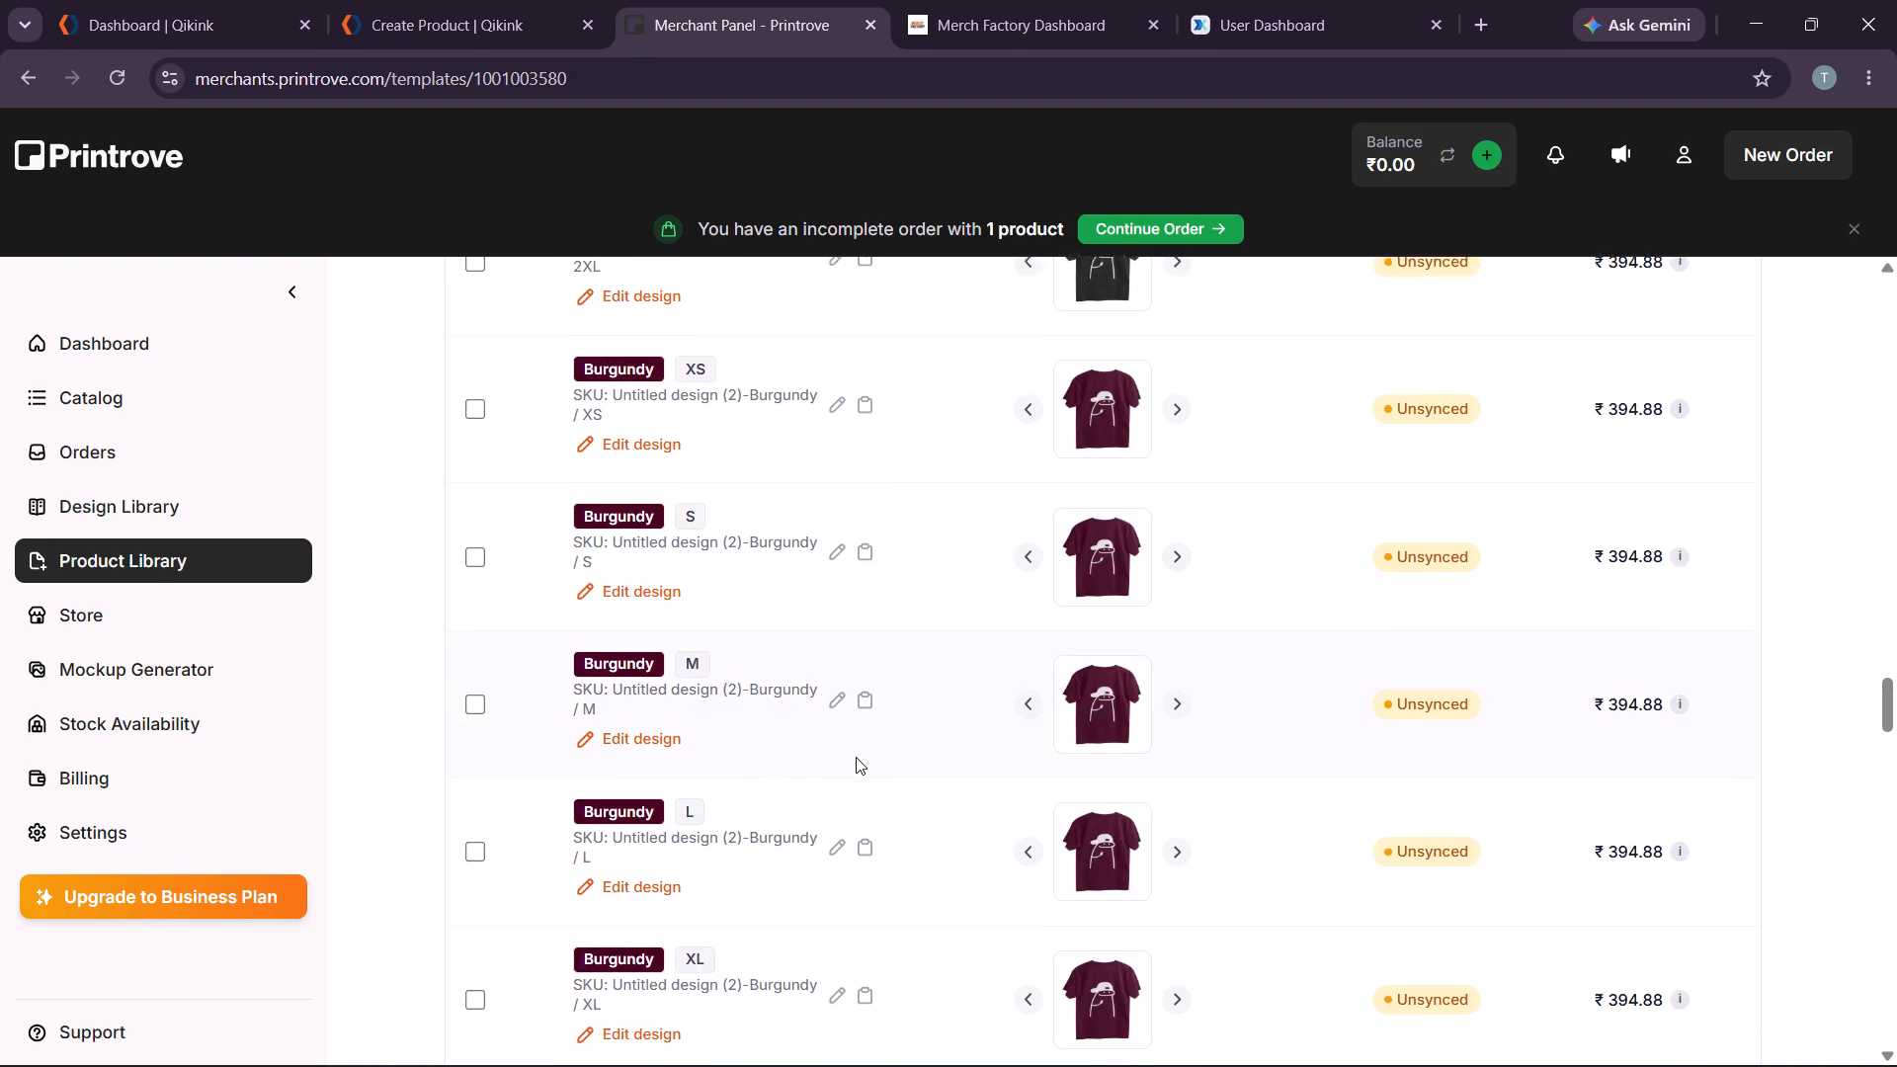
scroll(856, 757, "down", 14)
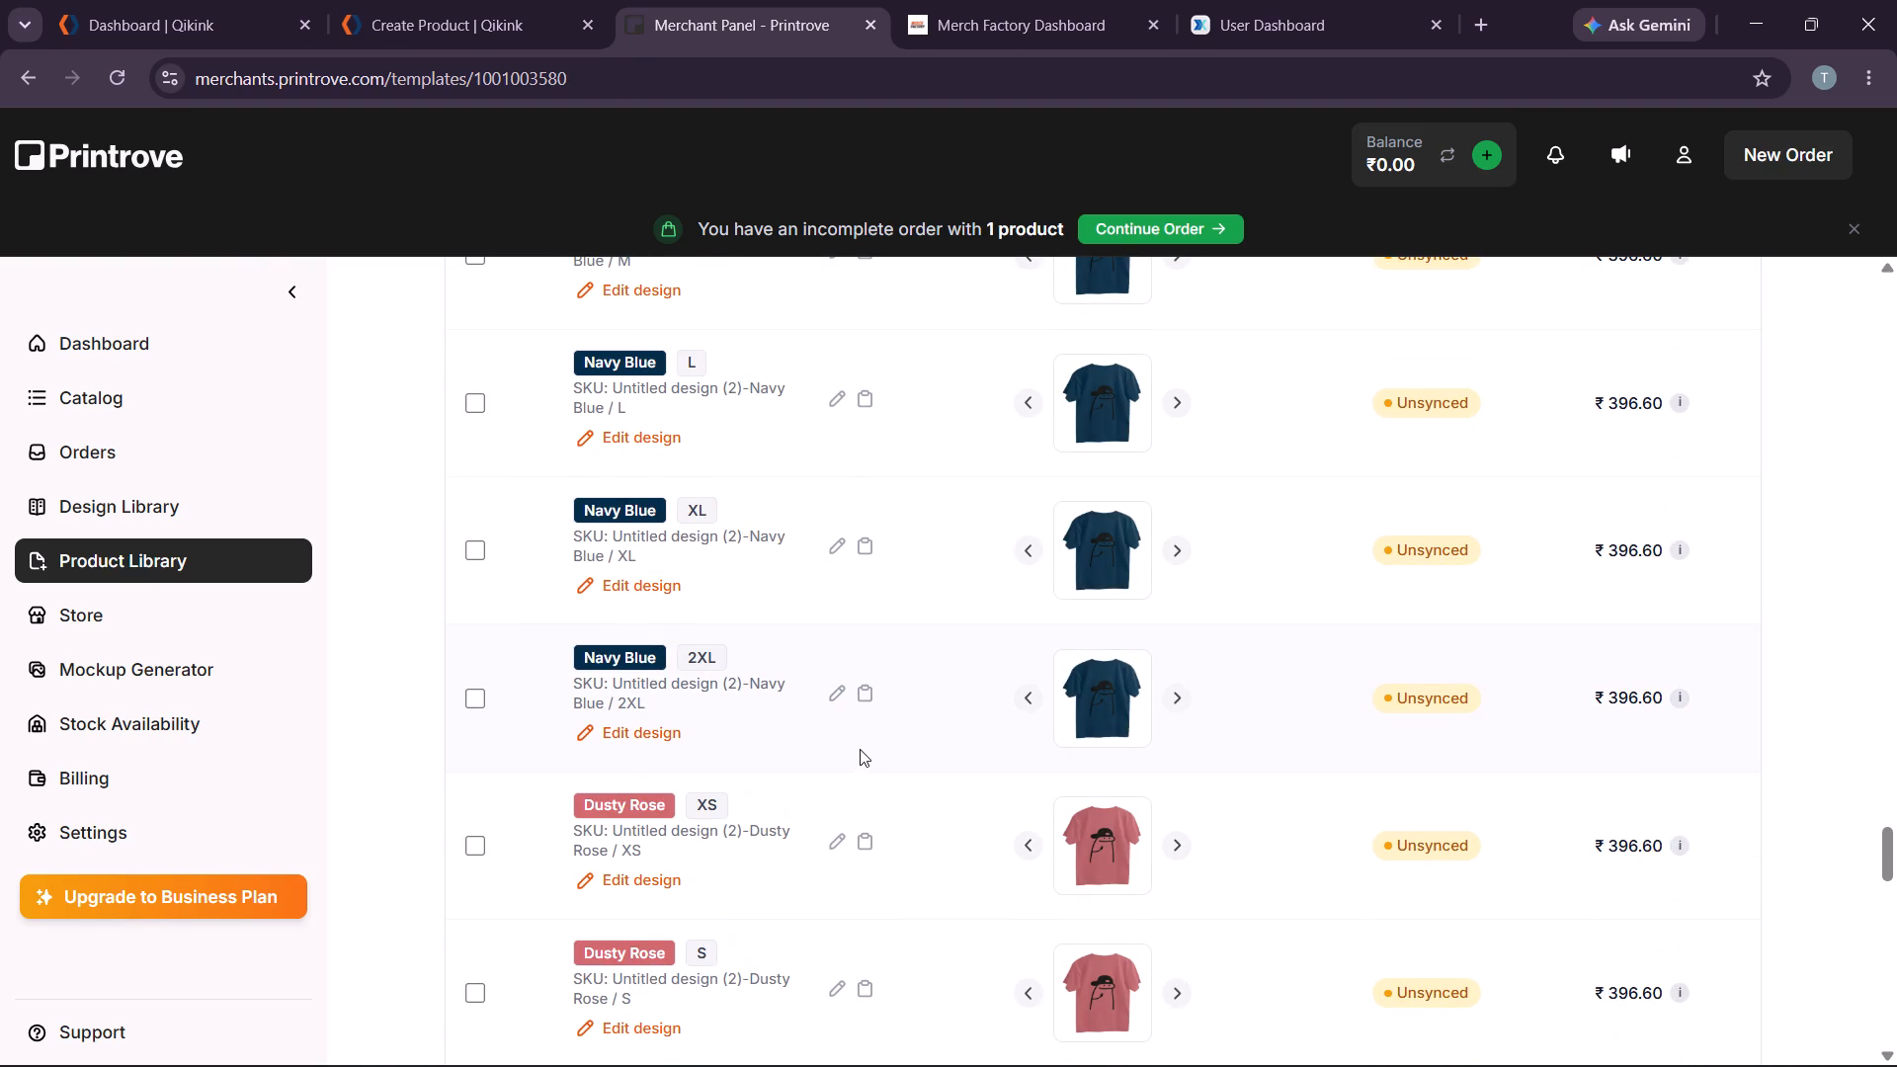
scroll(861, 749, "up", 9)
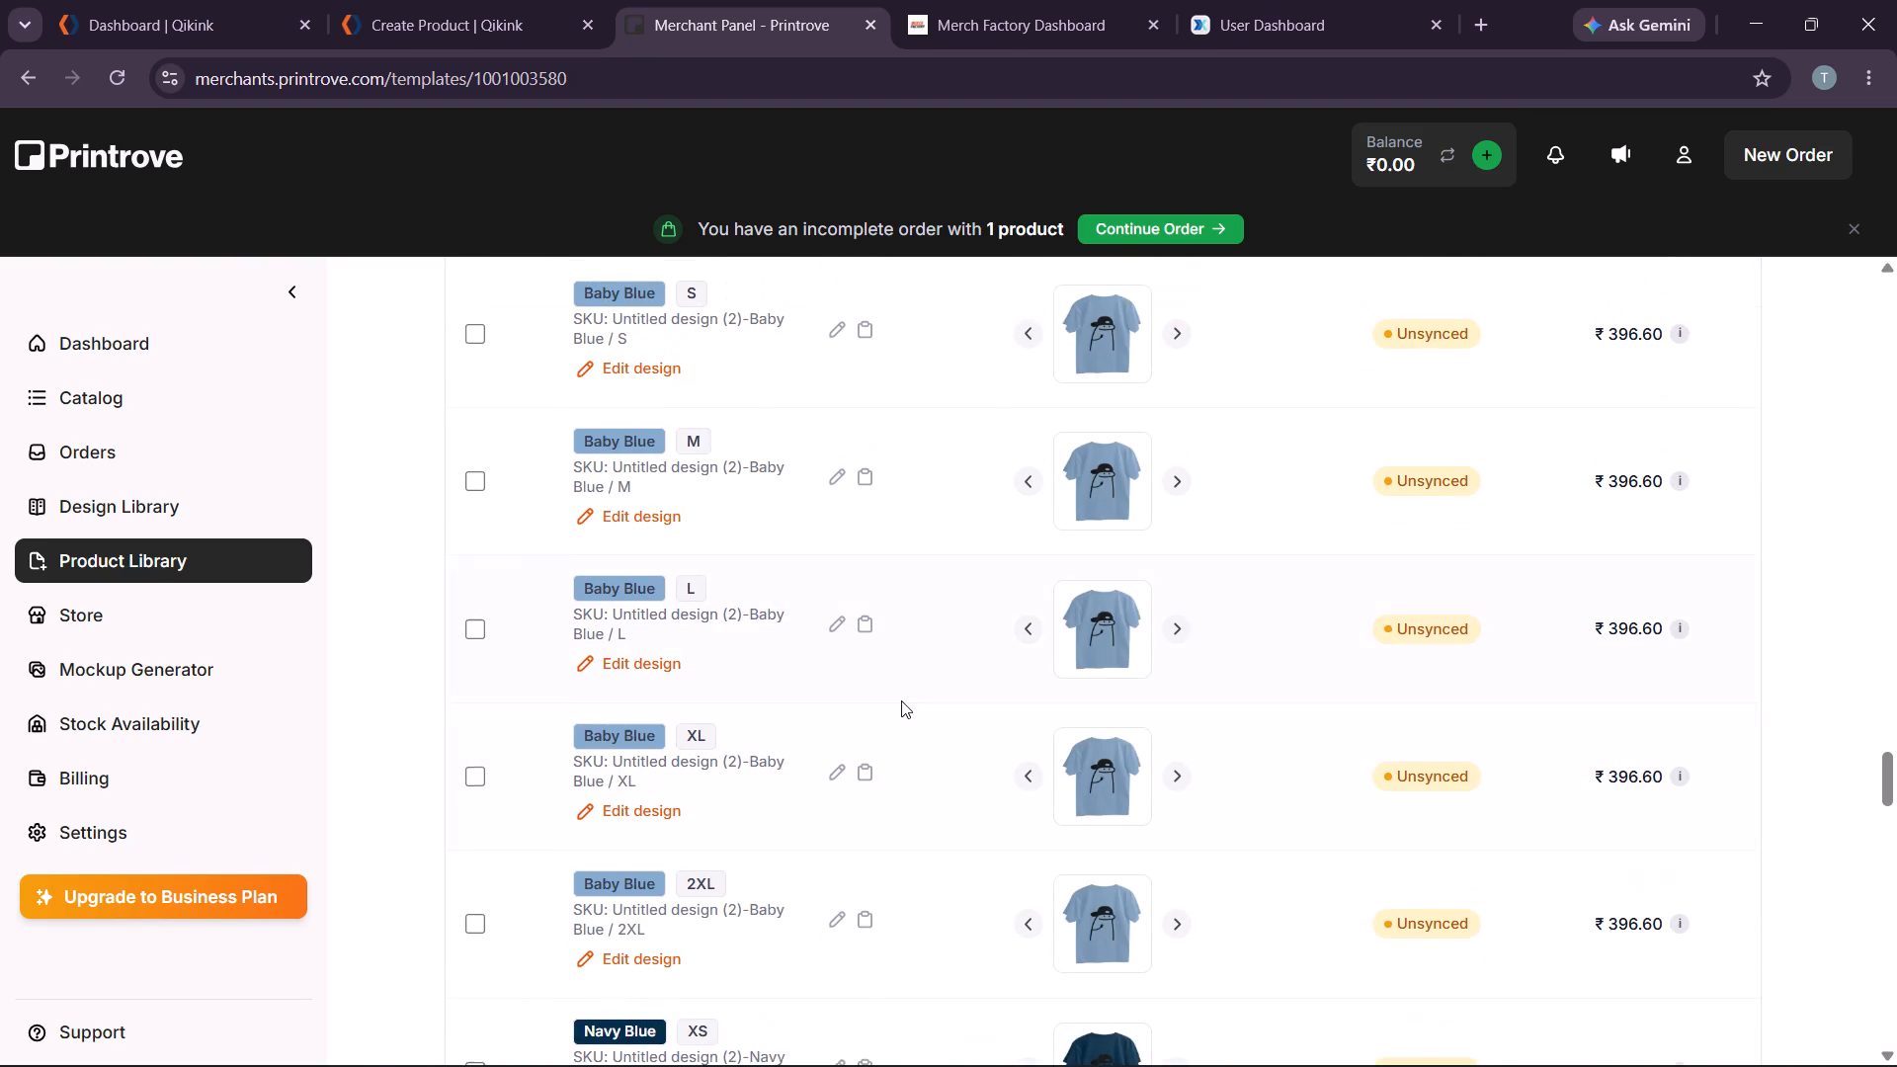
scroll(901, 700, "up", 20)
scroll(901, 700, "up", 4)
scroll(901, 711, "down", 1)
scroll(901, 713, "up", 7)
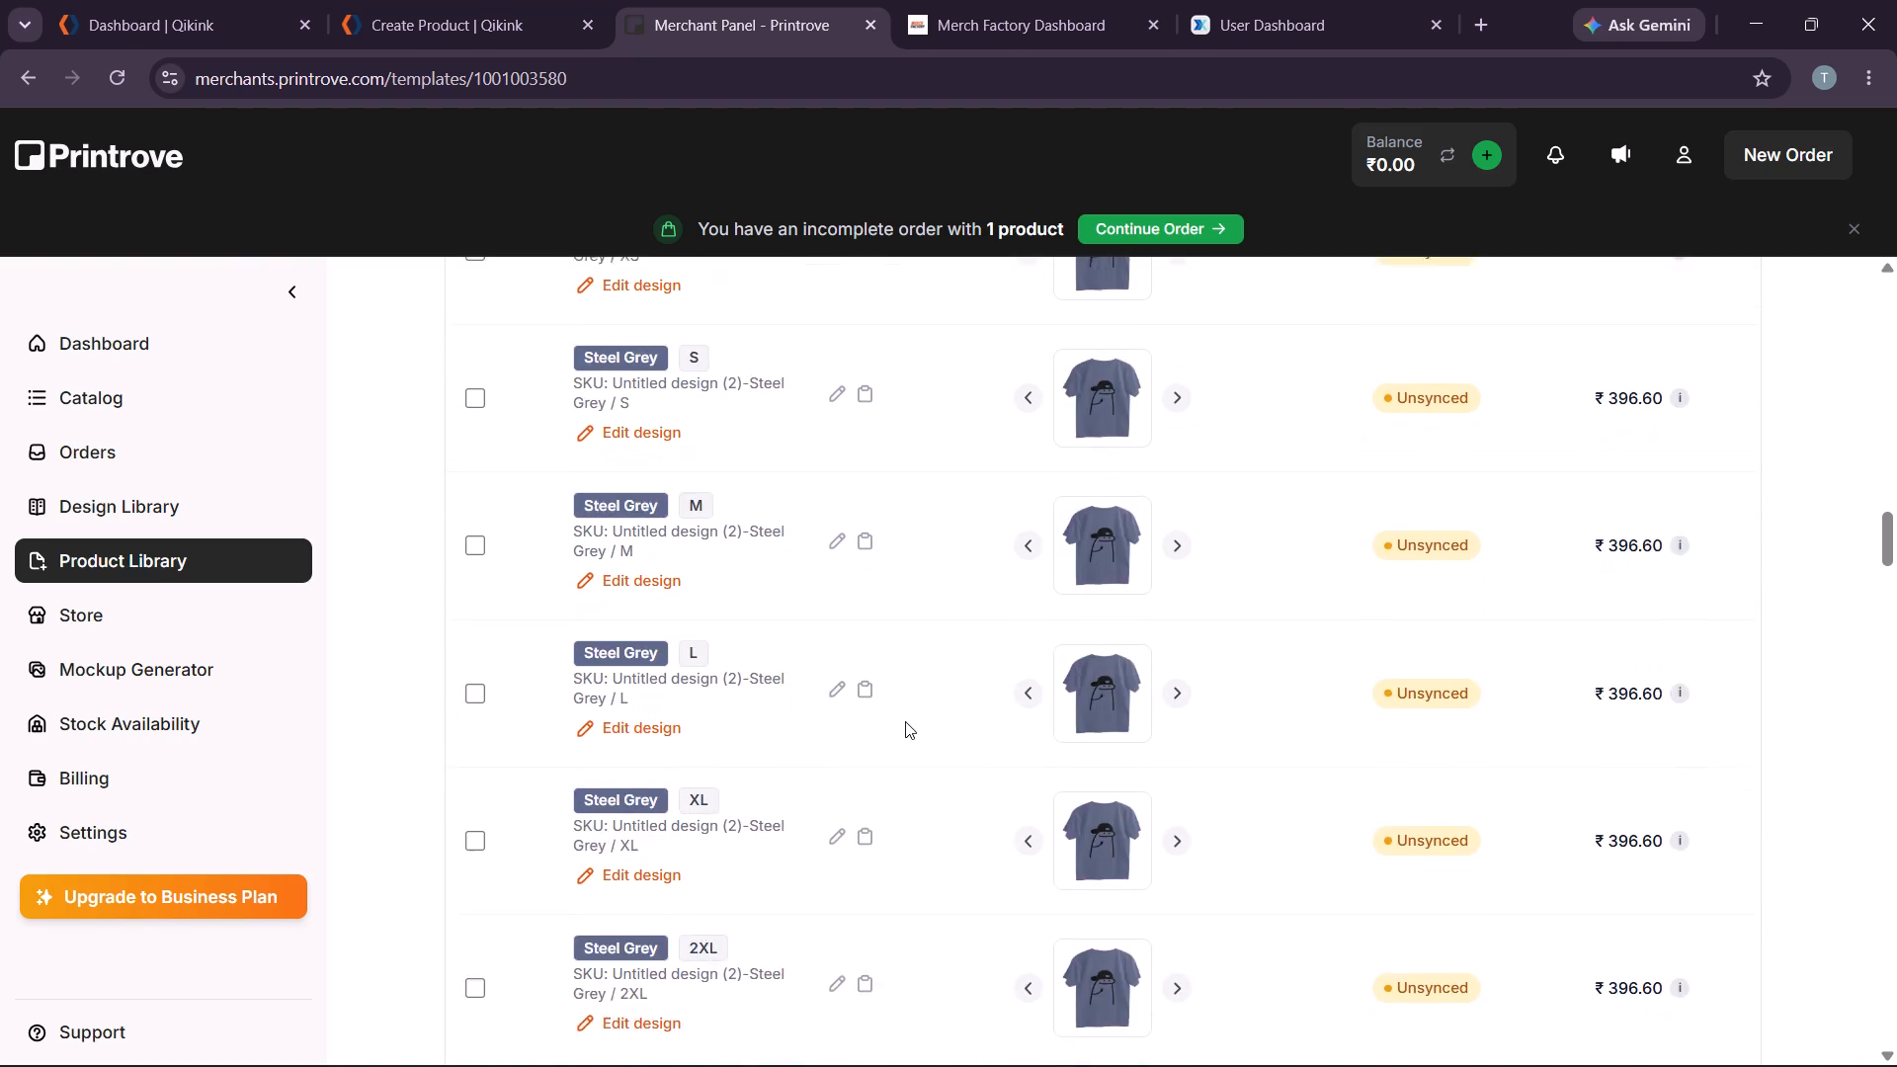
scroll(905, 721, "up", 20)
scroll(905, 721, "up", 2)
scroll(947, 830, "down", 1)
scroll(947, 830, "up", 11)
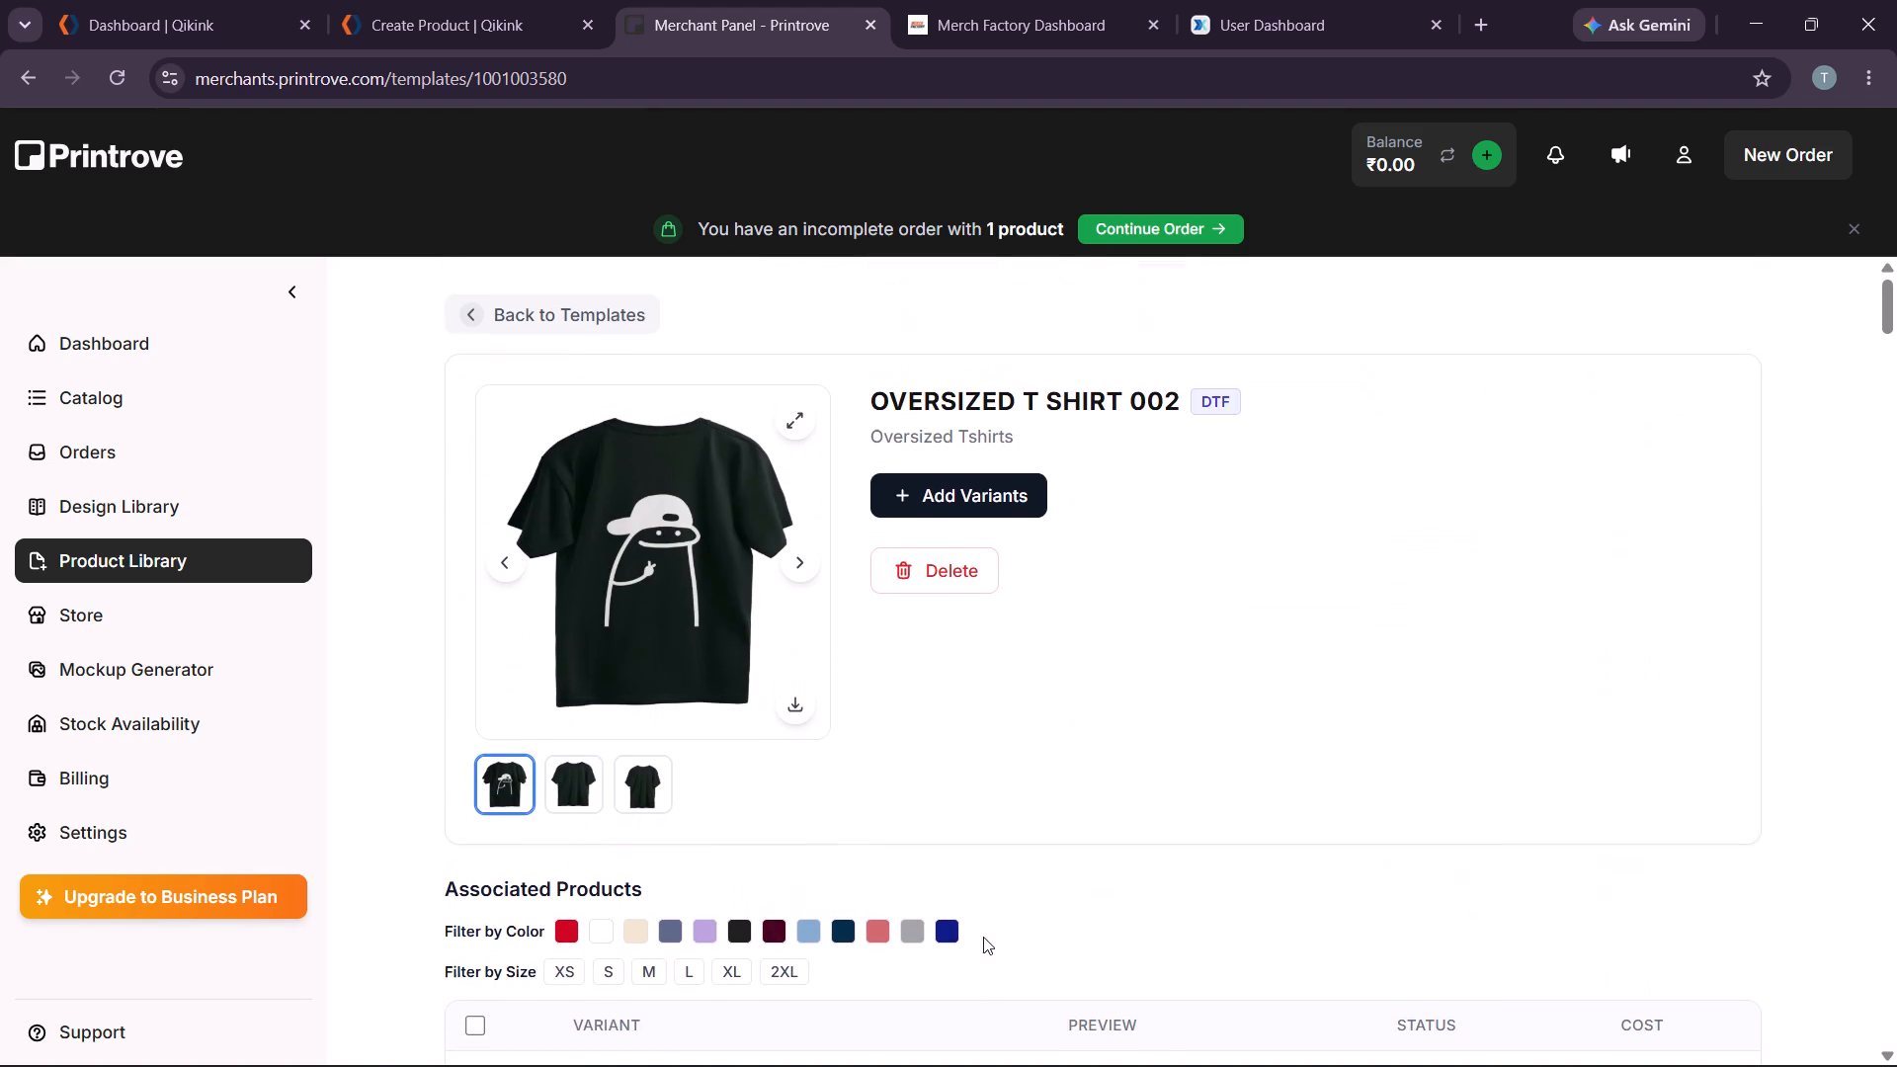
scroll(826, 796, "down", 2)
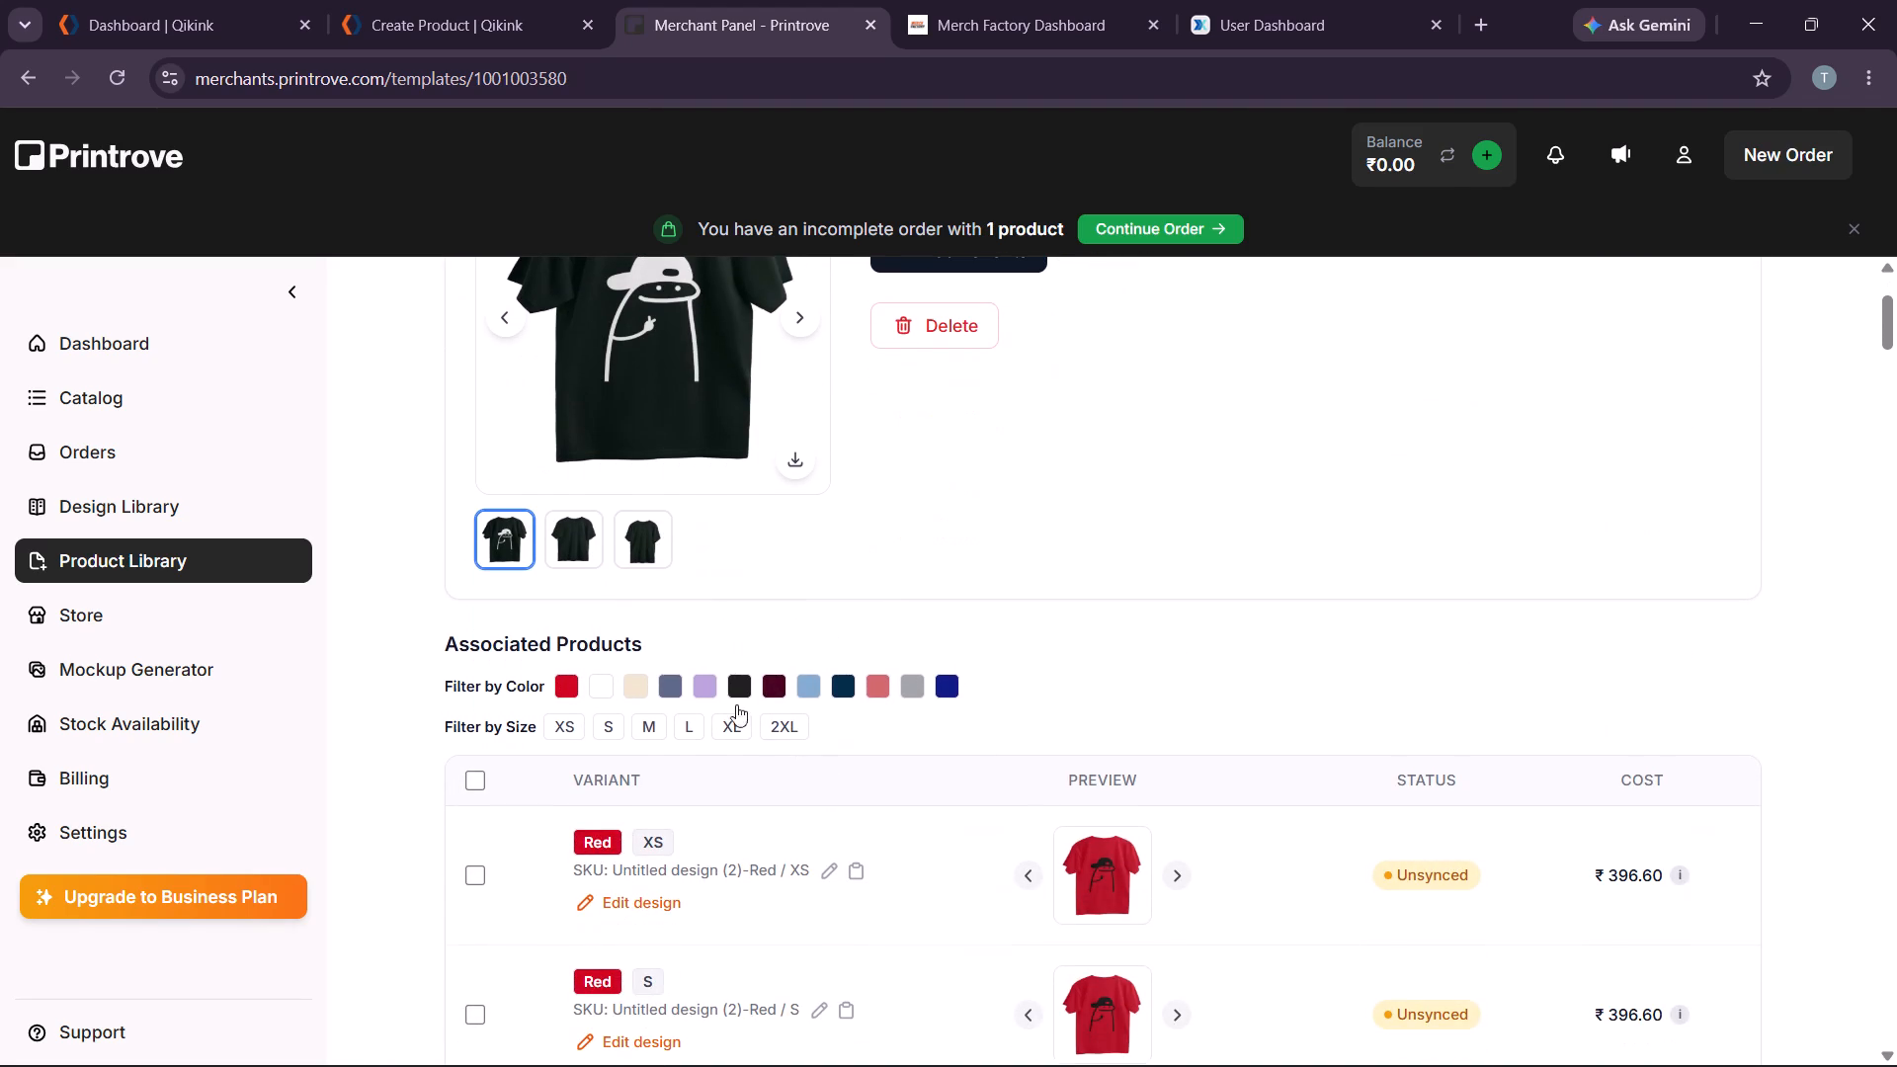
Filter the associated products one color at a time, from Red through Baby Blue, to check the artwork on each.
left_click(564, 683)
left_click(564, 683)
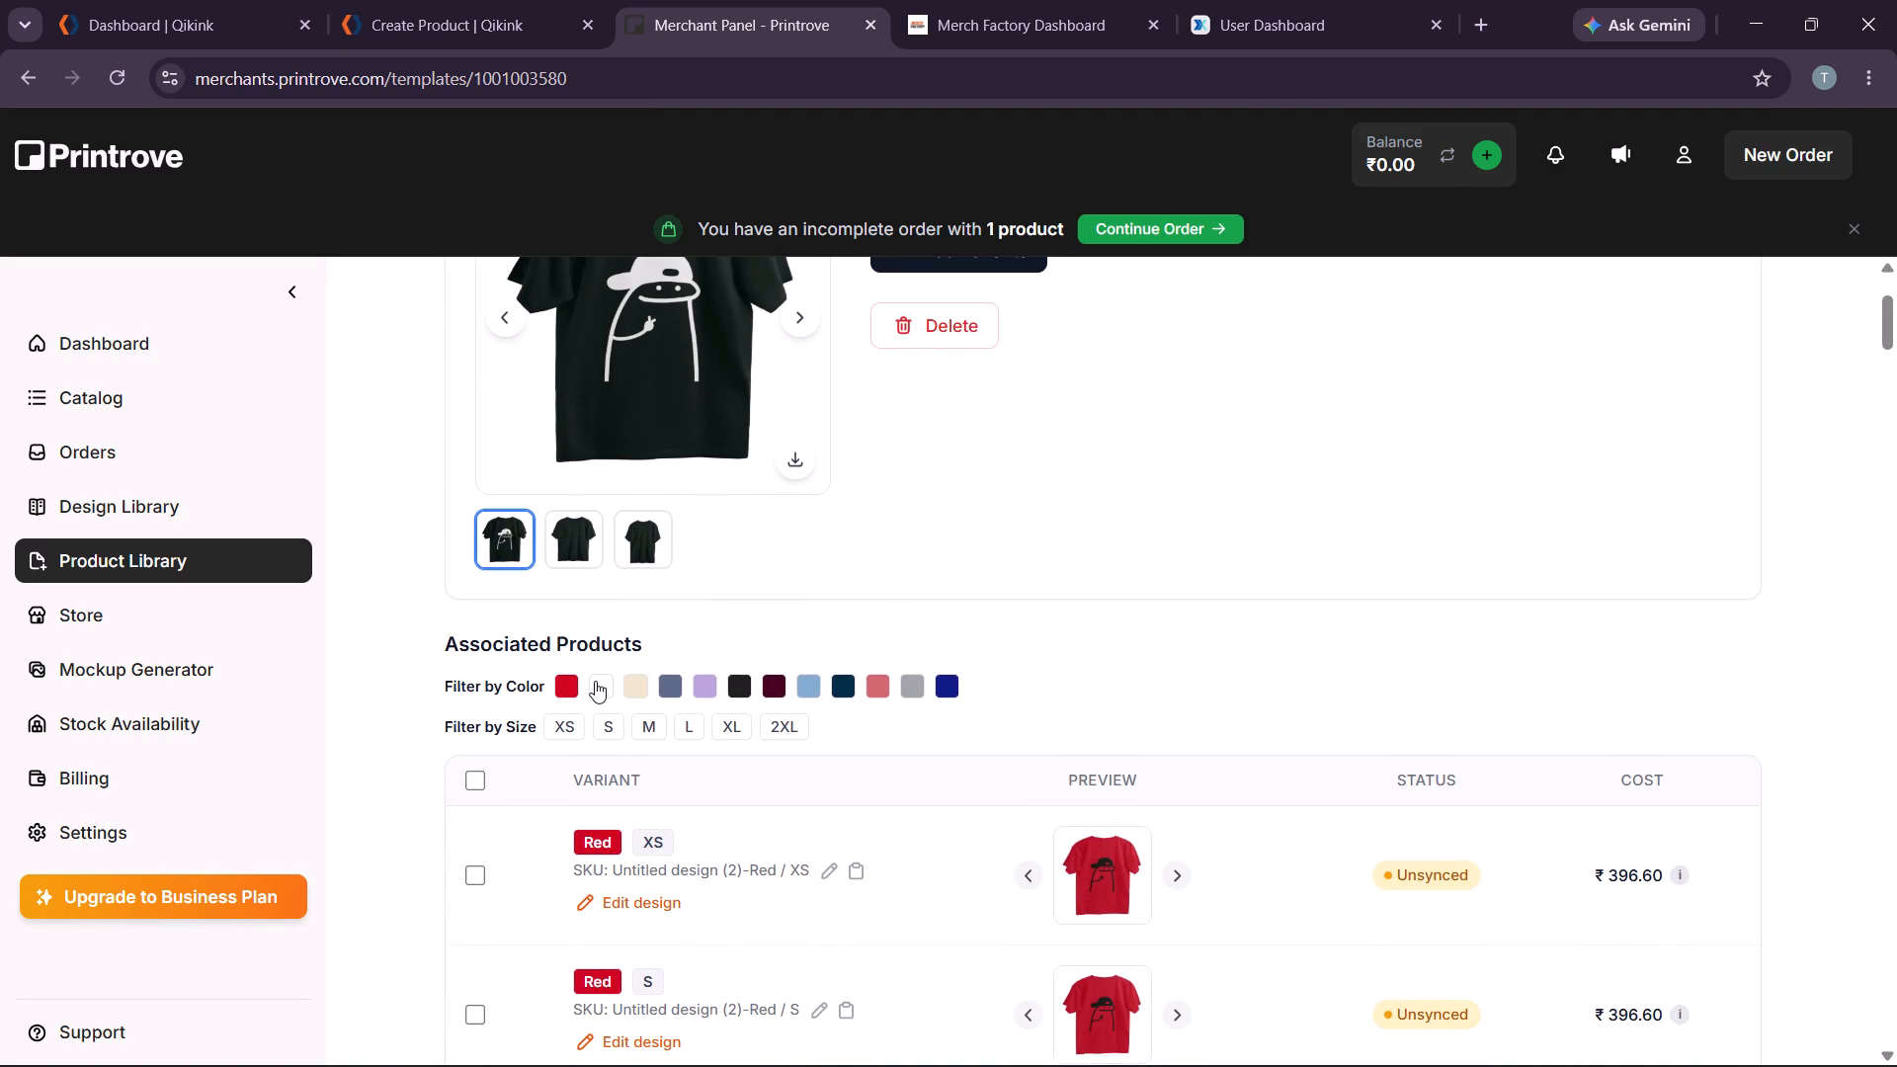
left_click(595, 684)
left_click(595, 684)
left_click(633, 685)
left_click(633, 685)
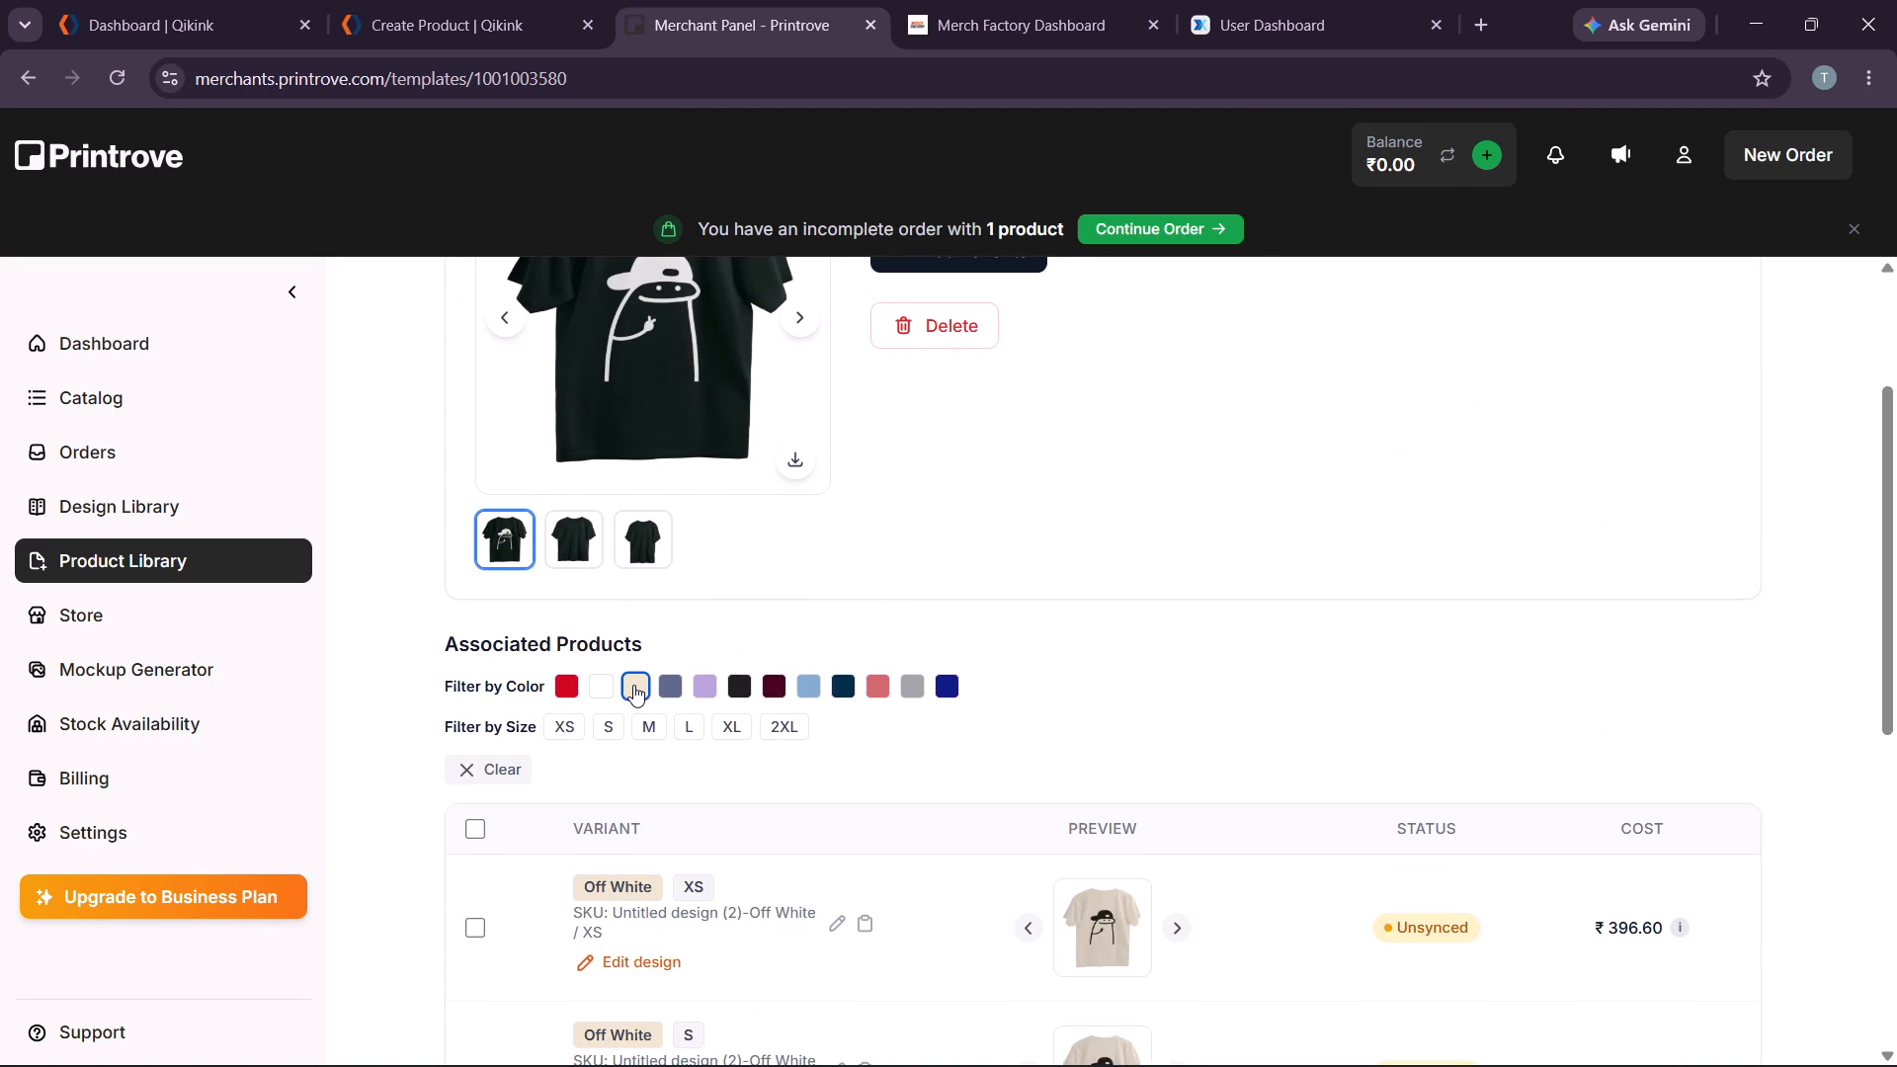
left_click(676, 685)
left_click(676, 685)
left_click(711, 691)
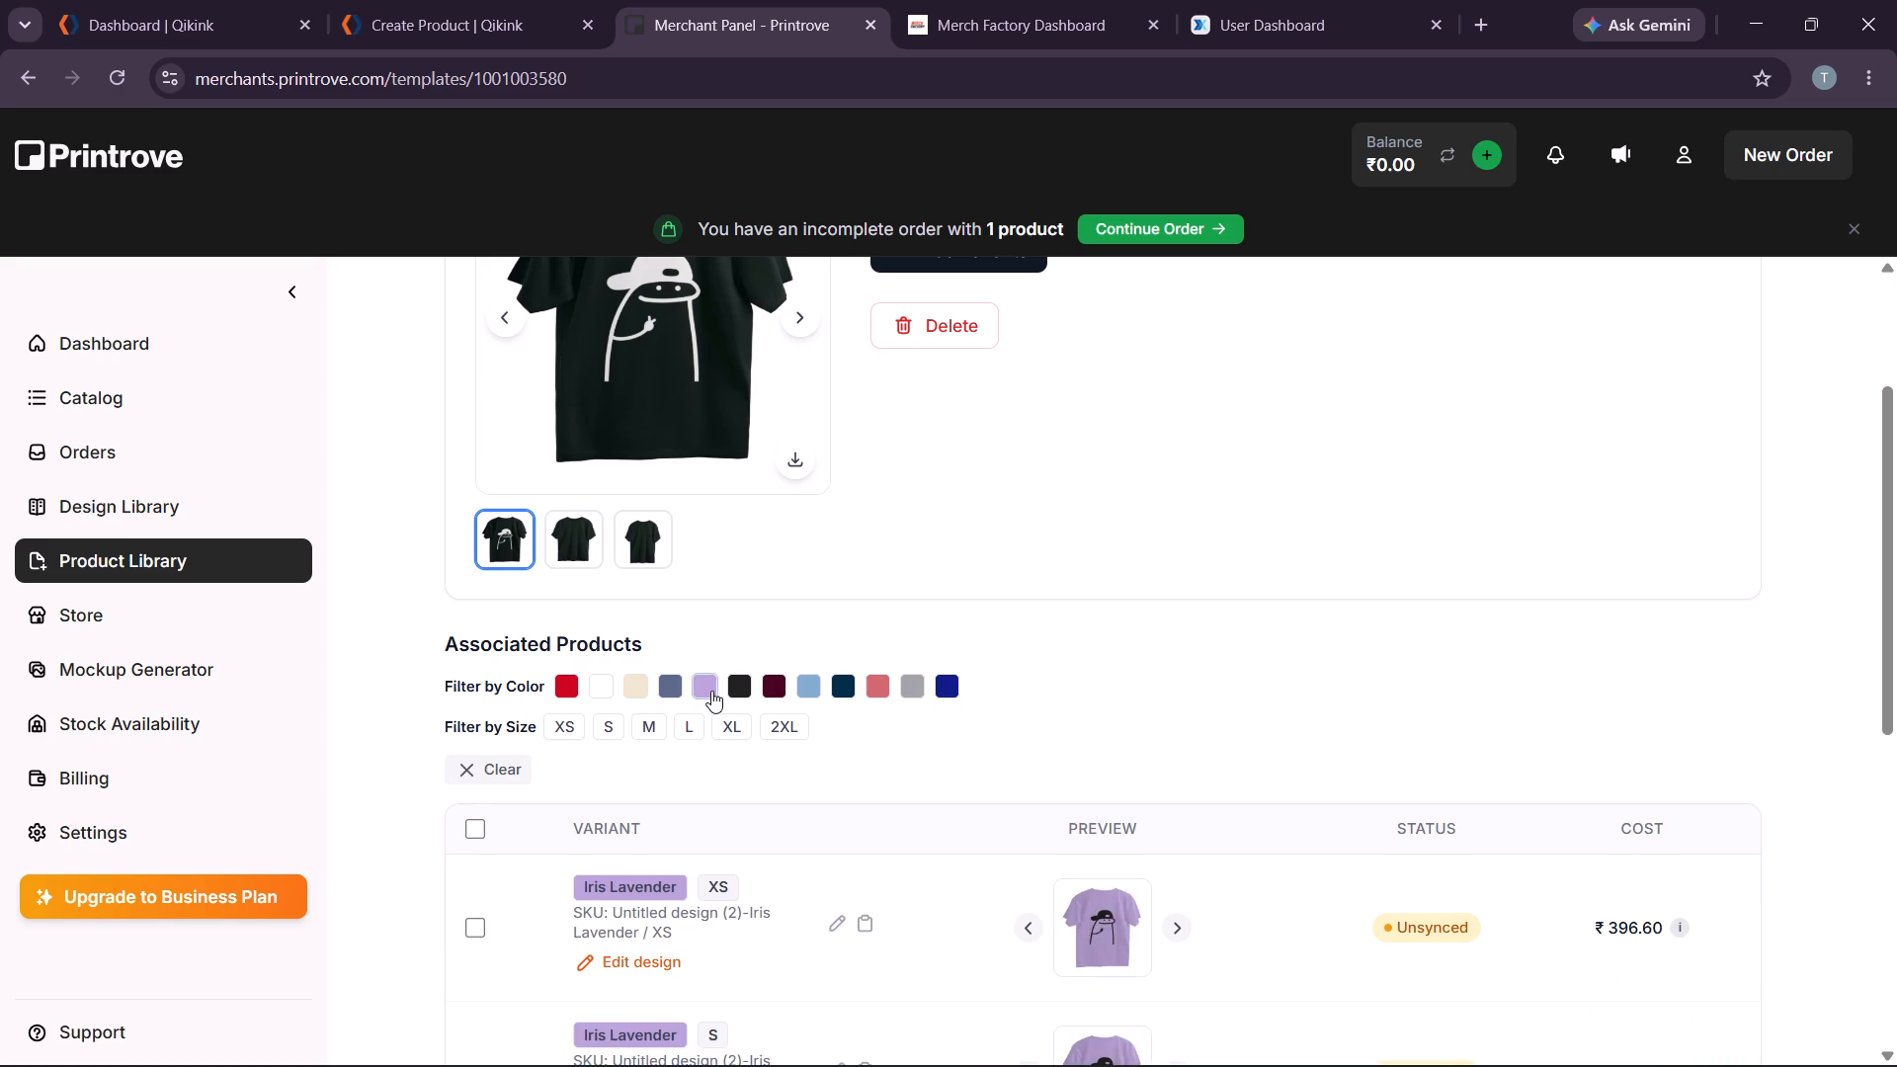
left_click(711, 691)
left_click(732, 691)
left_click(732, 691)
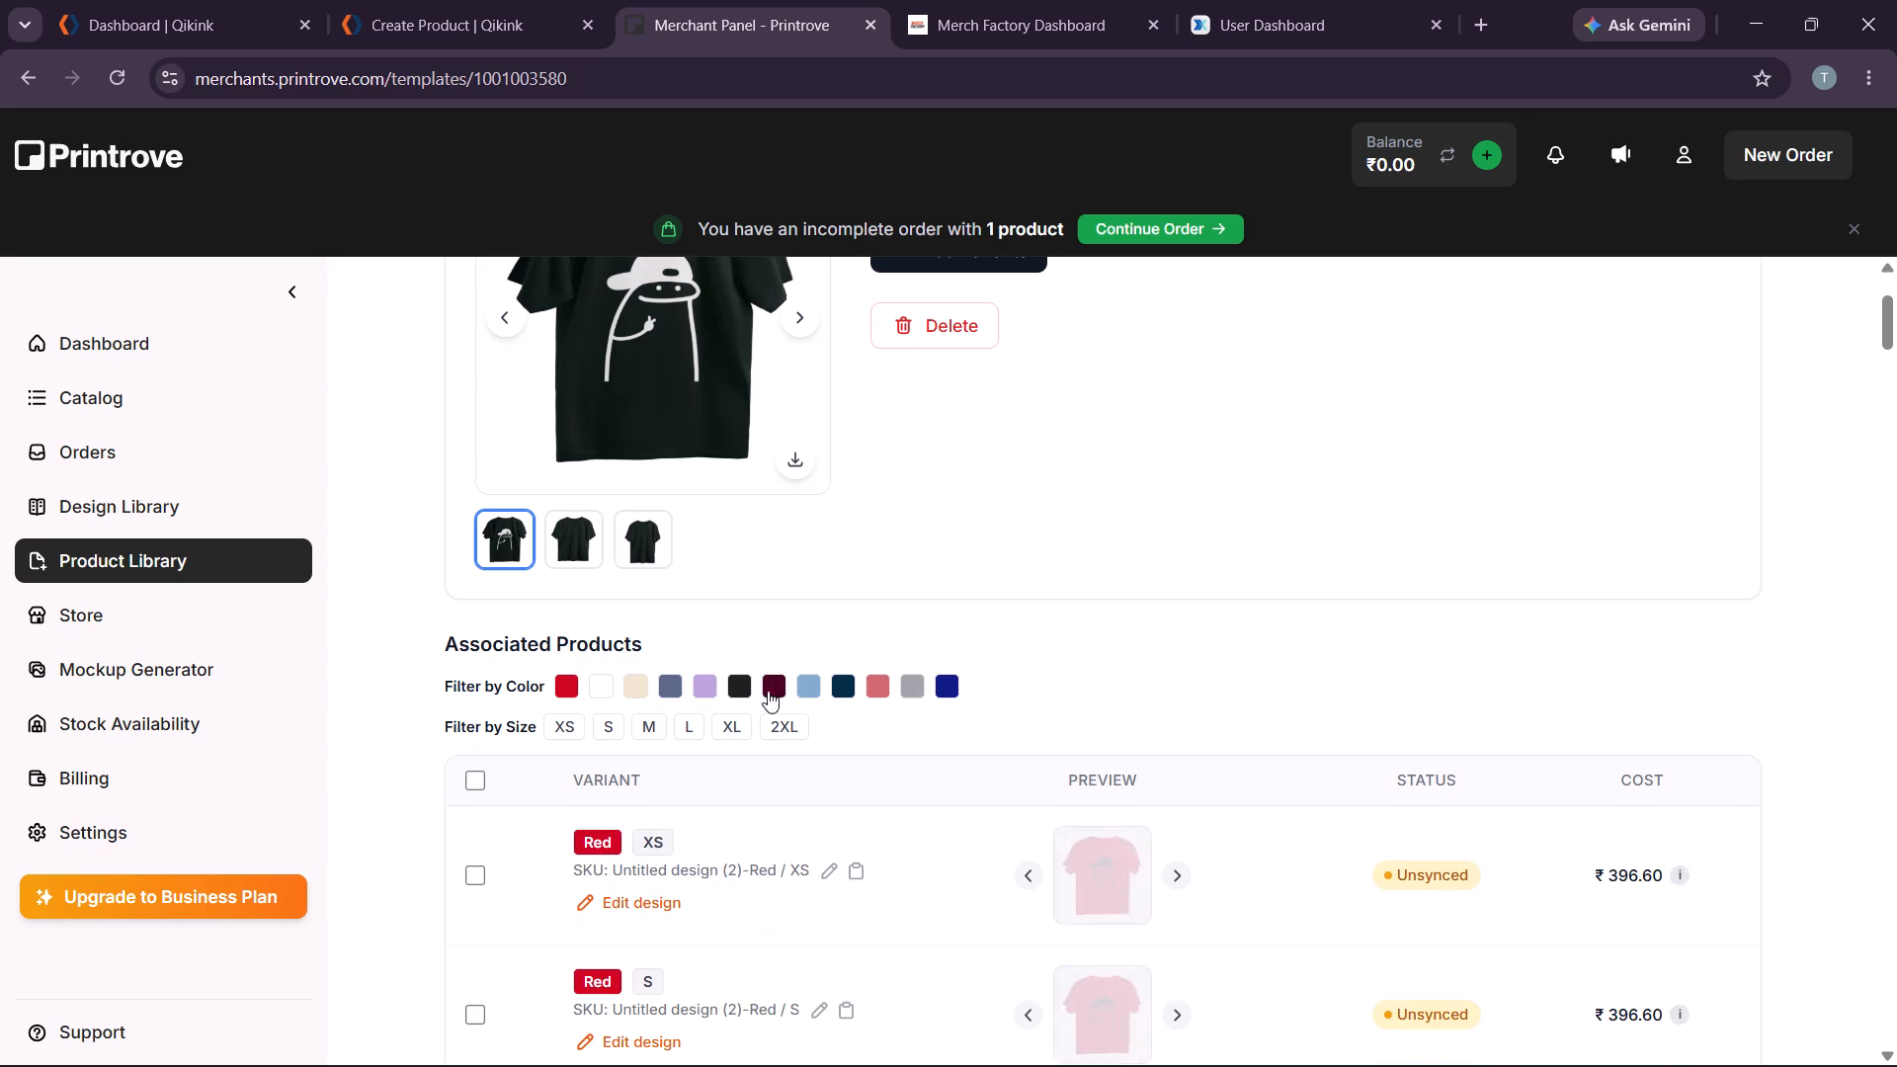
left_click(783, 691)
left_click(783, 691)
left_click(825, 686)
left_click(803, 692)
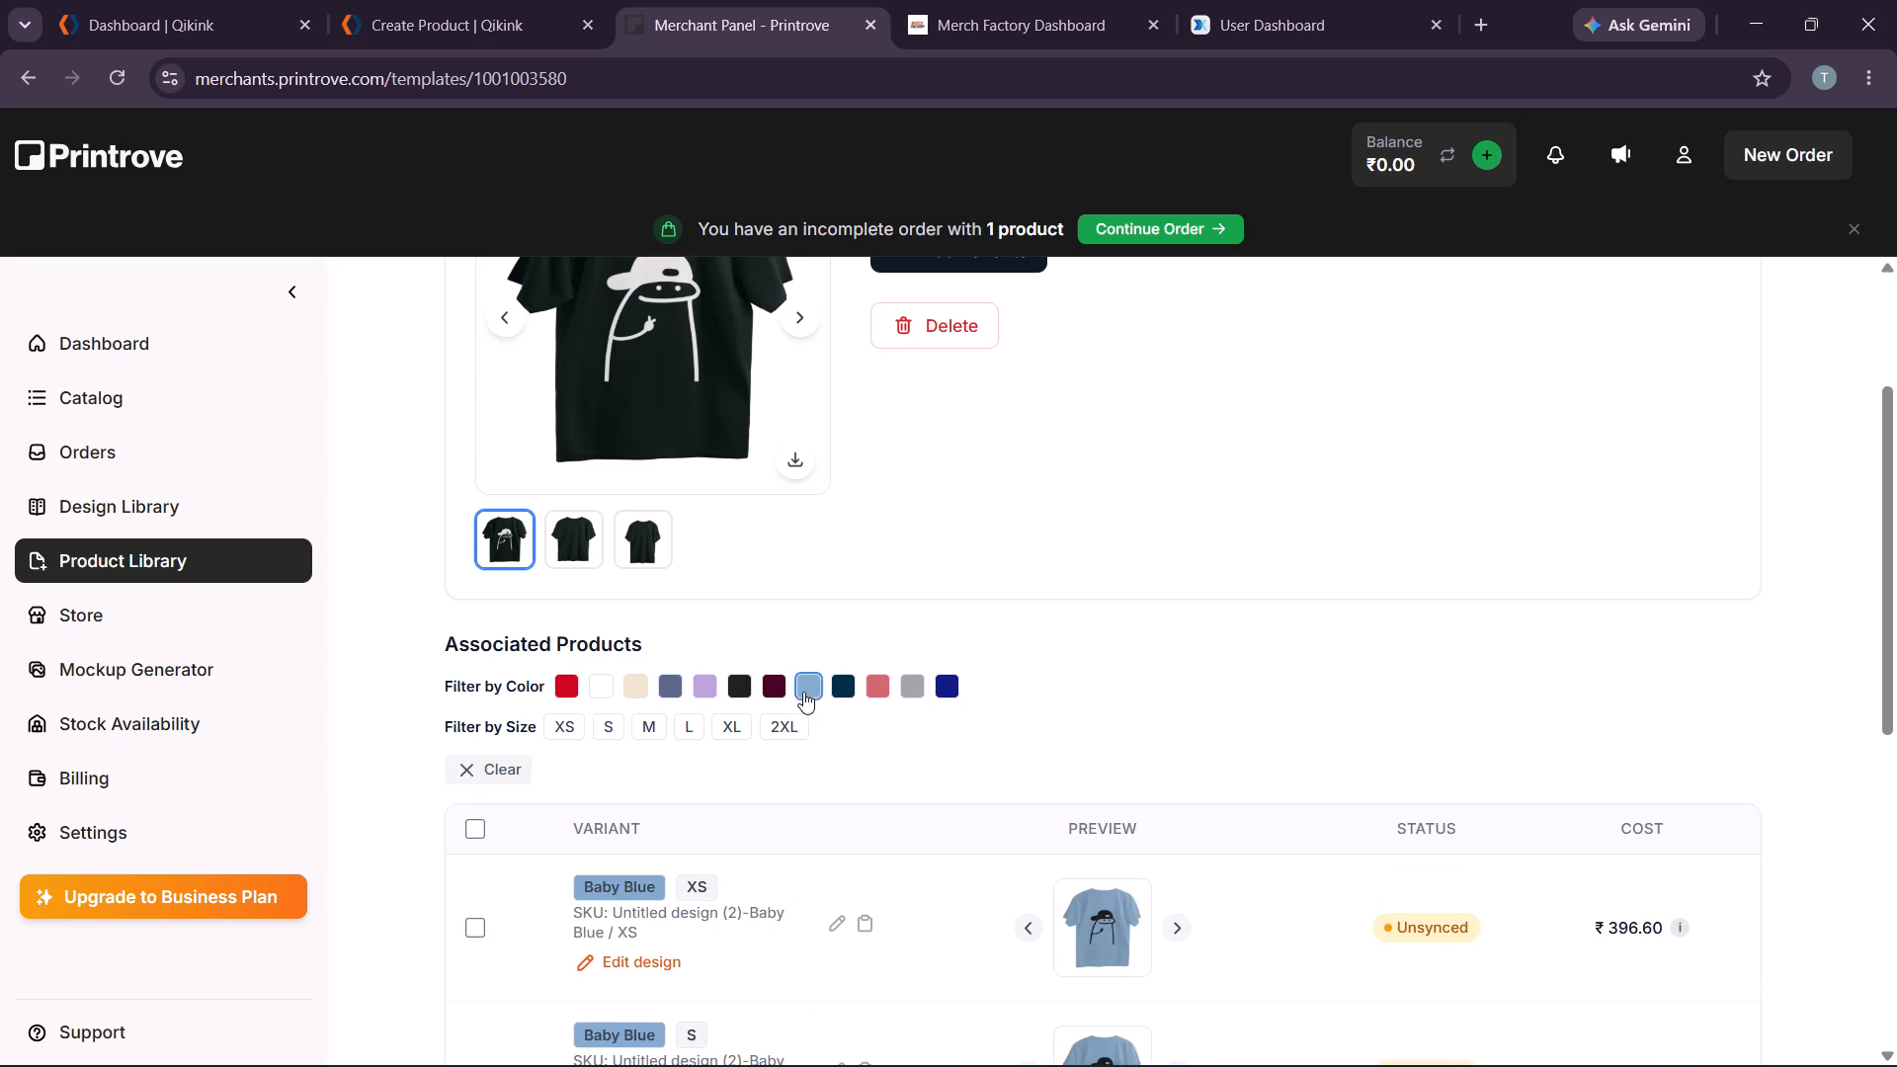
left_click(803, 692)
Filter the variants to Navy Blue, select all of them and open their printfile for changing.
left_click(837, 688)
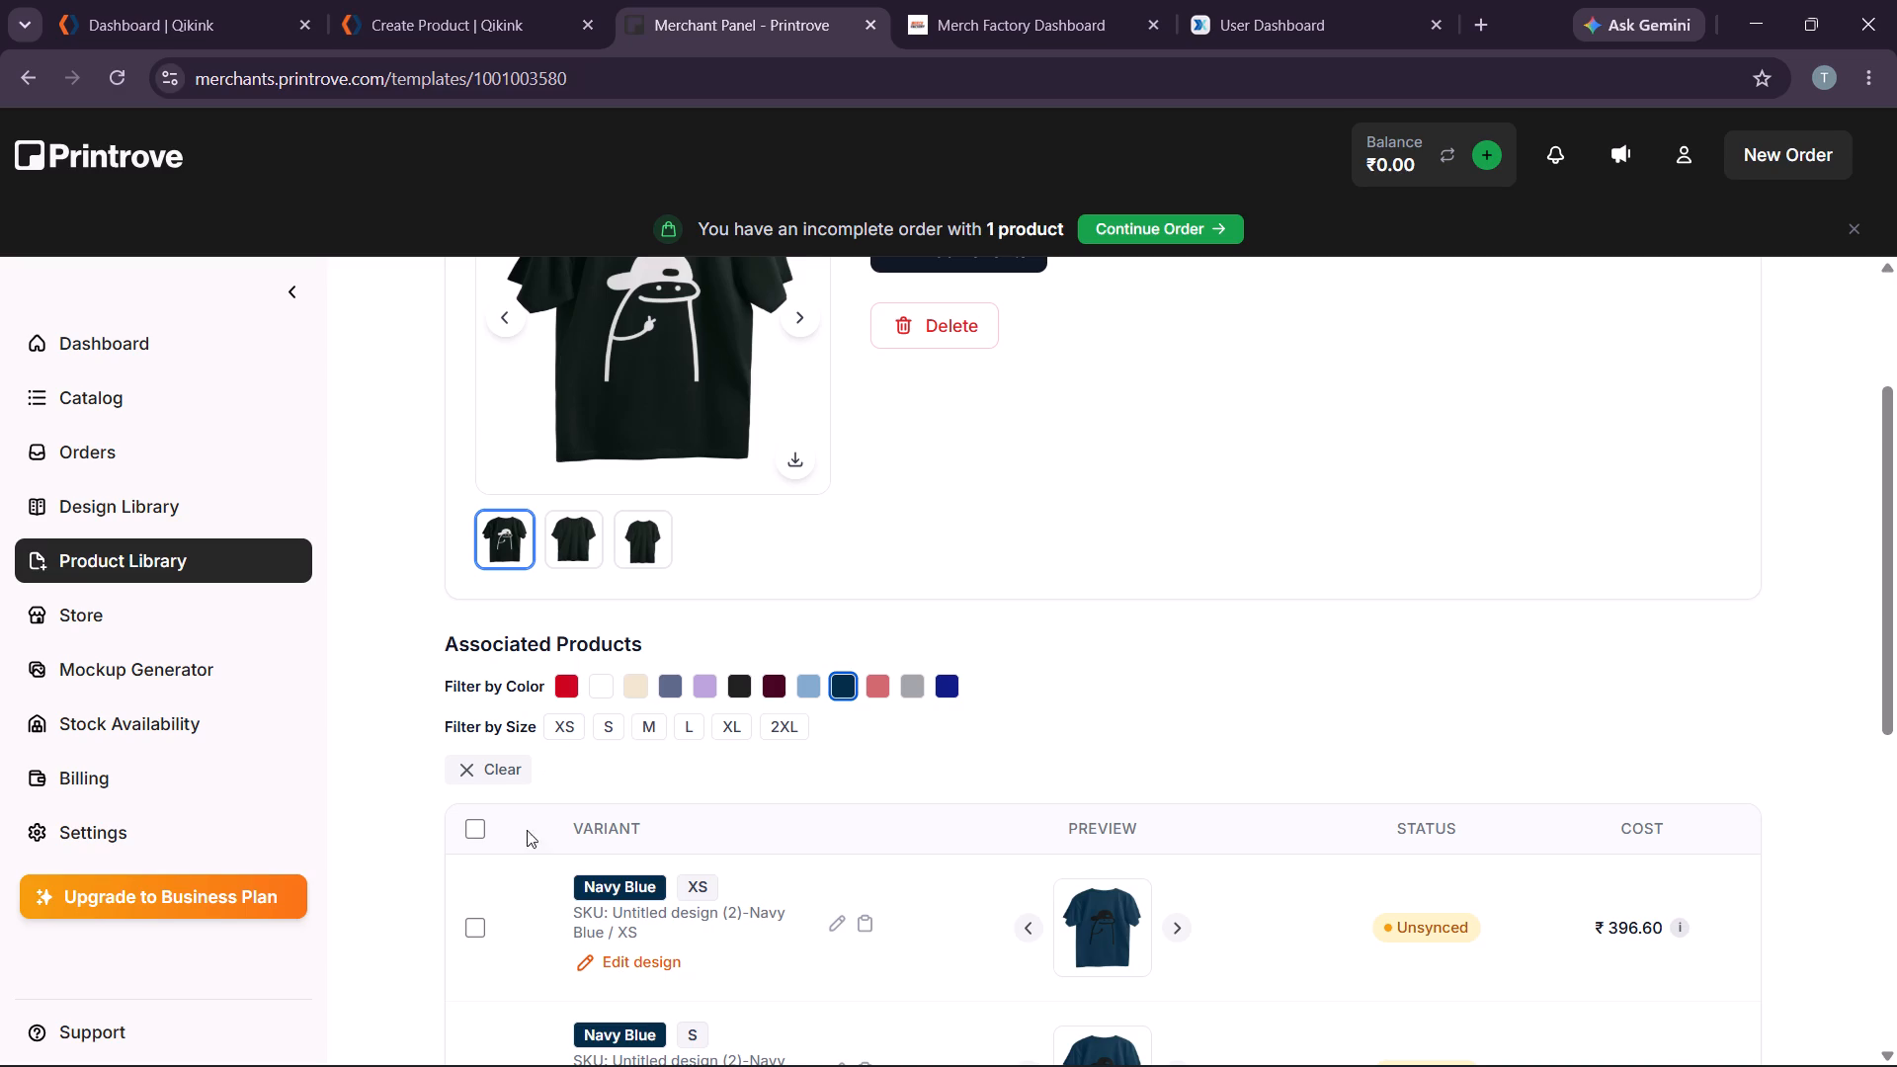
left_click(478, 817)
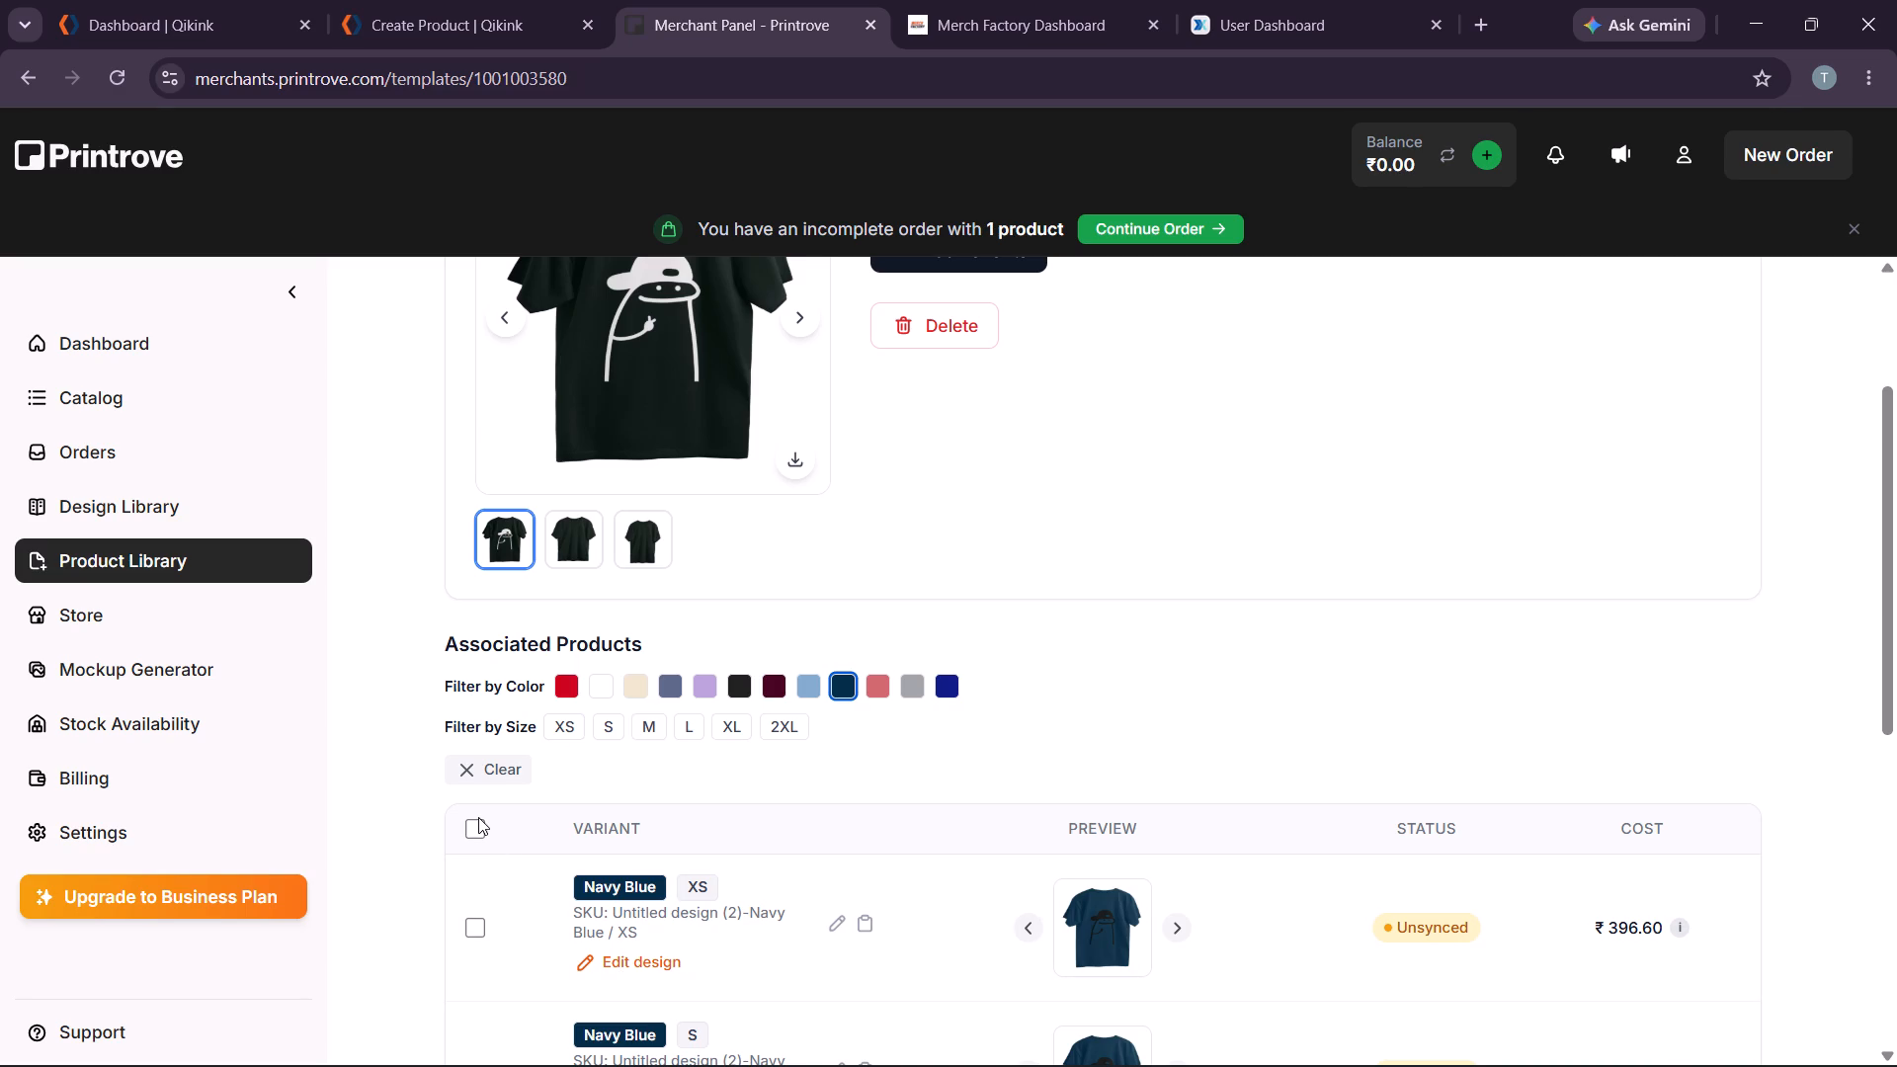
left_click(487, 827)
left_click(481, 831)
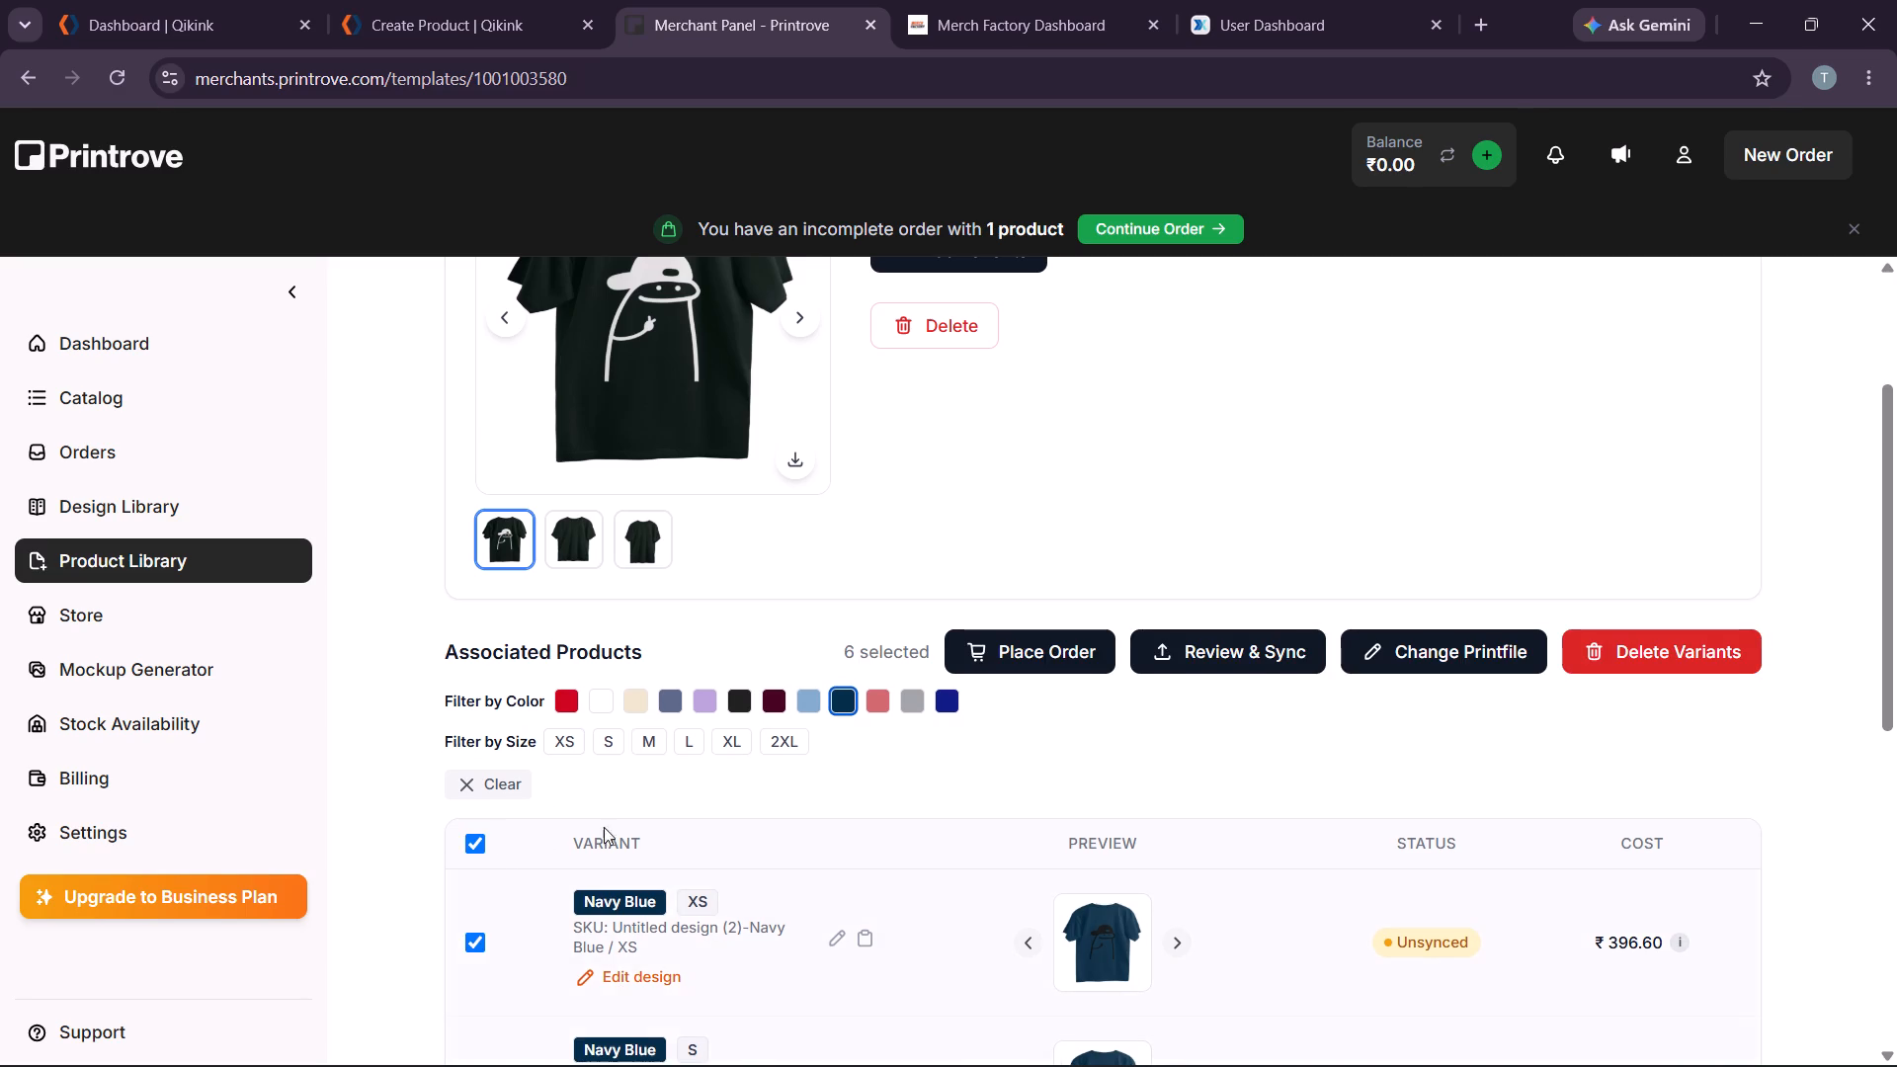
scroll(960, 824, "down", 2)
scroll(1012, 848, "up", 1)
left_click(1424, 505)
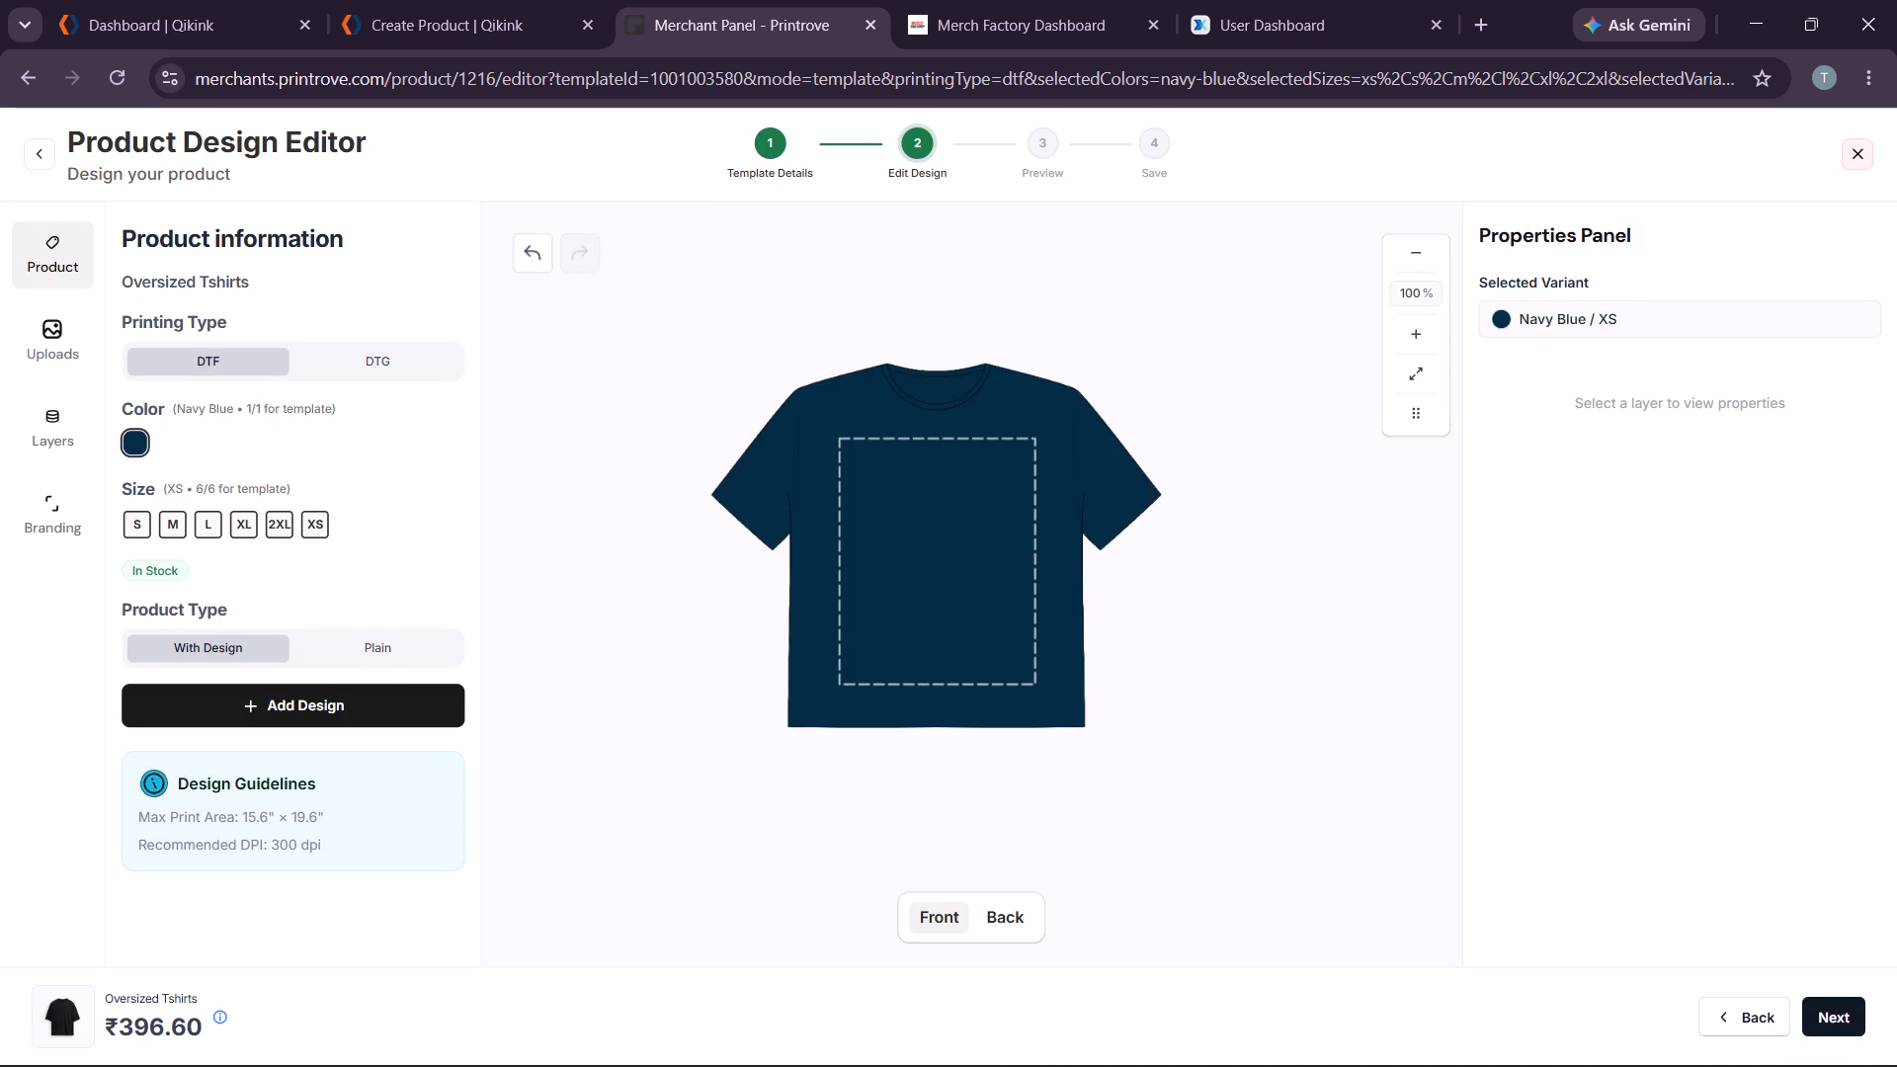
Show the uploaded designs and remove the existing black artwork from the back of the Navy Blue shirt.
left_click(45, 325)
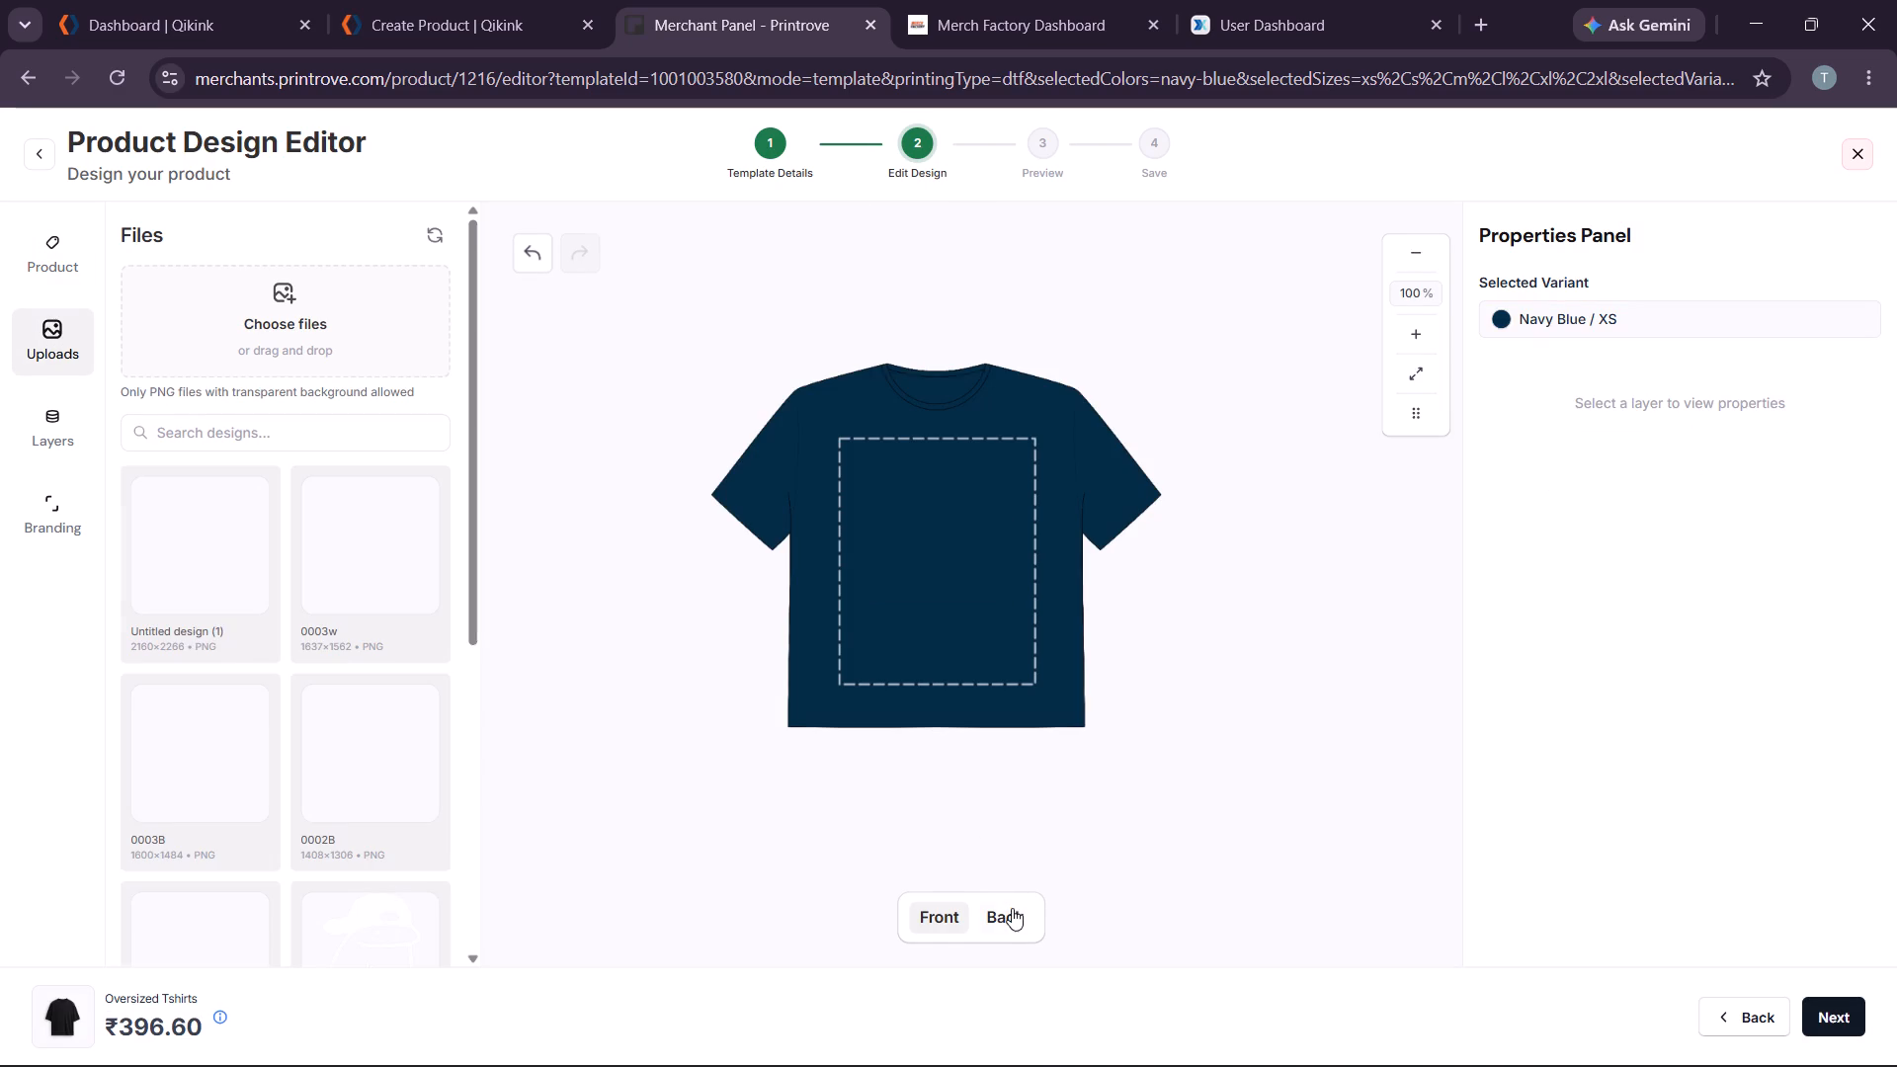
left_click(1012, 908)
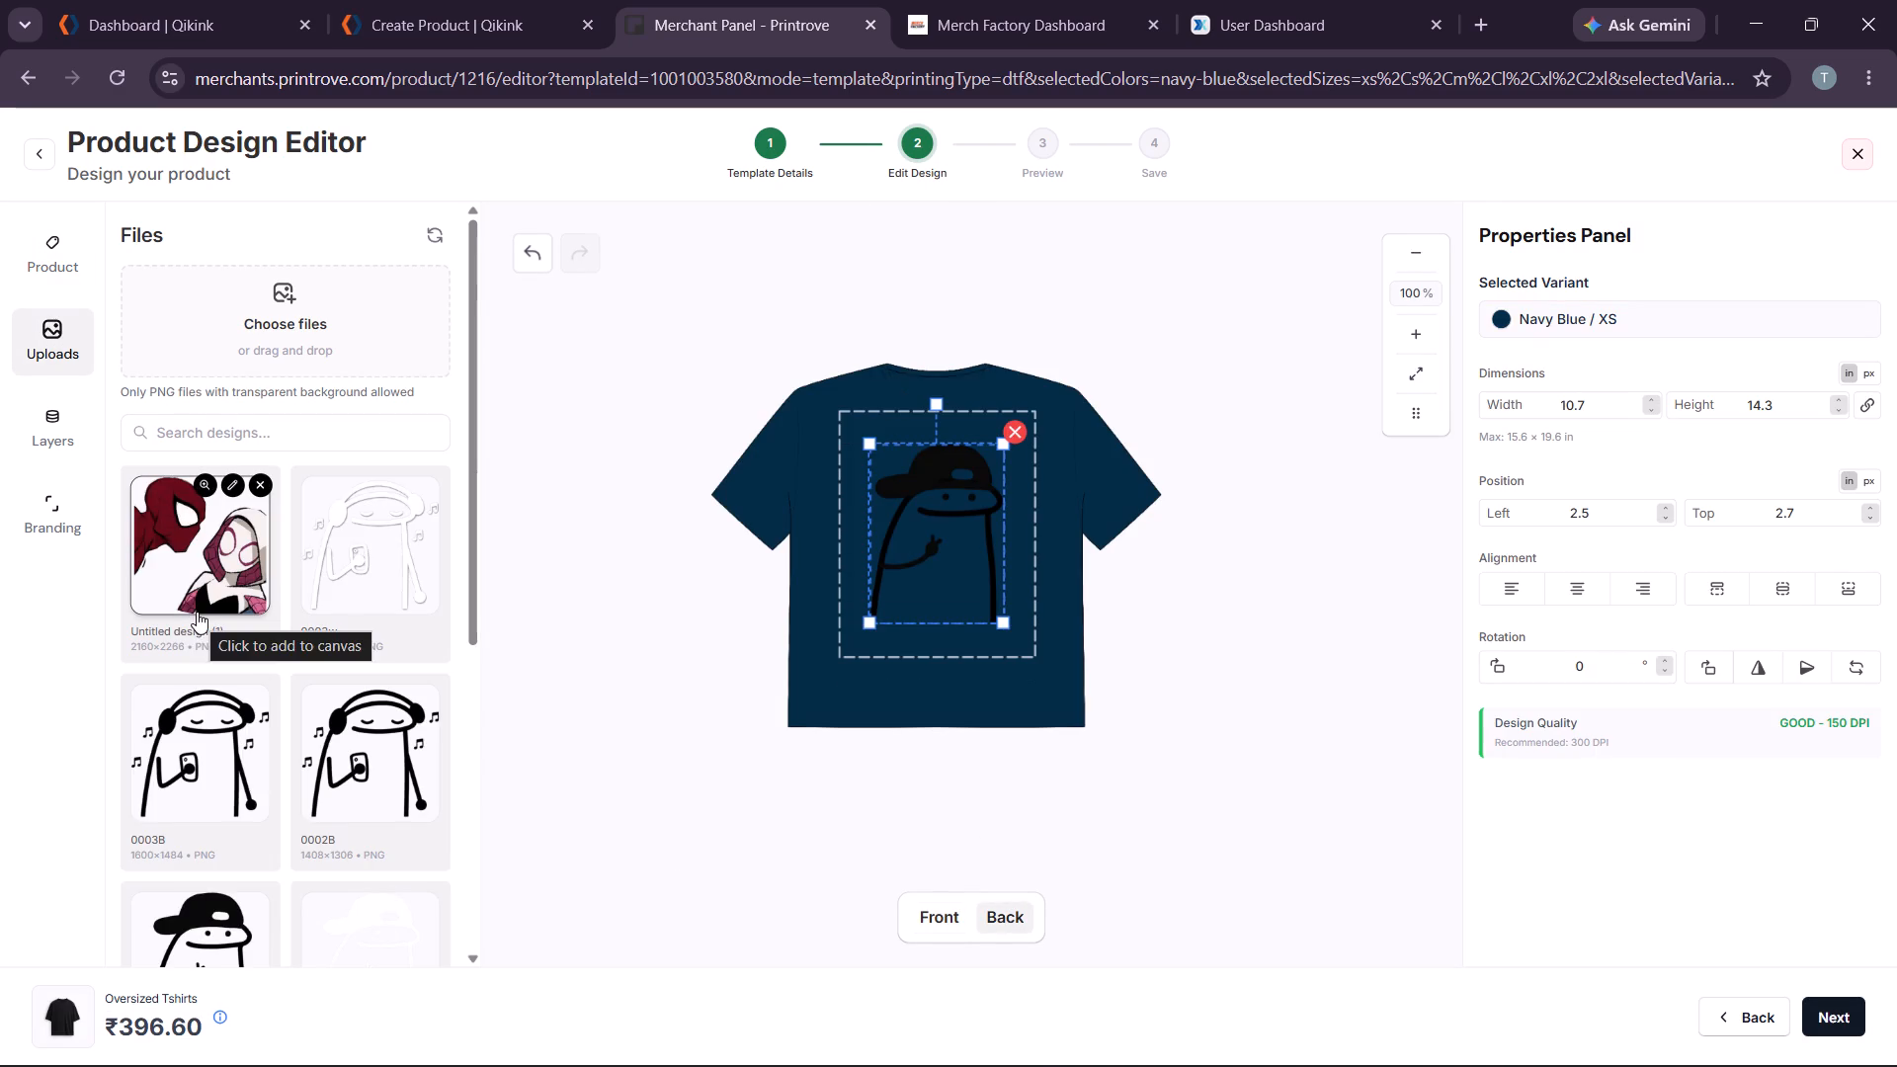
scroll(295, 611, "down", 1)
scroll(353, 677, "down", 1)
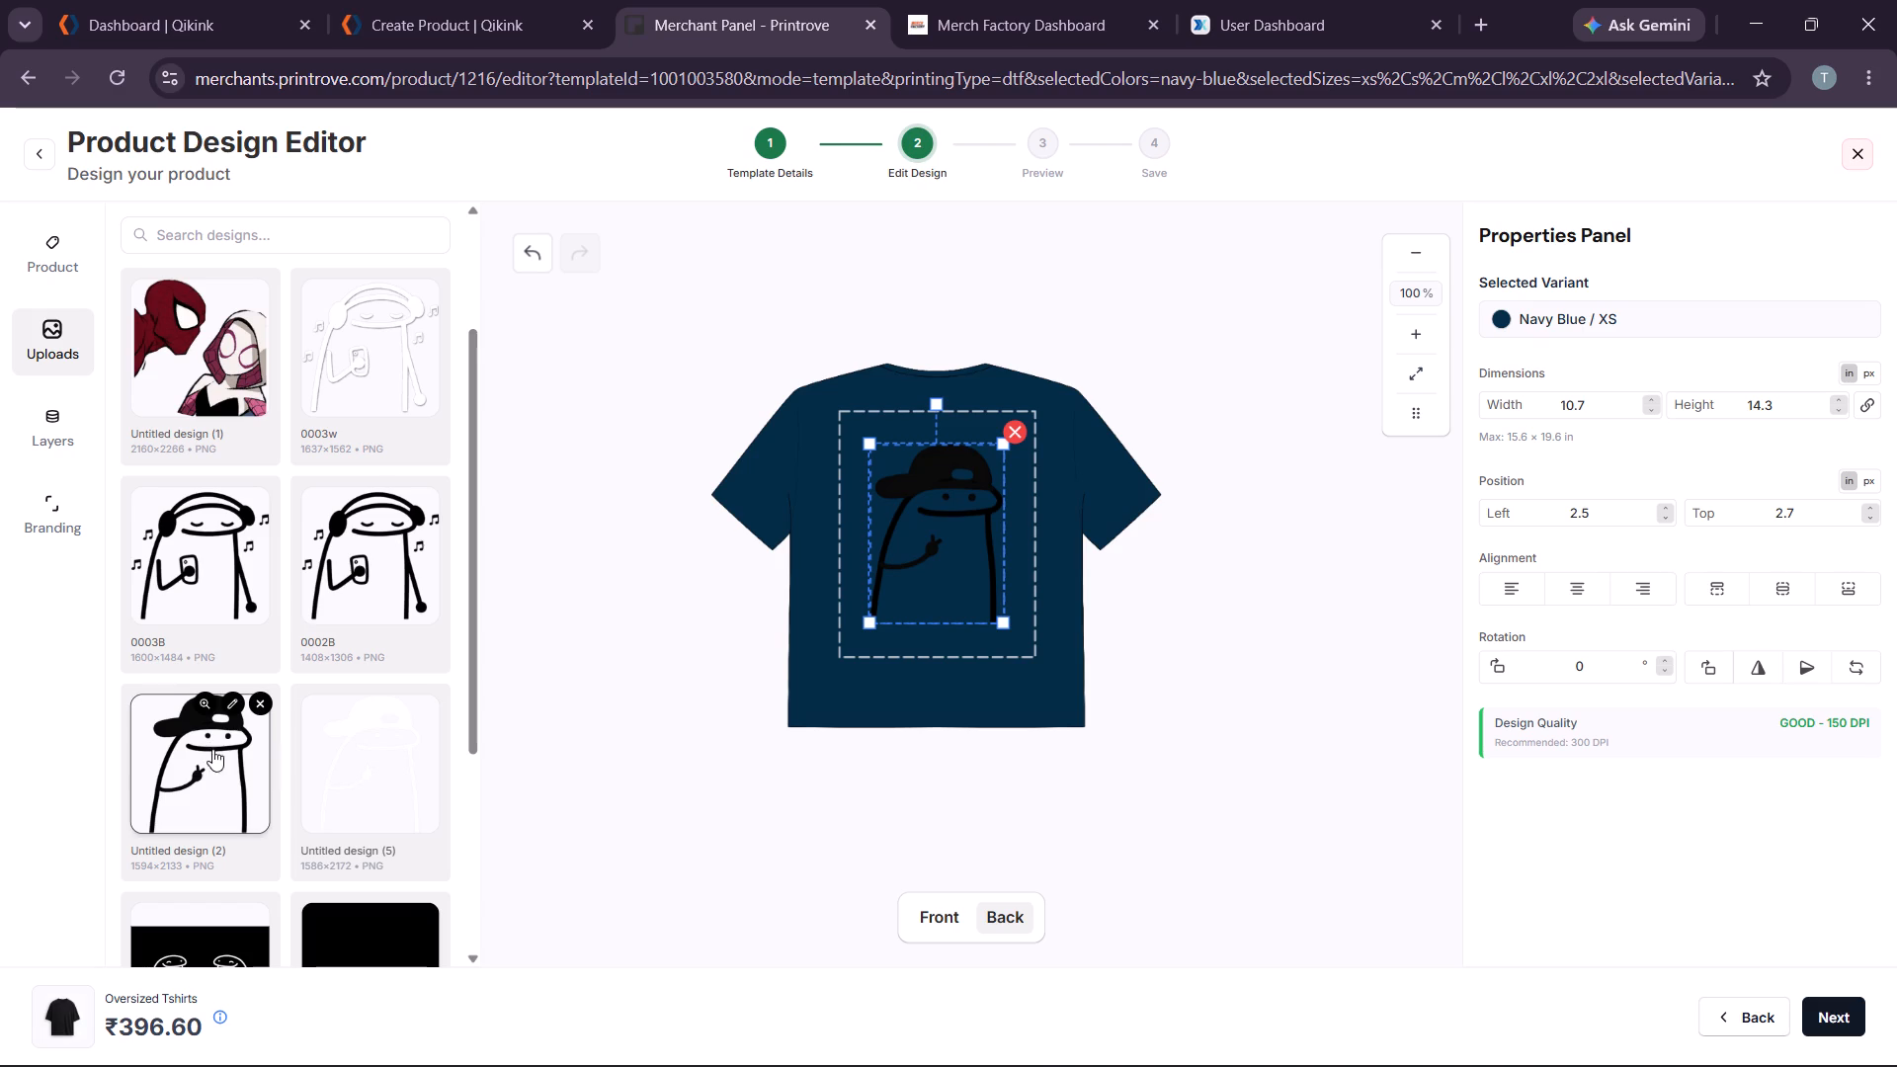
left_click(1016, 426)
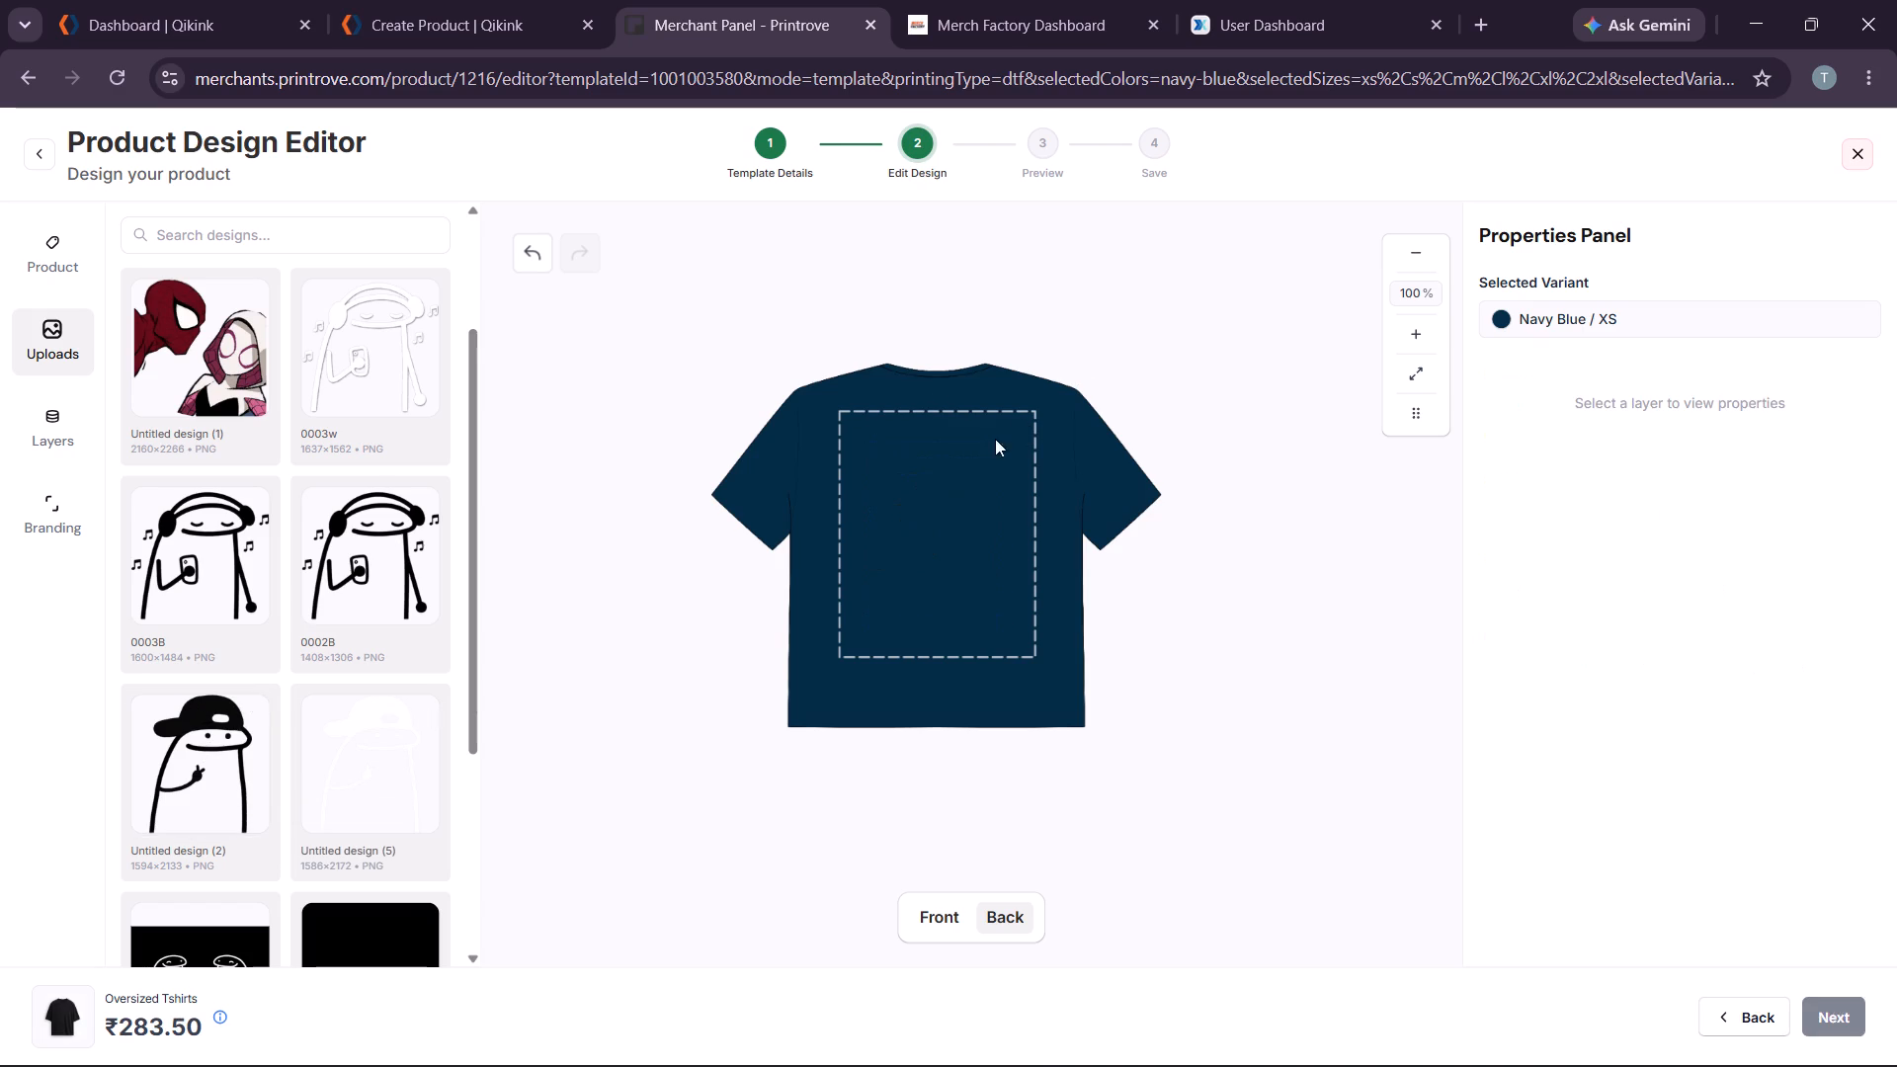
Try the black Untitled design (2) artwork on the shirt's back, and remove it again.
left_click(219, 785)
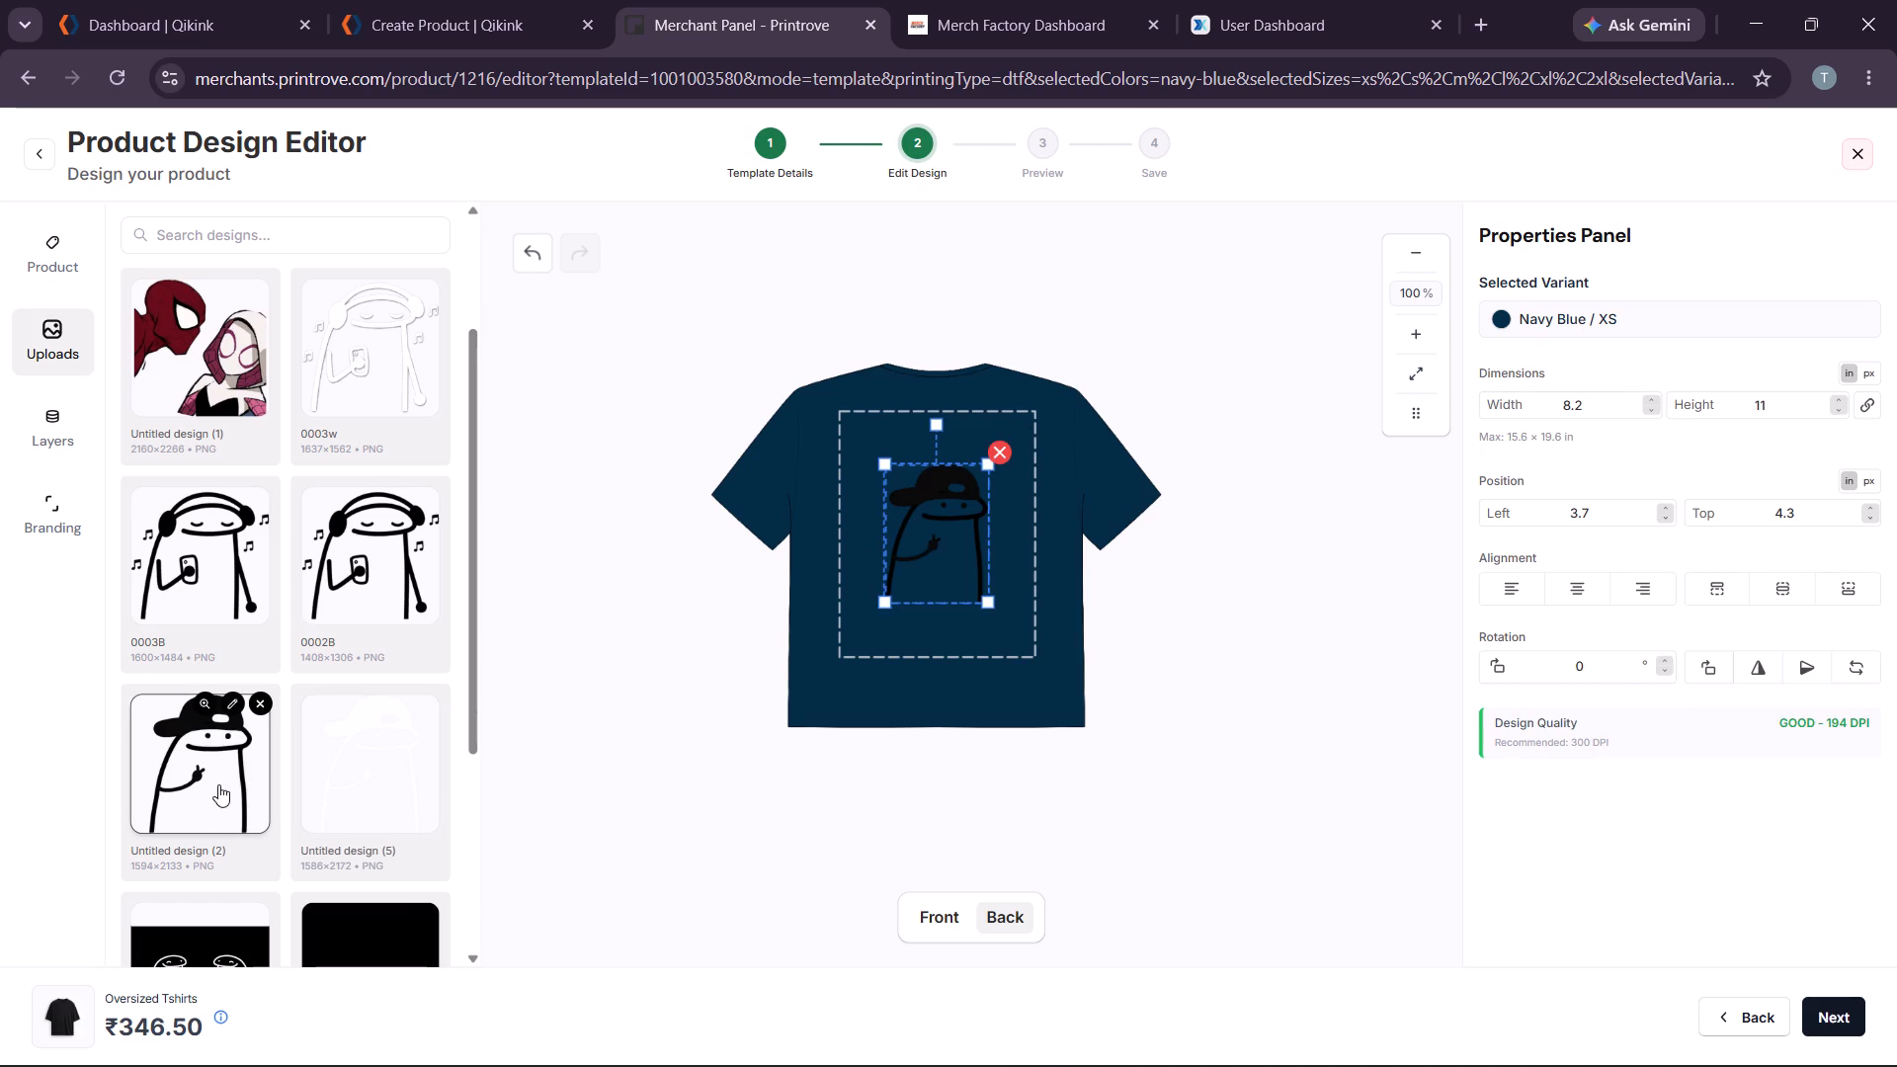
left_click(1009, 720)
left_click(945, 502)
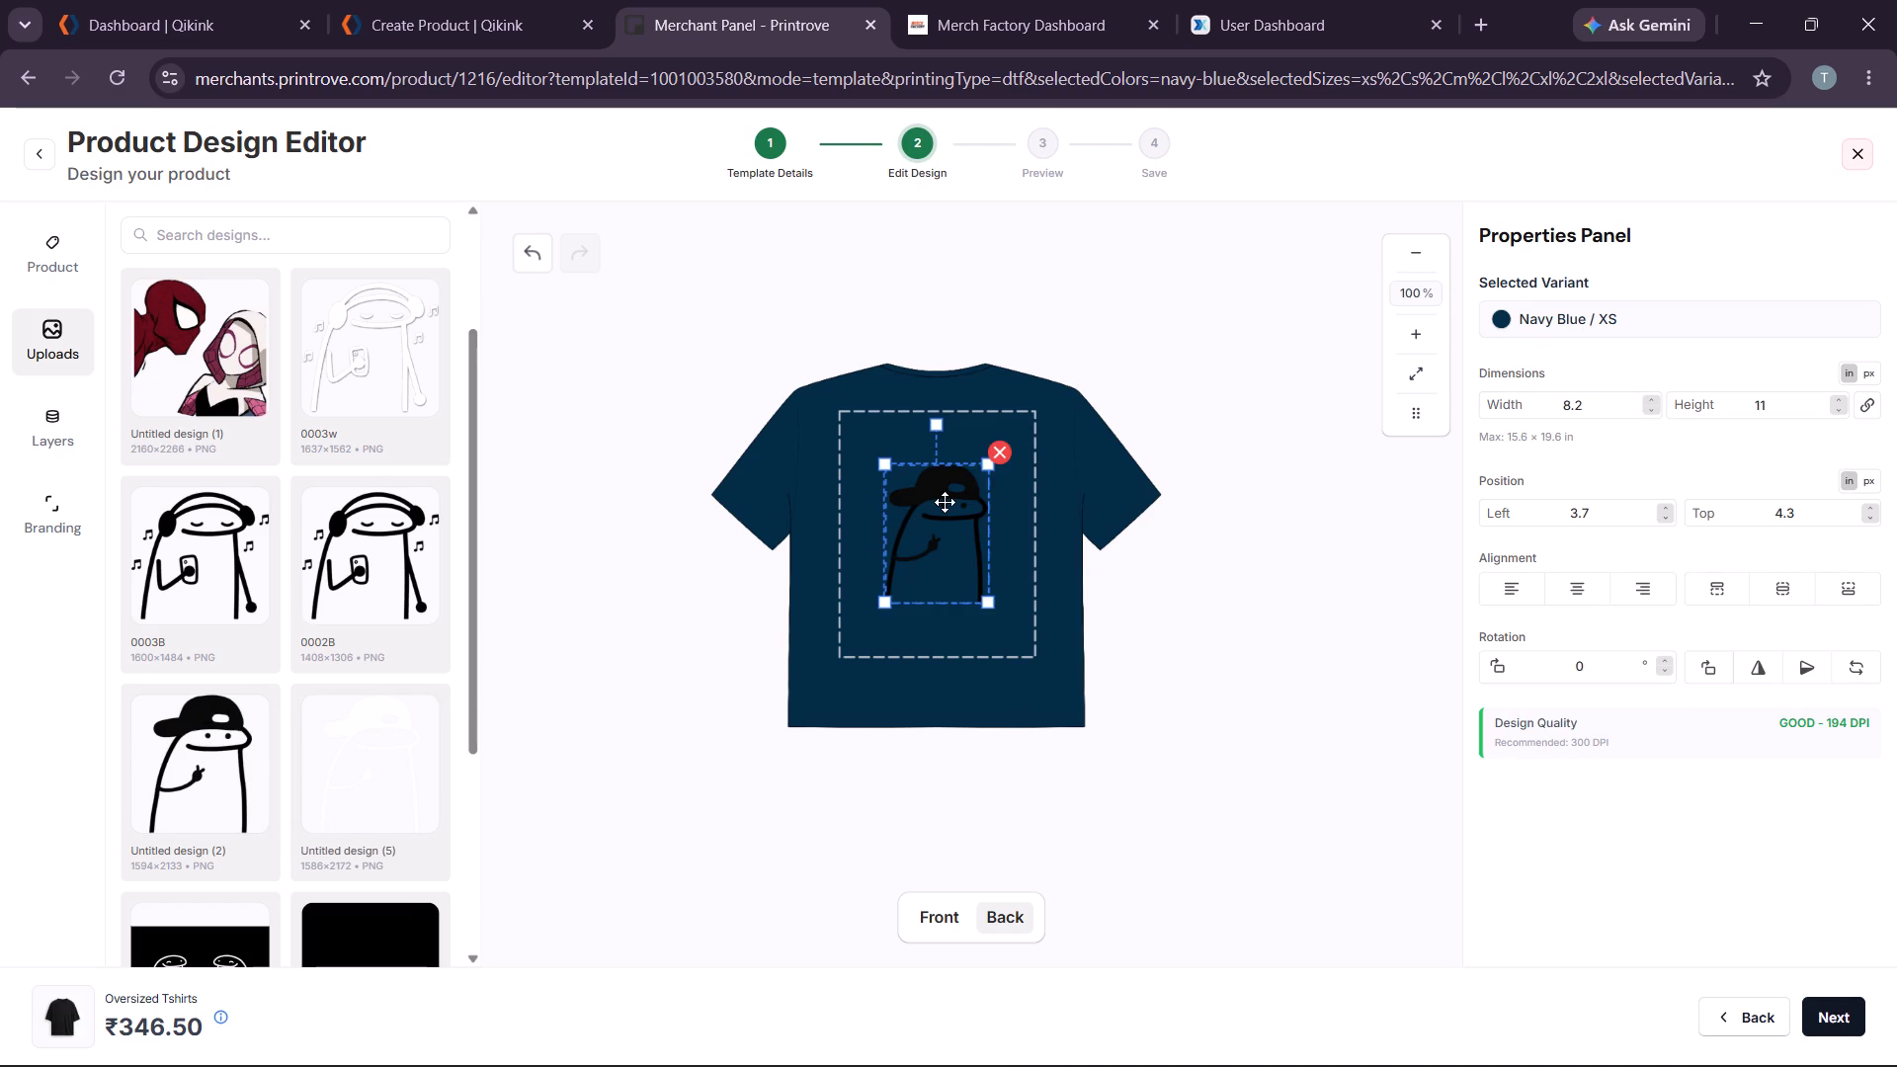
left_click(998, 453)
Place the white Untitled design (5) artwork on the back of the Navy Blue shirt and select it.
left_click(357, 800)
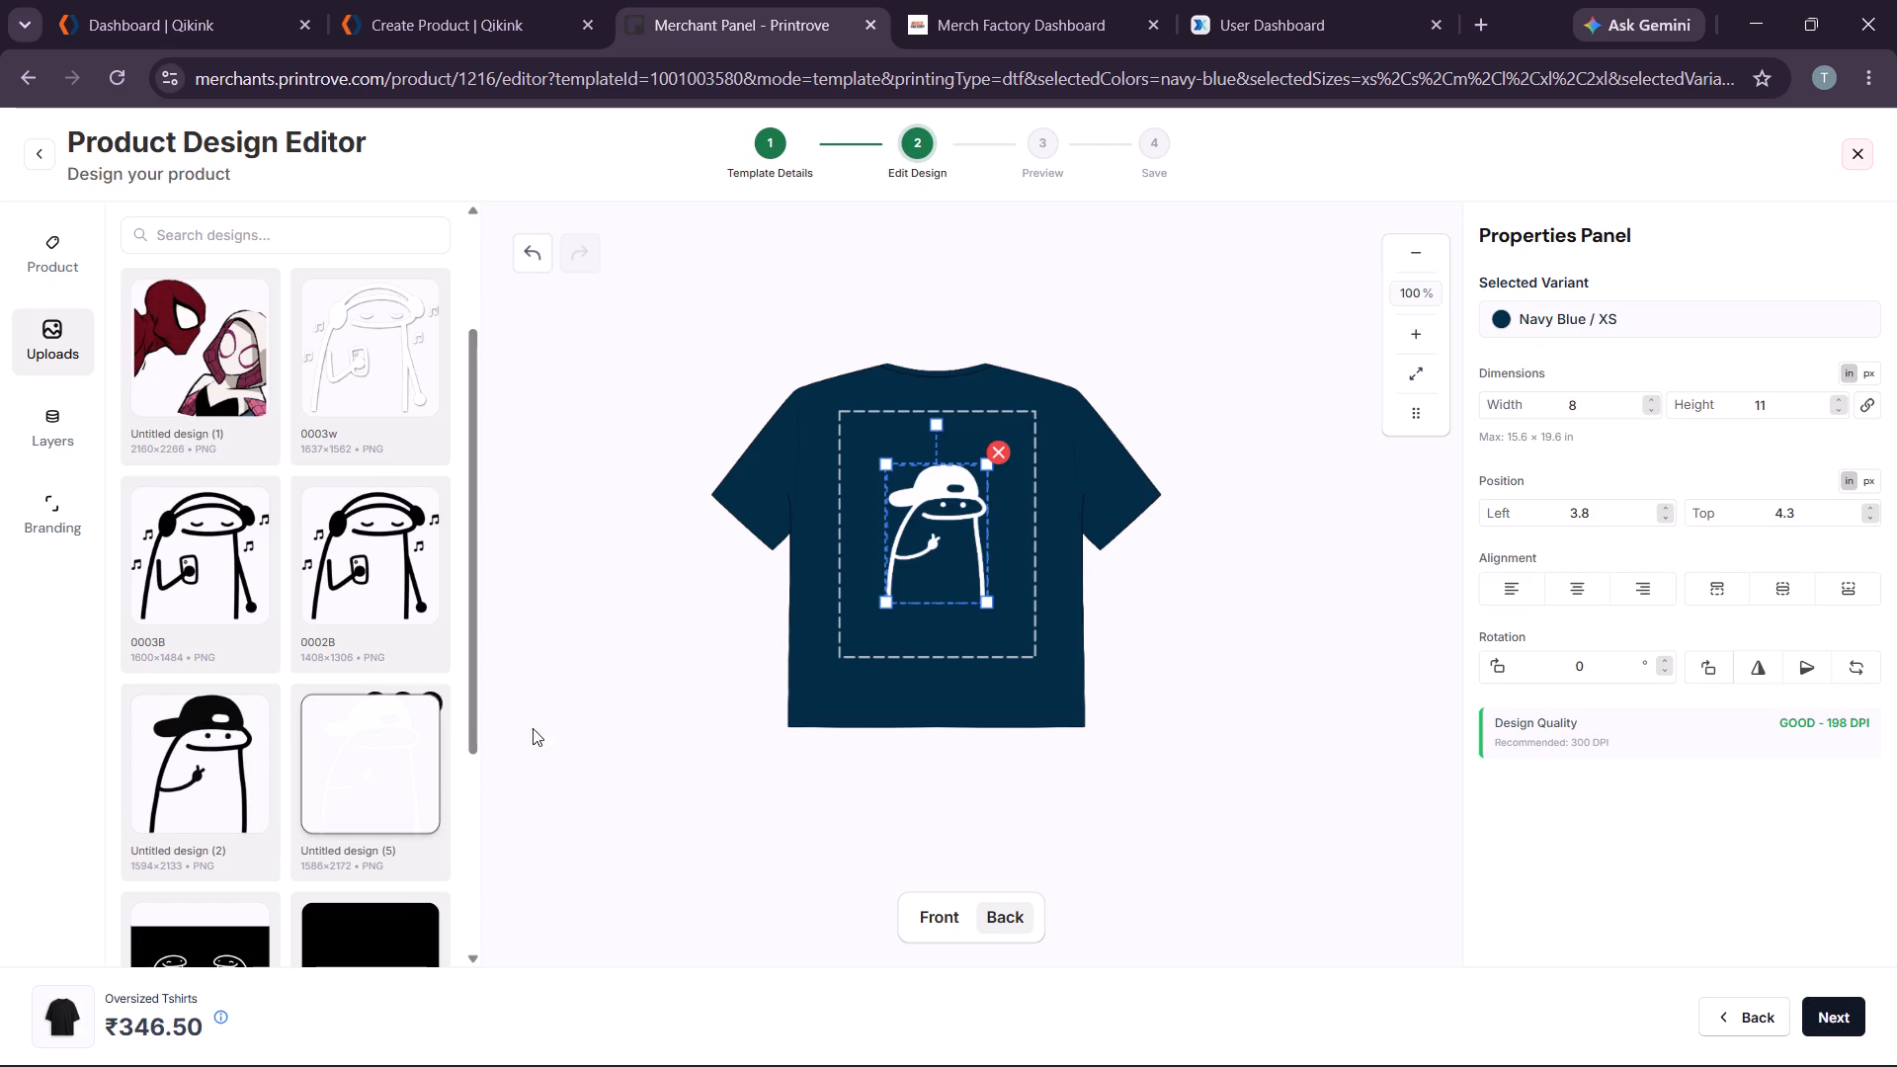
left_click(1086, 572)
left_click(903, 550)
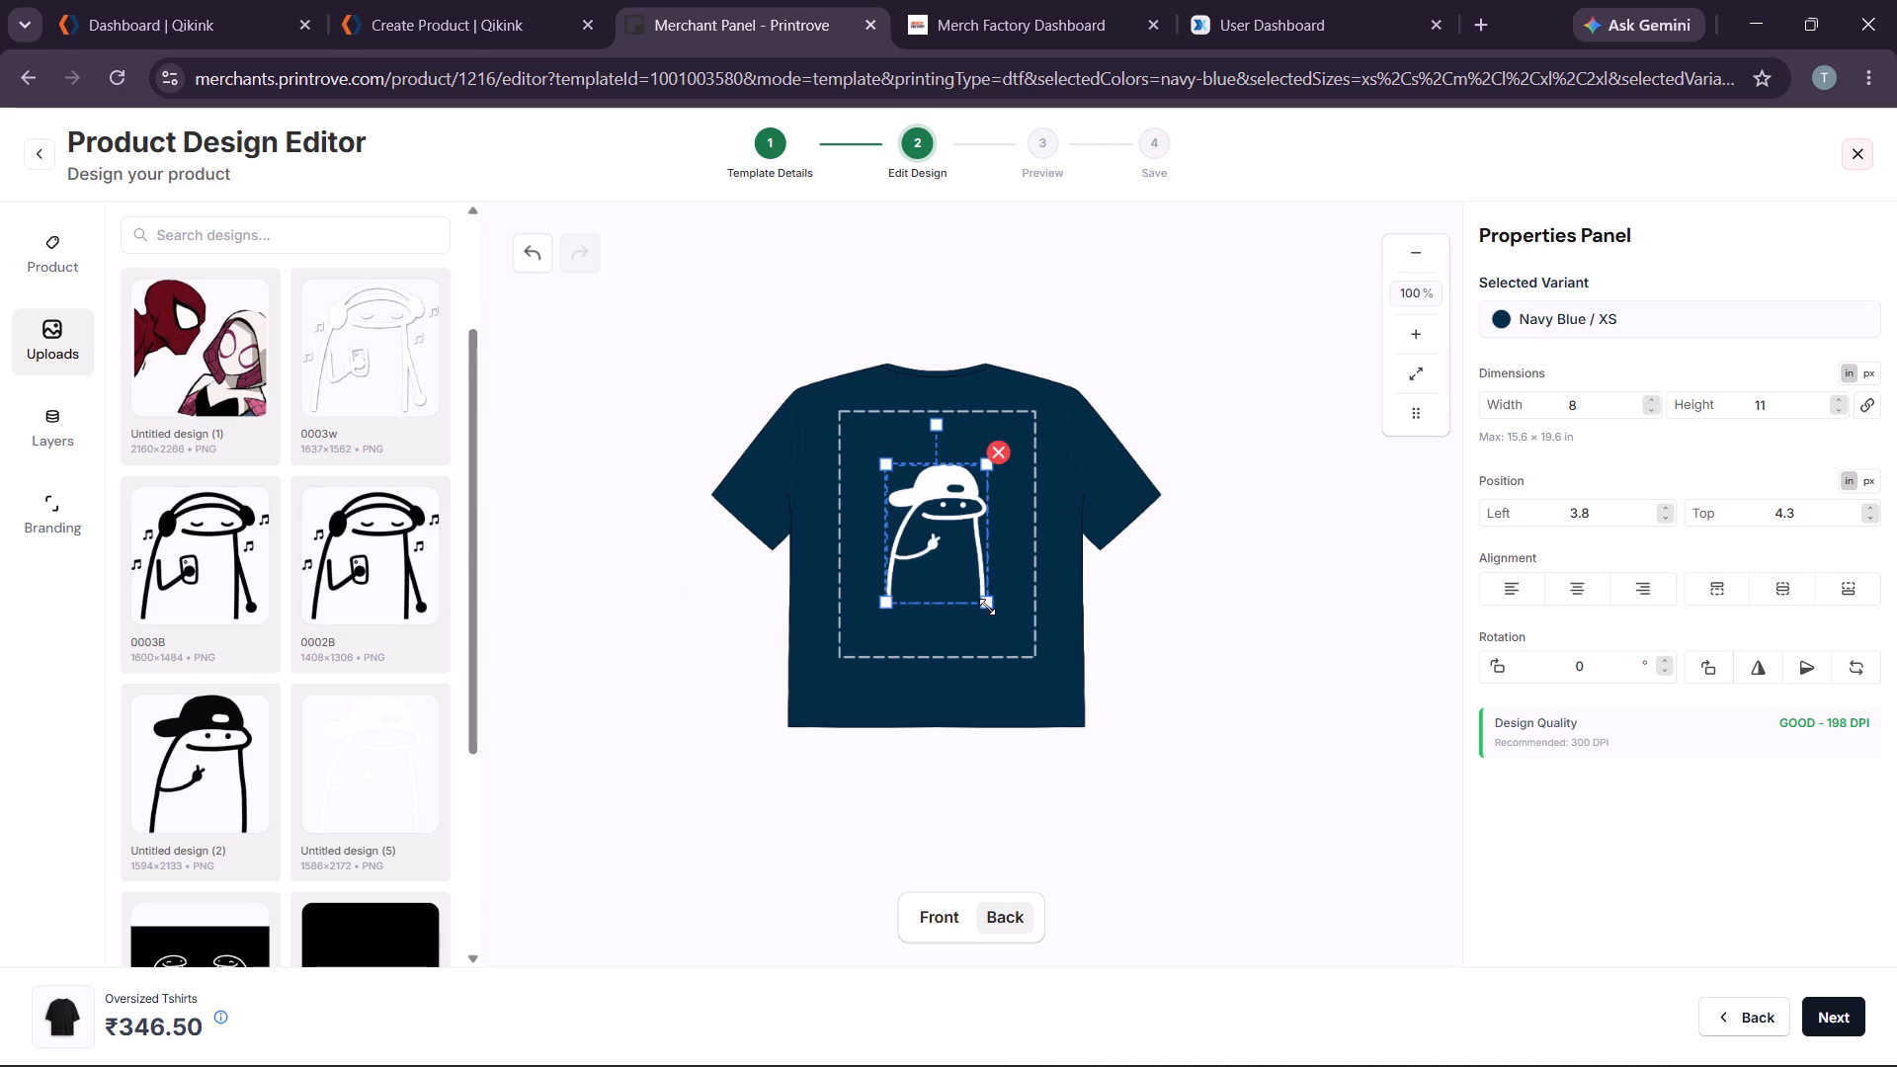
Enlarge the white artwork on the shirt's back to about 10.4 × 14.3 in, keeping it centred in the print area.
left_click_drag(987, 606, 1000, 613)
left_click(934, 561)
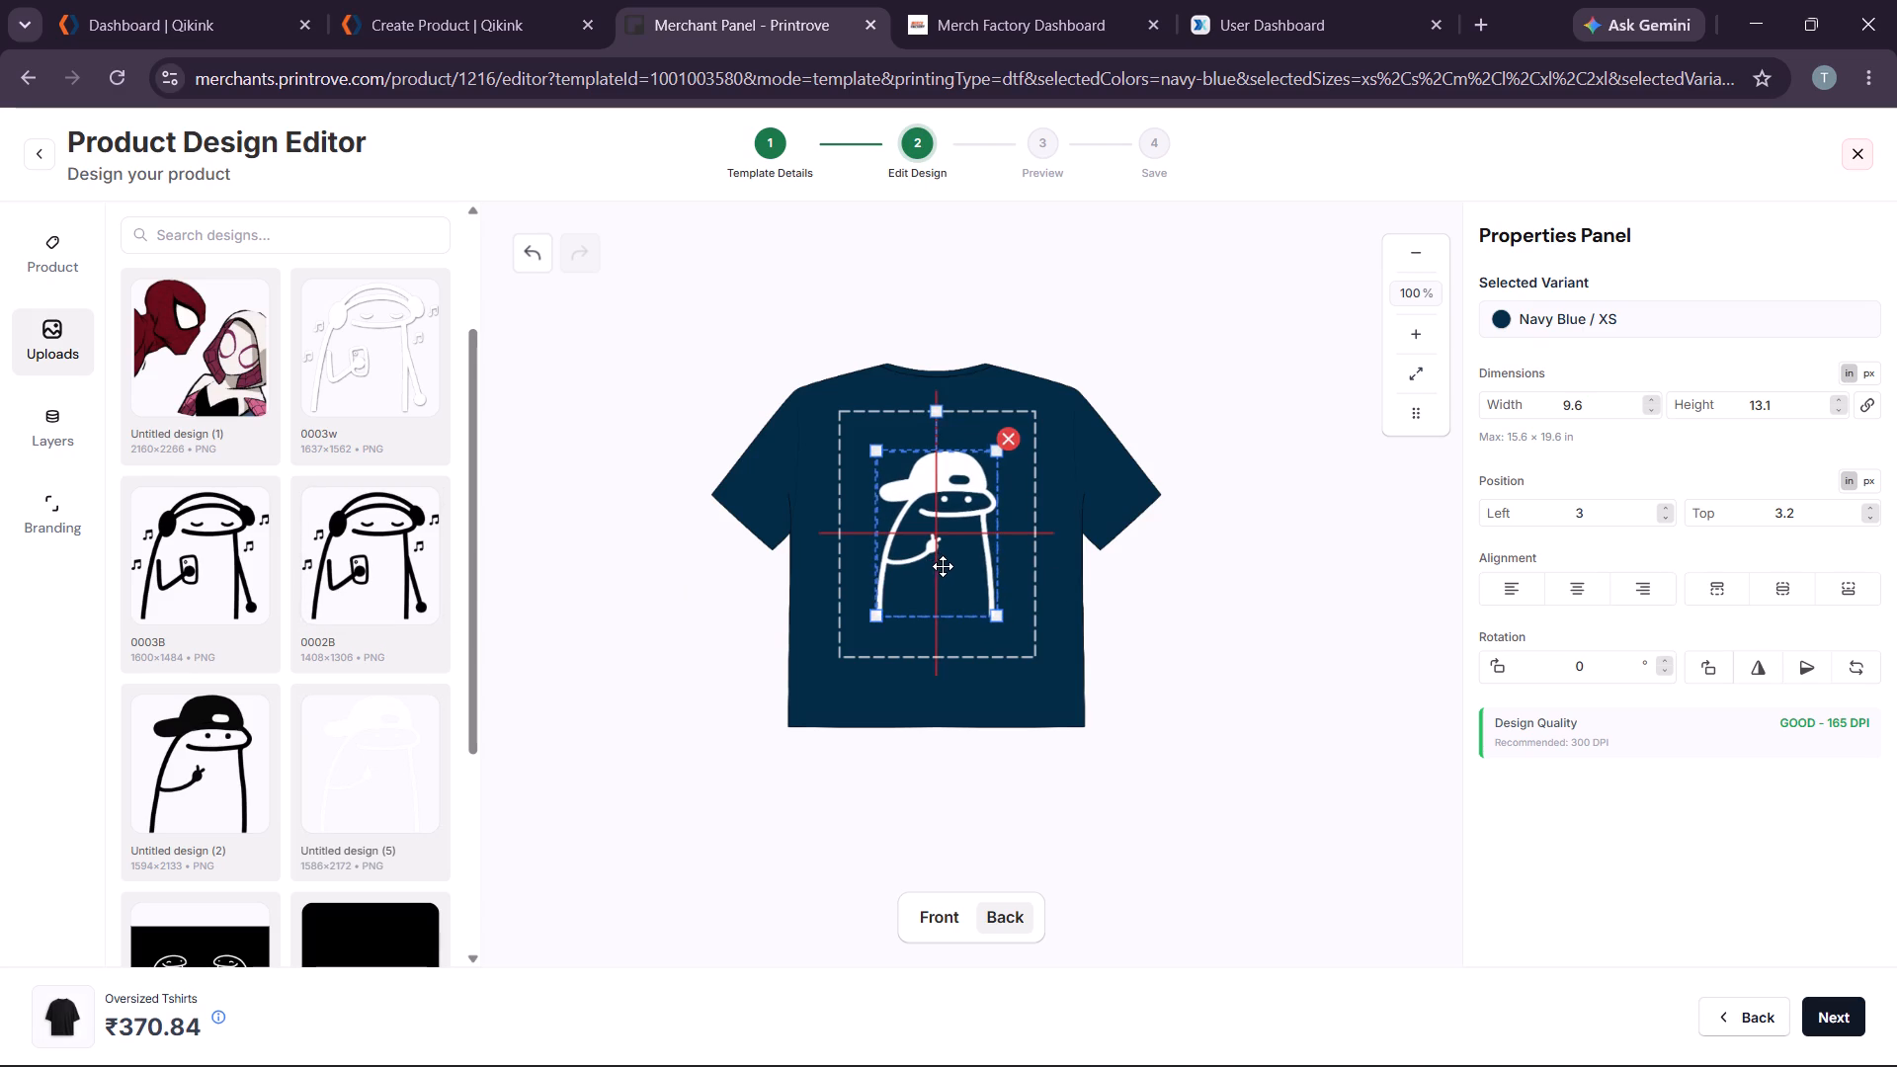
left_click(1088, 627)
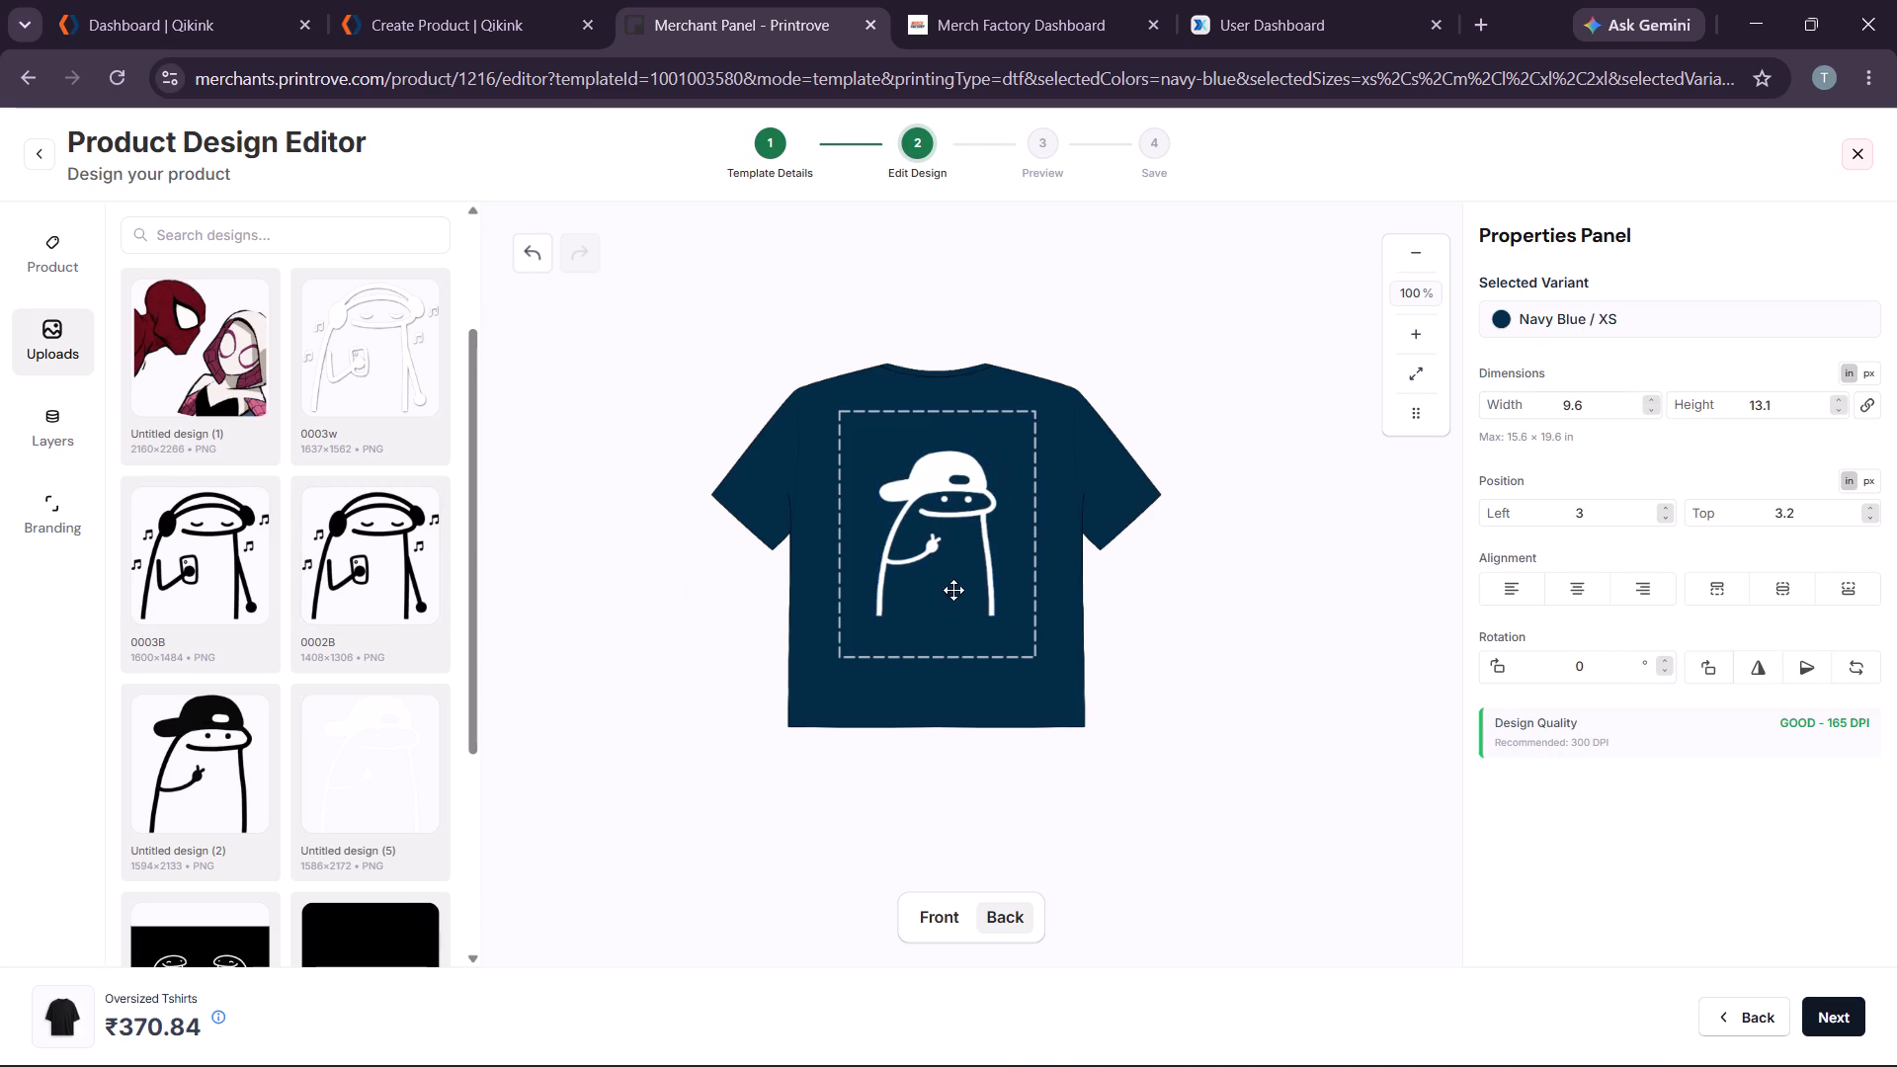
left_click(953, 591)
left_click(999, 619)
left_click(1159, 565)
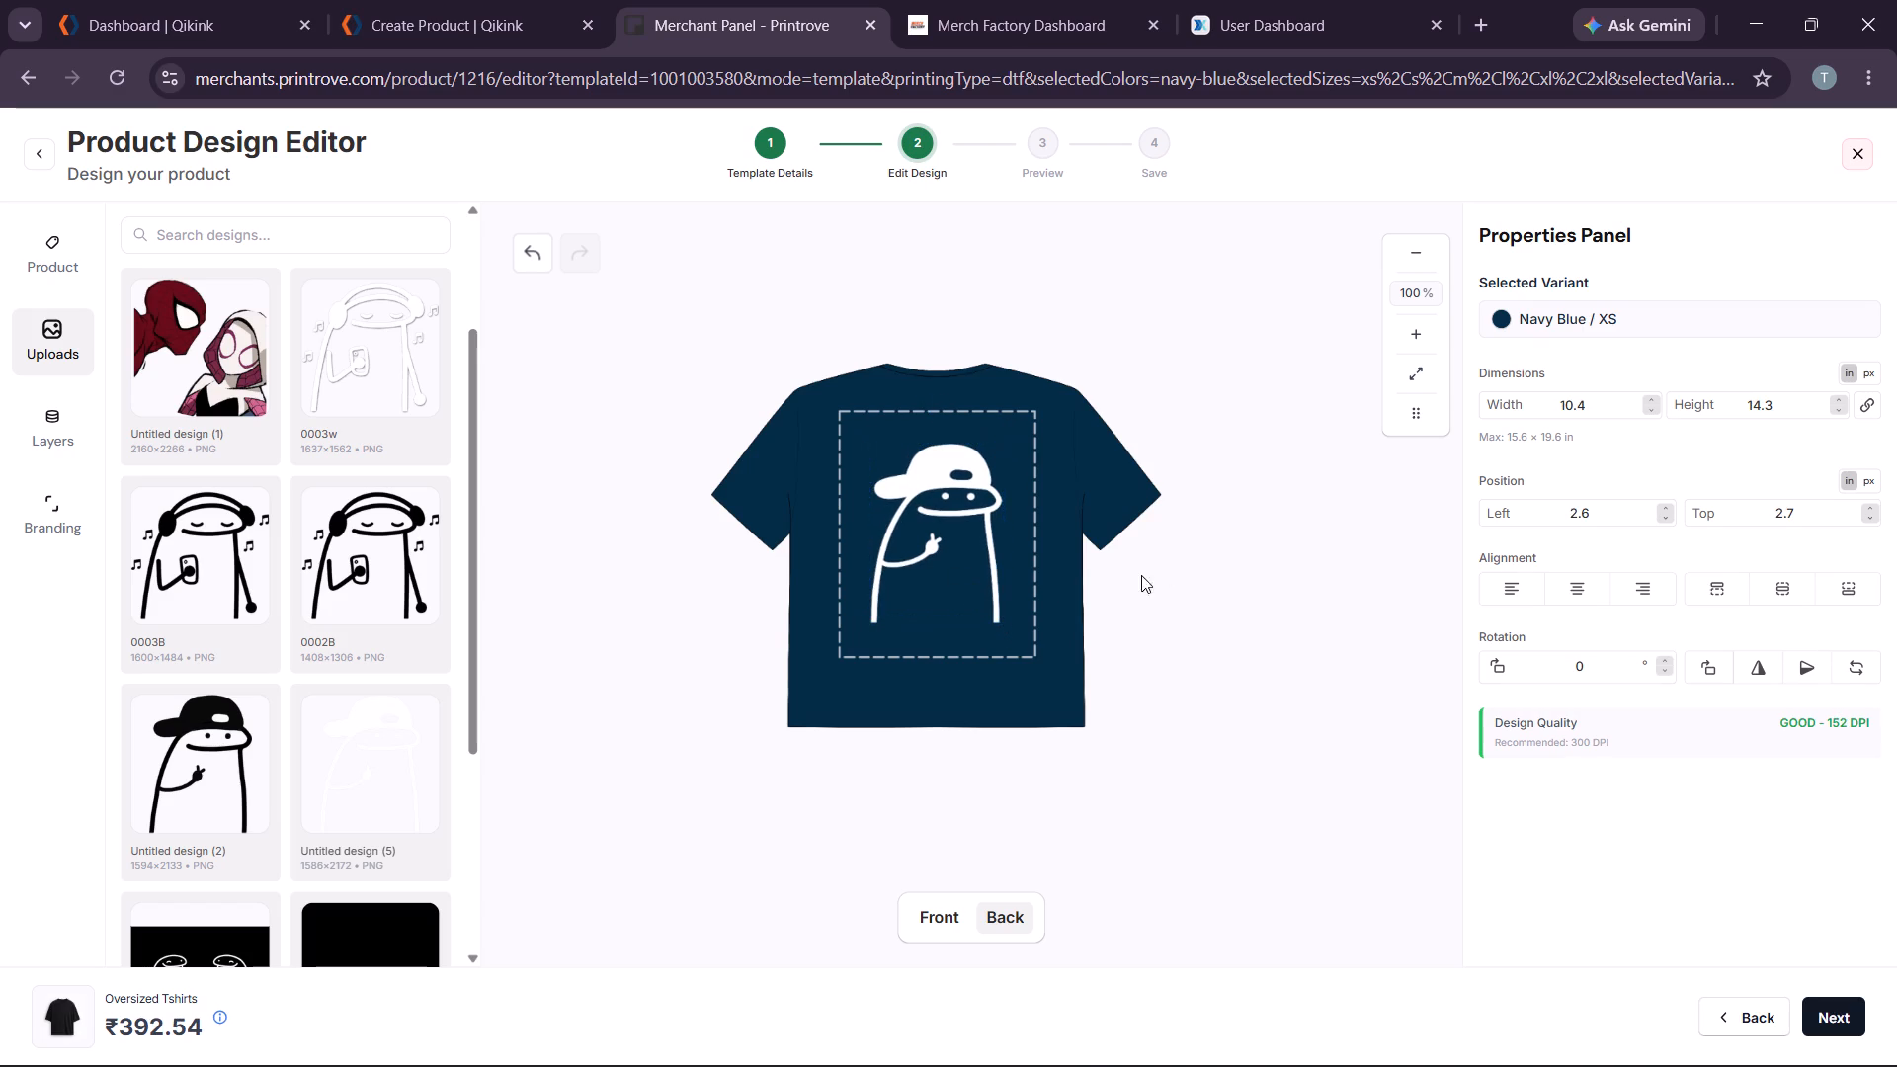
Proceed to the mockup preview and update the product as Oversized T shirt 002, keeping the existing Navy Blue SKUs.
left_click(1843, 1008)
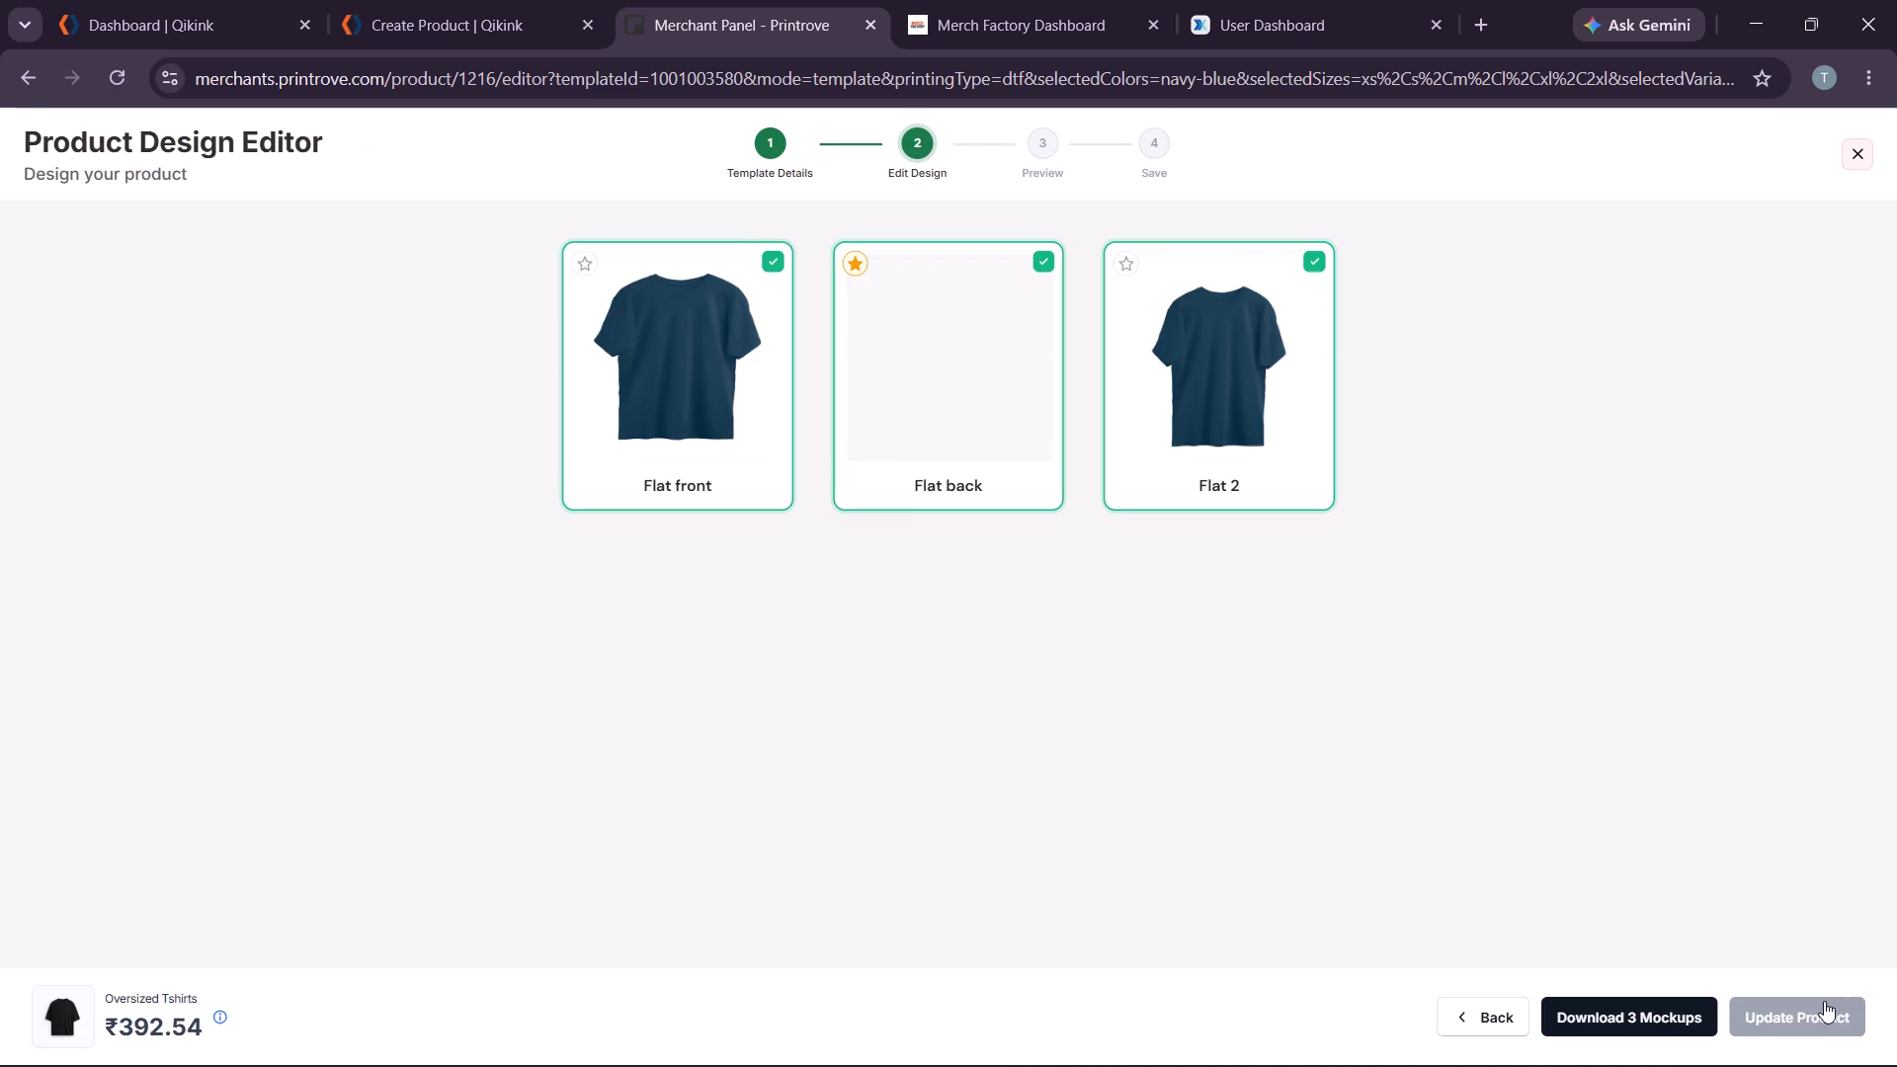
left_click(1821, 1010)
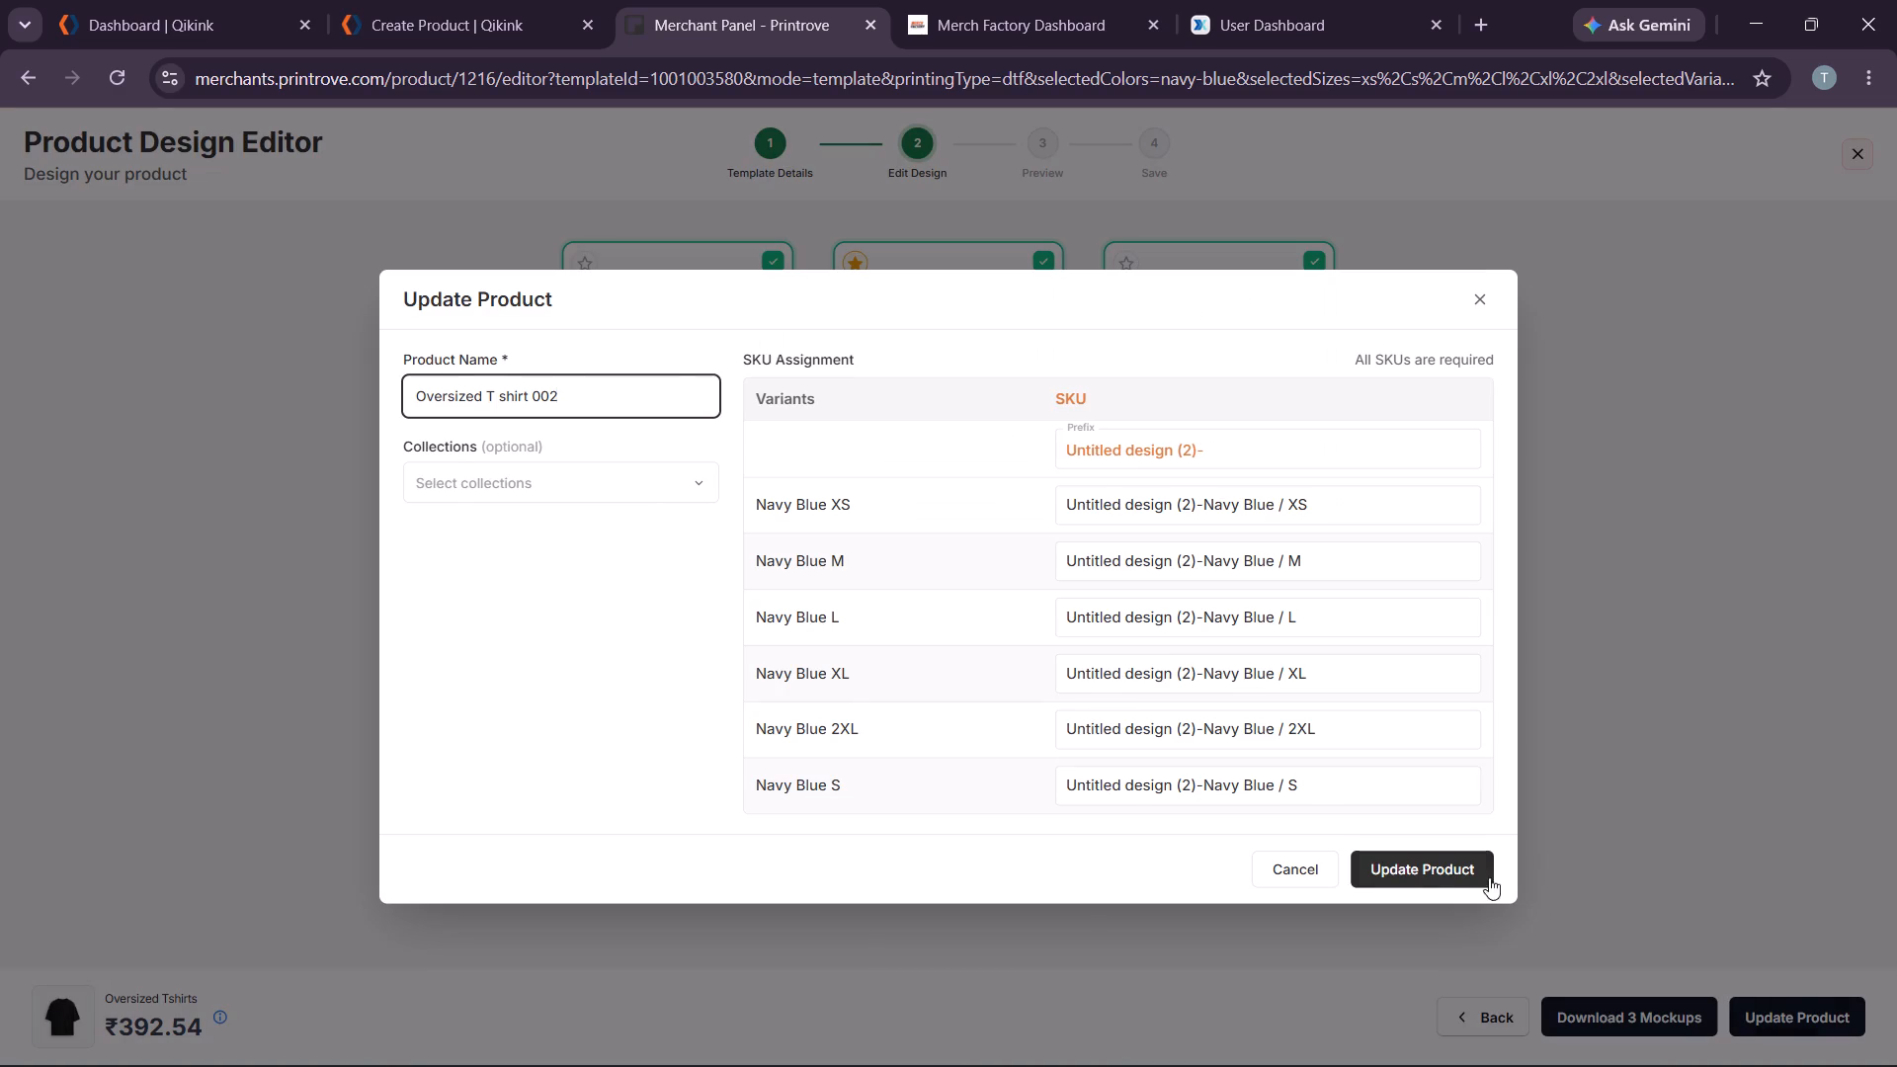
left_click(1455, 870)
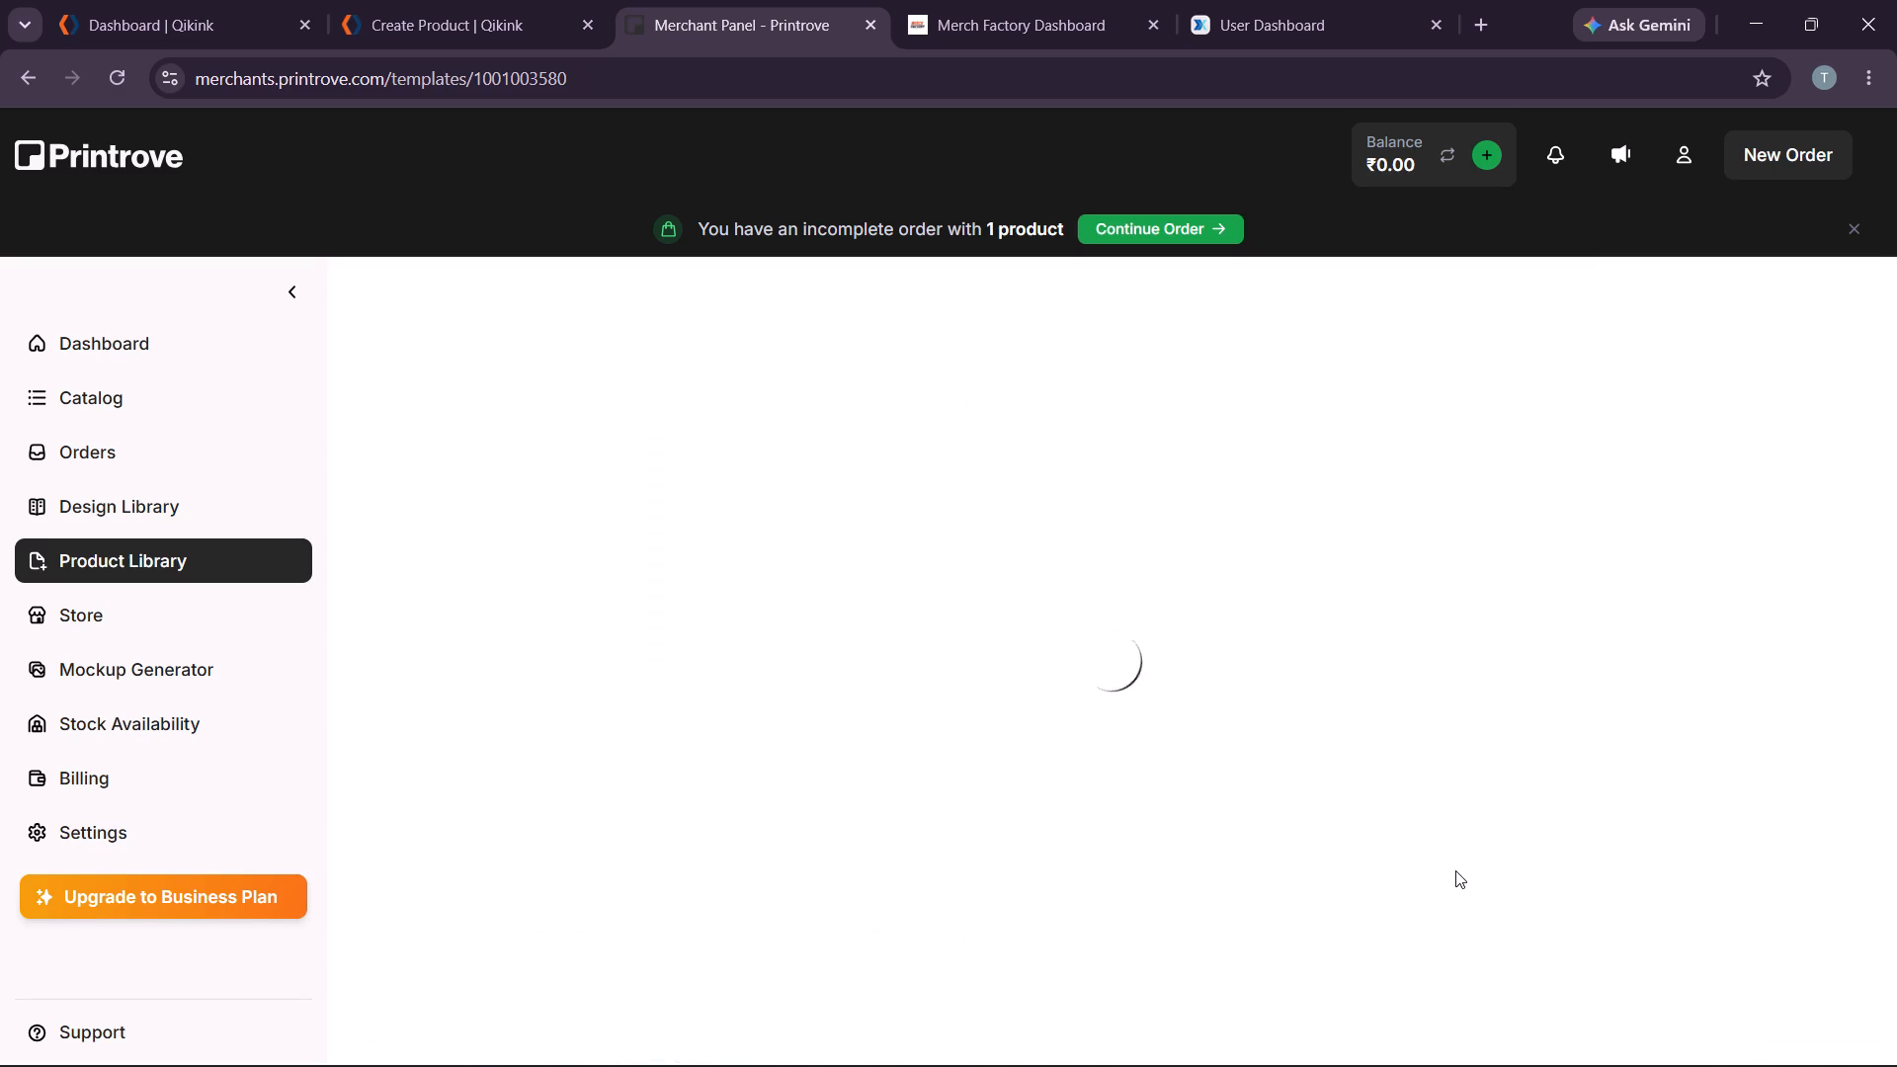
Review the updated Oversized T shirt 002 page and its variants, and go back to look over the Product Library.
scroll(936, 749, "down", 2)
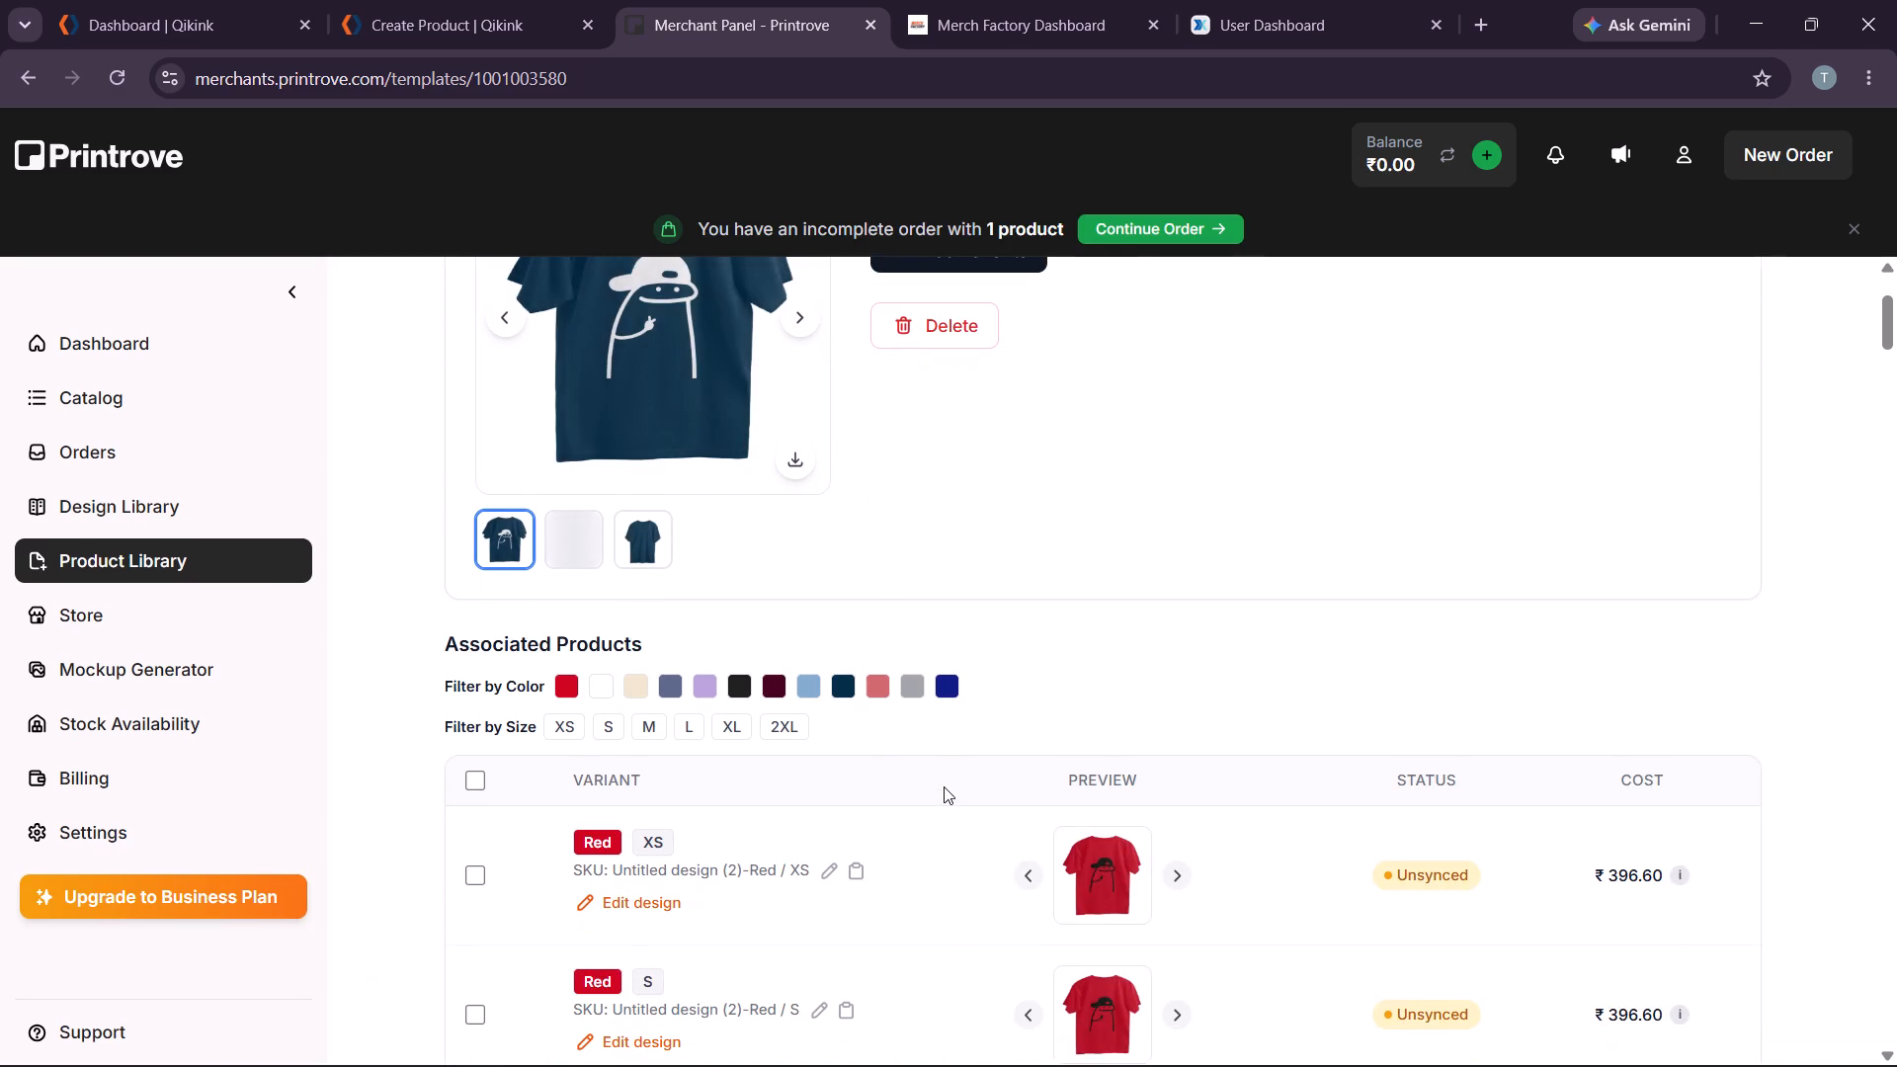
scroll(1176, 805, "down", 2)
scroll(1881, 807, "up", 5)
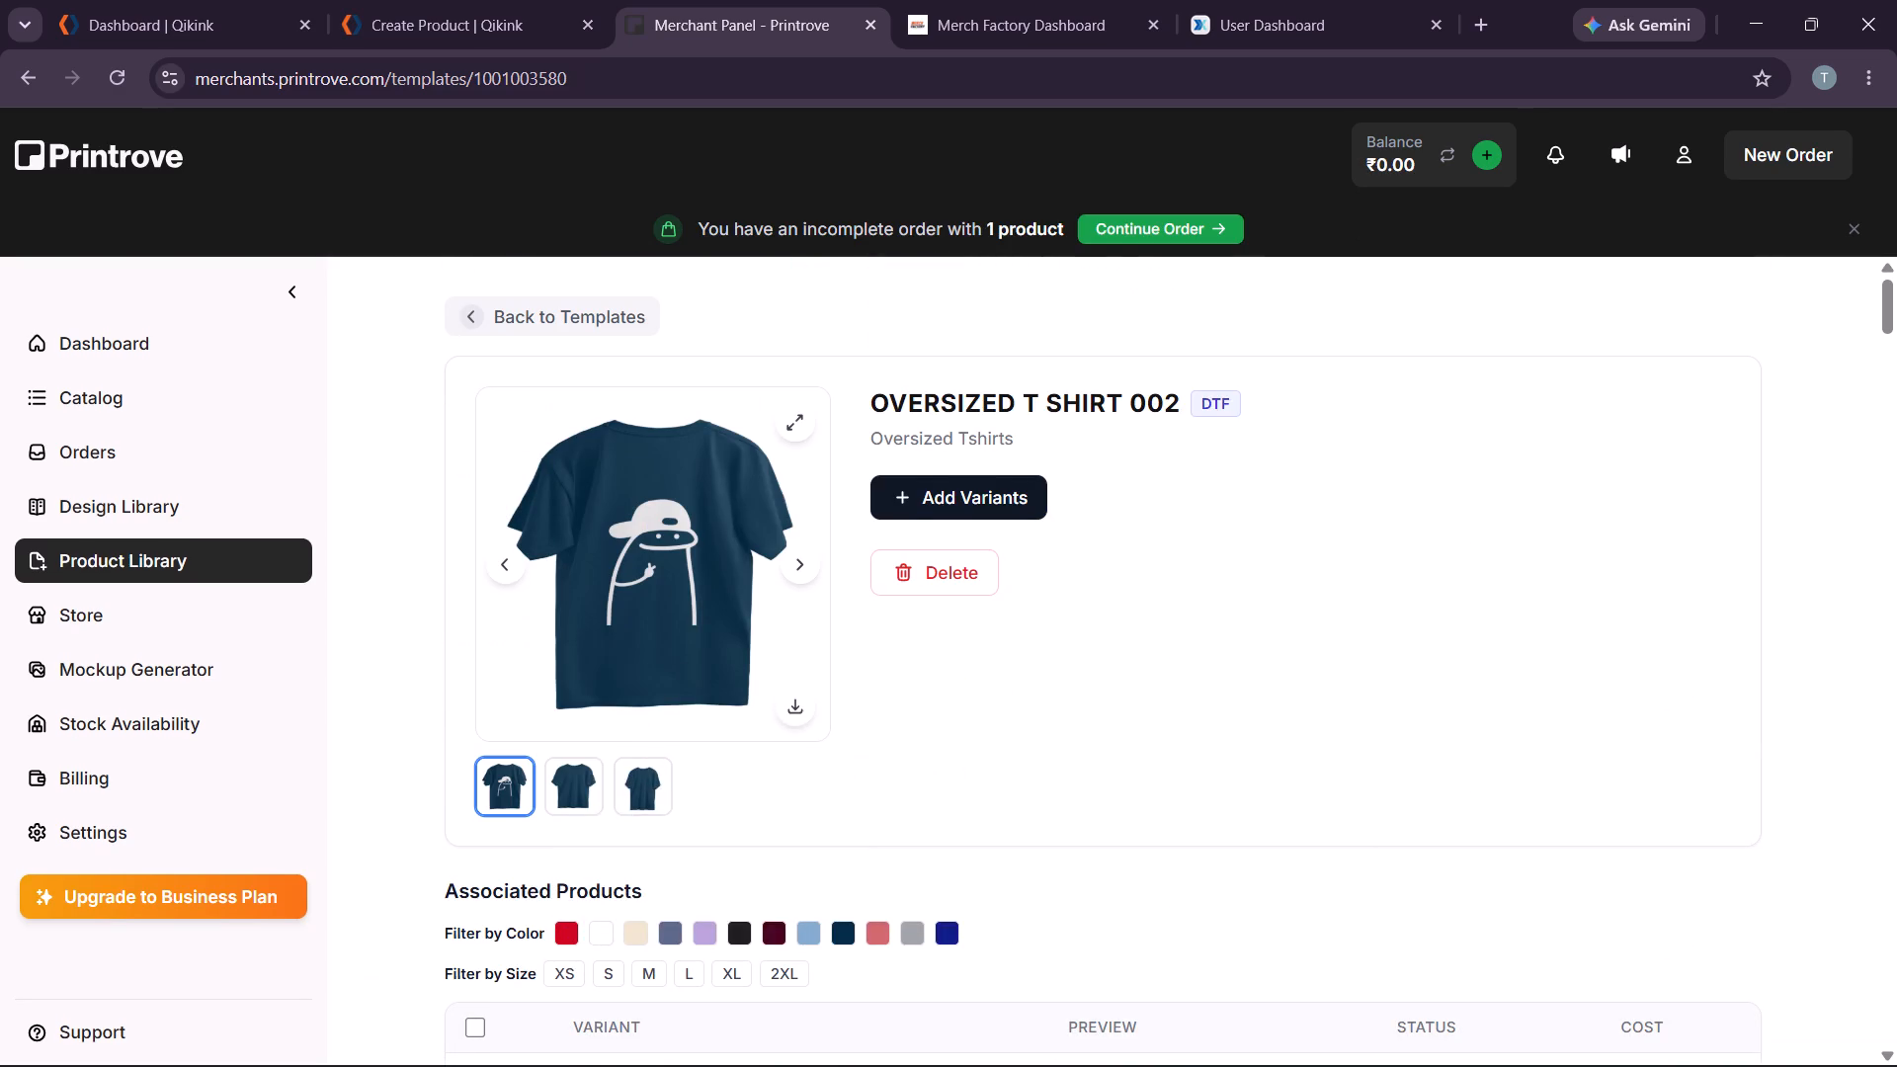
scroll(888, 682, "down", 1)
scroll(595, 535, "up", 4)
left_click(475, 323)
scroll(1637, 611, "down", 3)
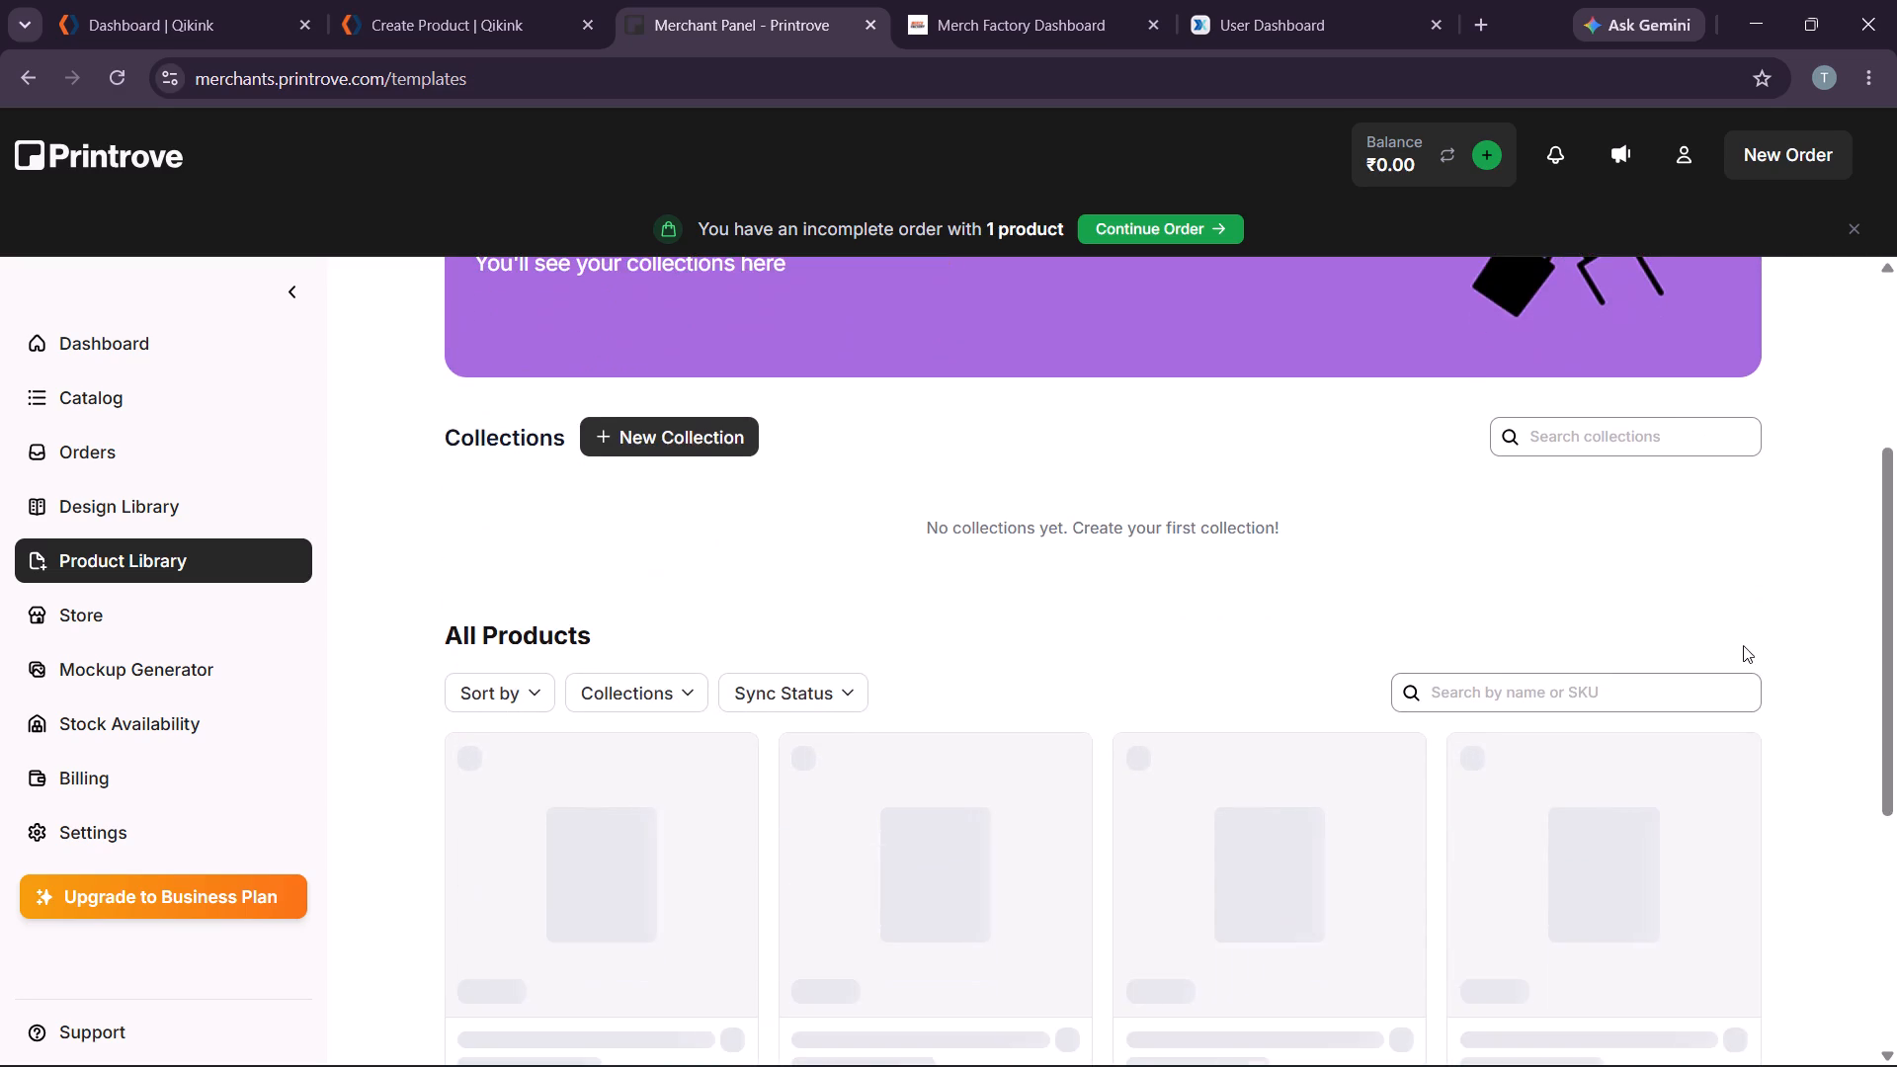
scroll(1748, 652, "down", 2)
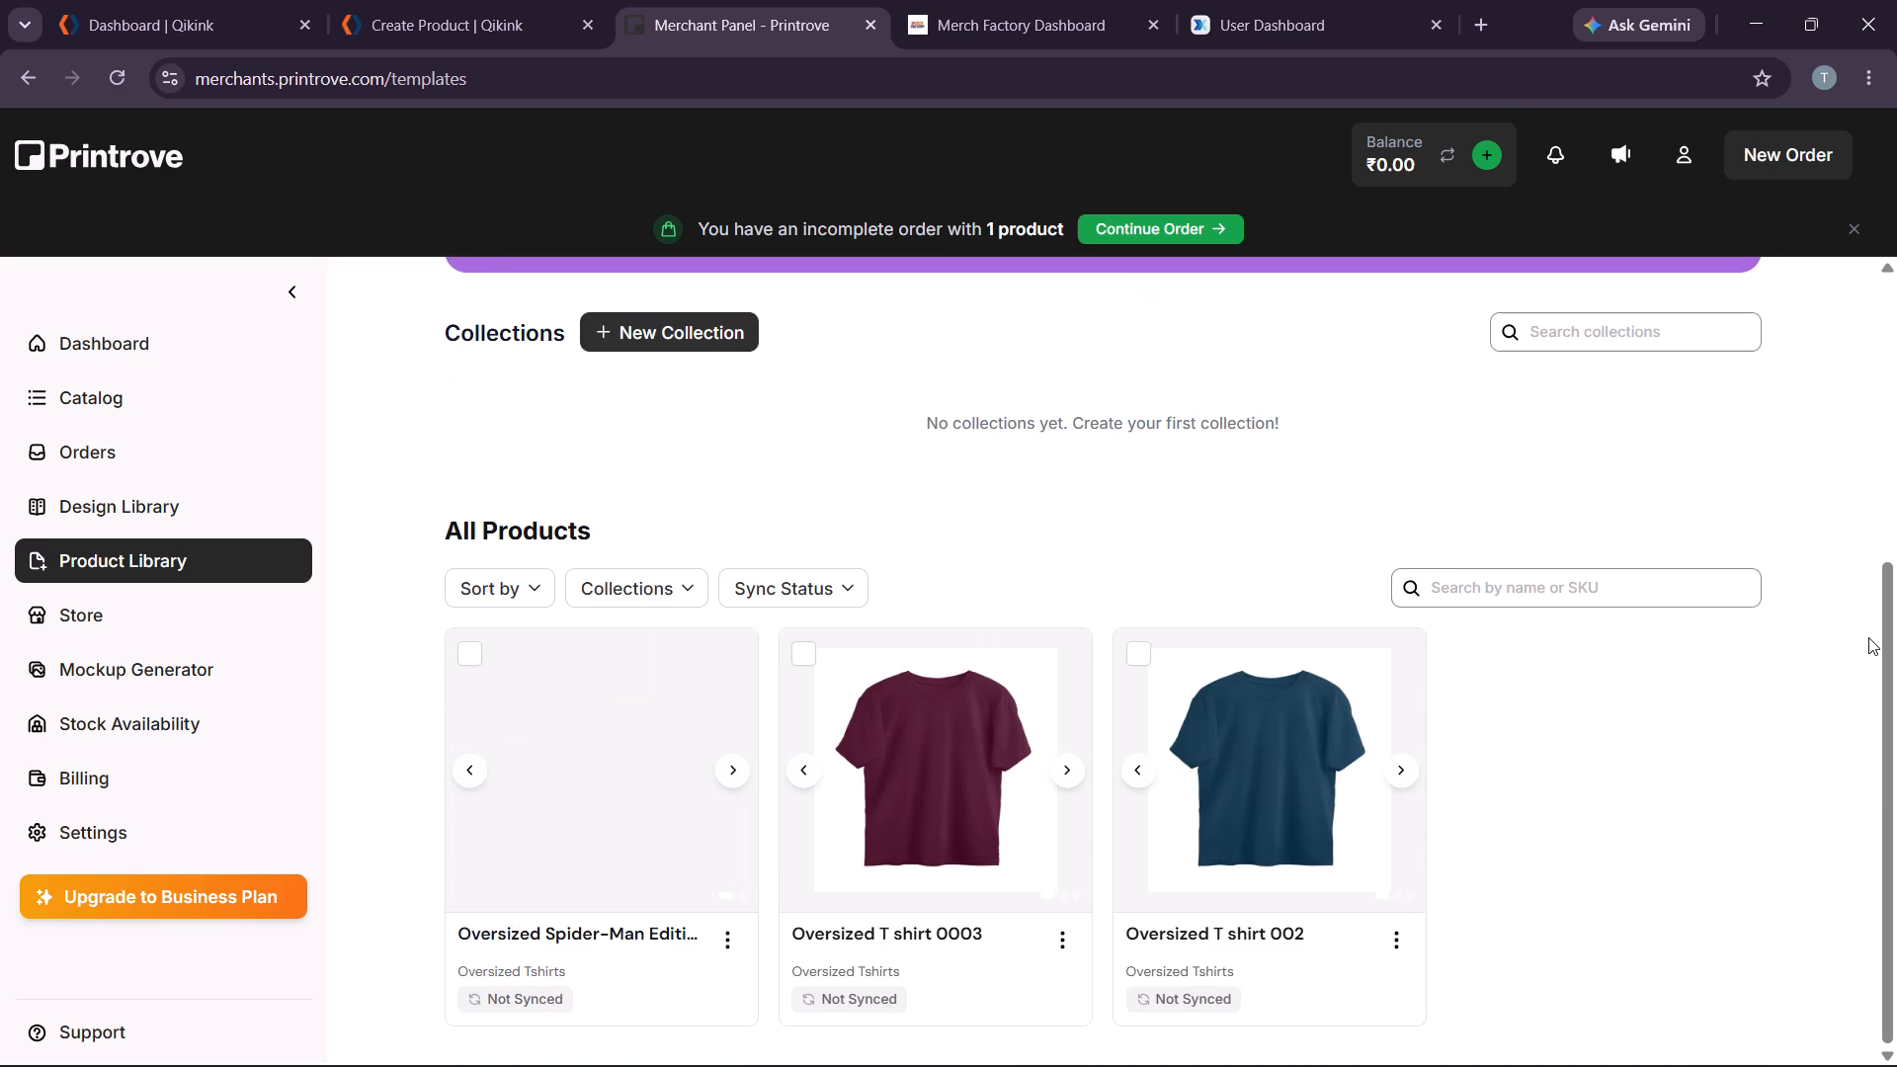
scroll(1868, 637, "up", 3)
scroll(1874, 634, "down", 3)
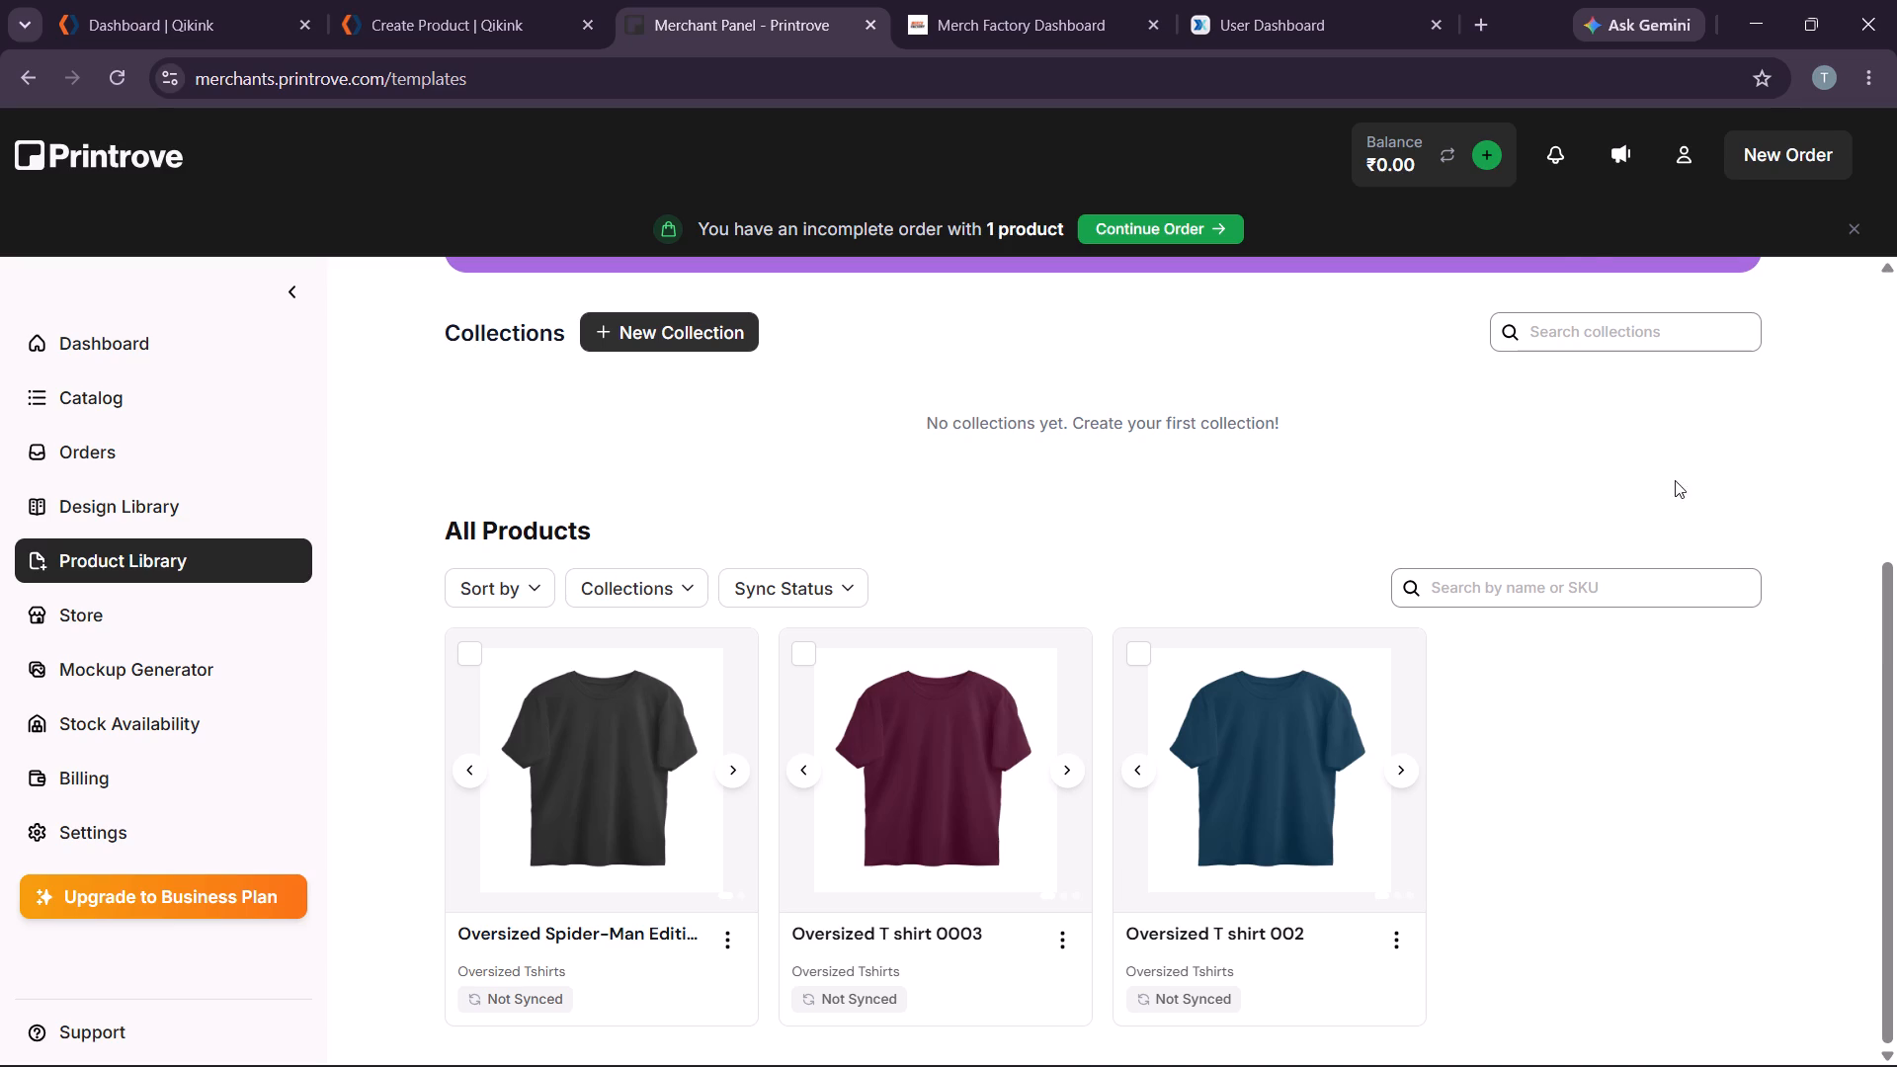
Switch to Pinterest in the other browser window and browse the related Spider-Man and Spider-Gwen pins for new artwork.
left_click(1028, 1028)
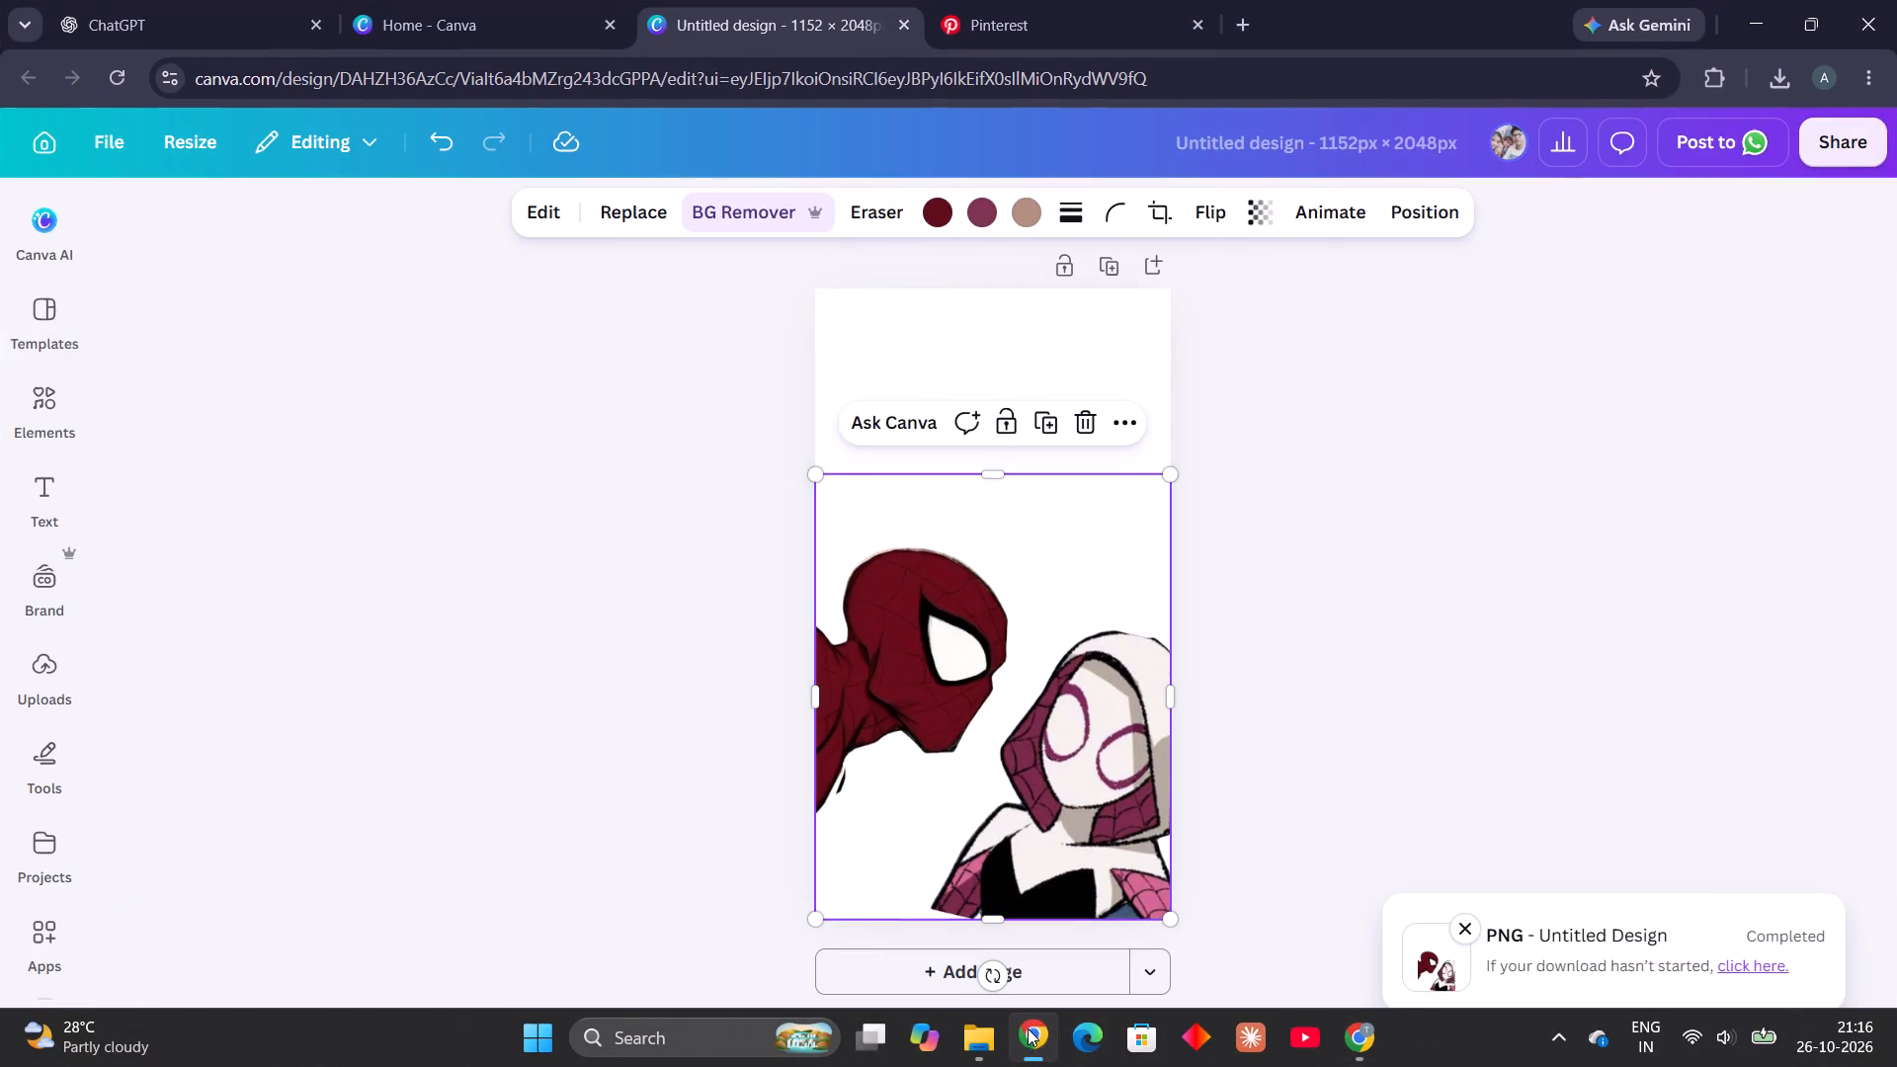
left_click(1027, 1)
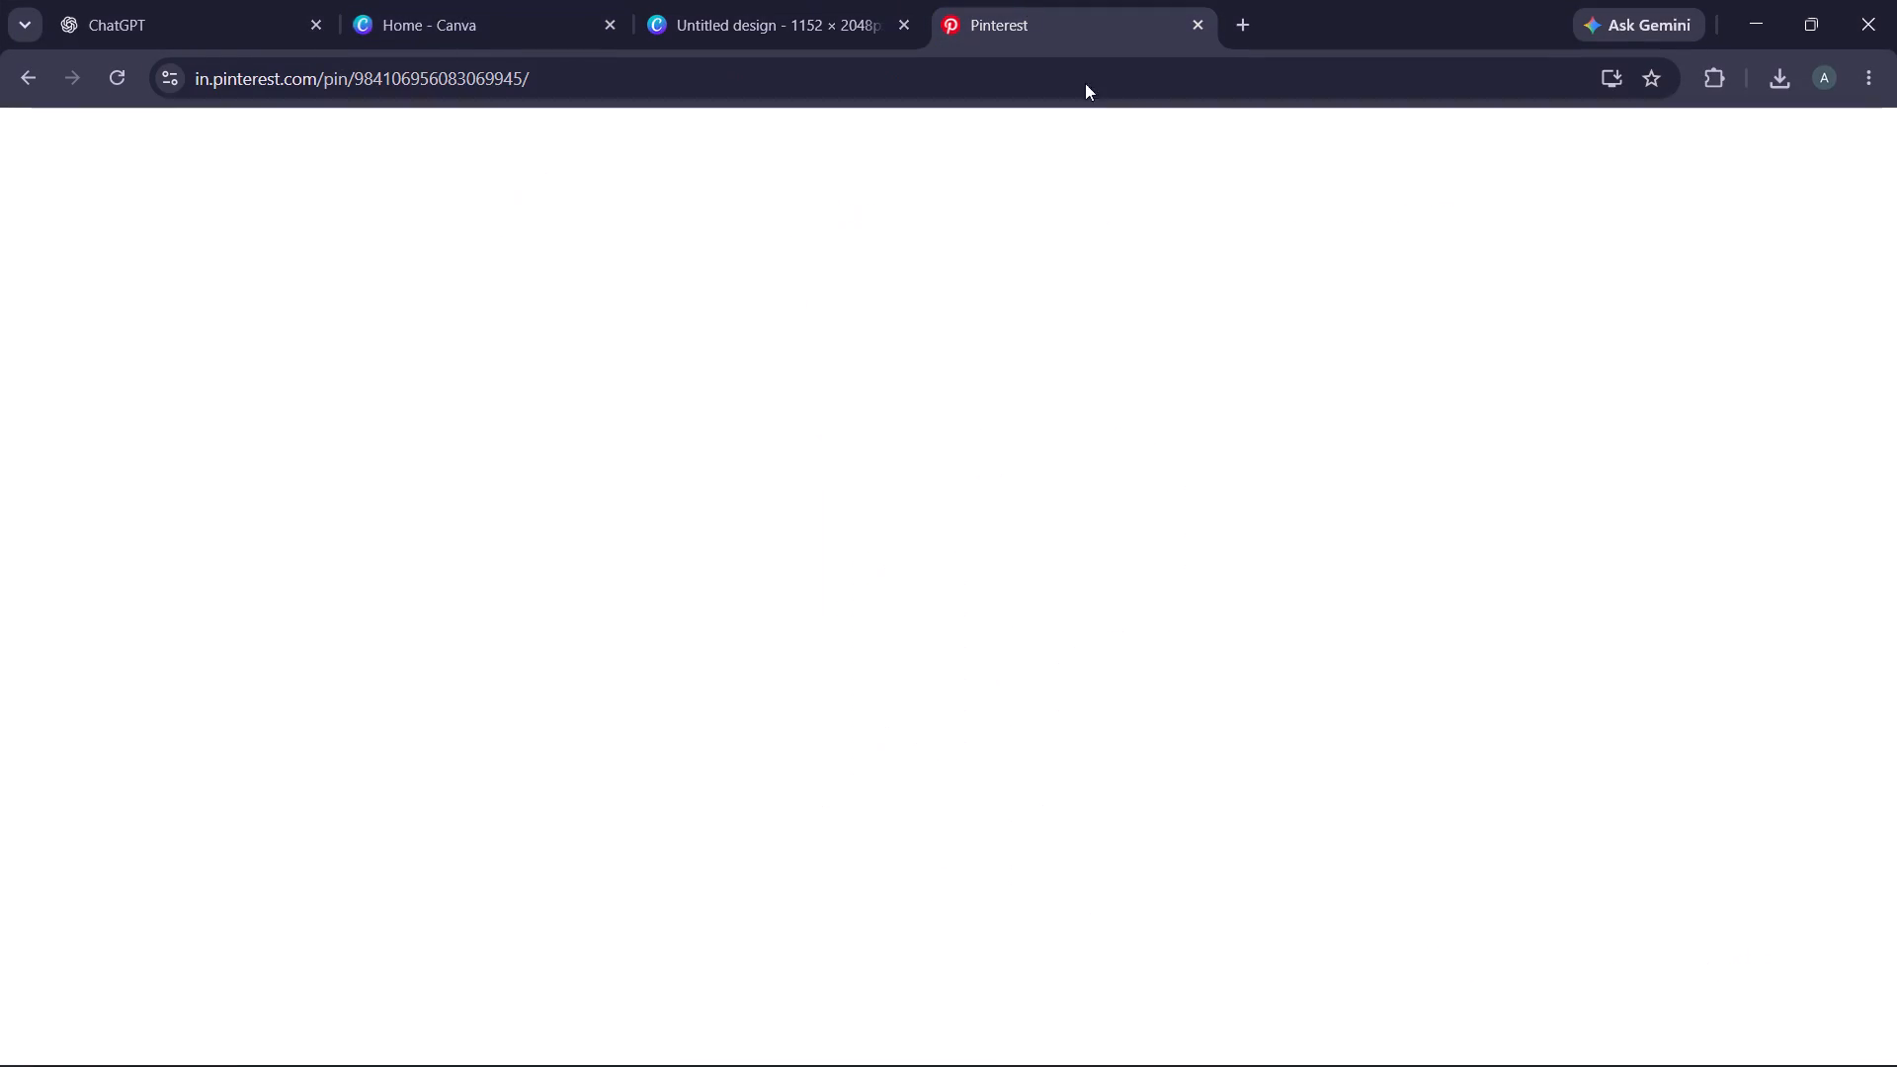
scroll(1321, 519, "down", 2)
scroll(1412, 606, "down", 5)
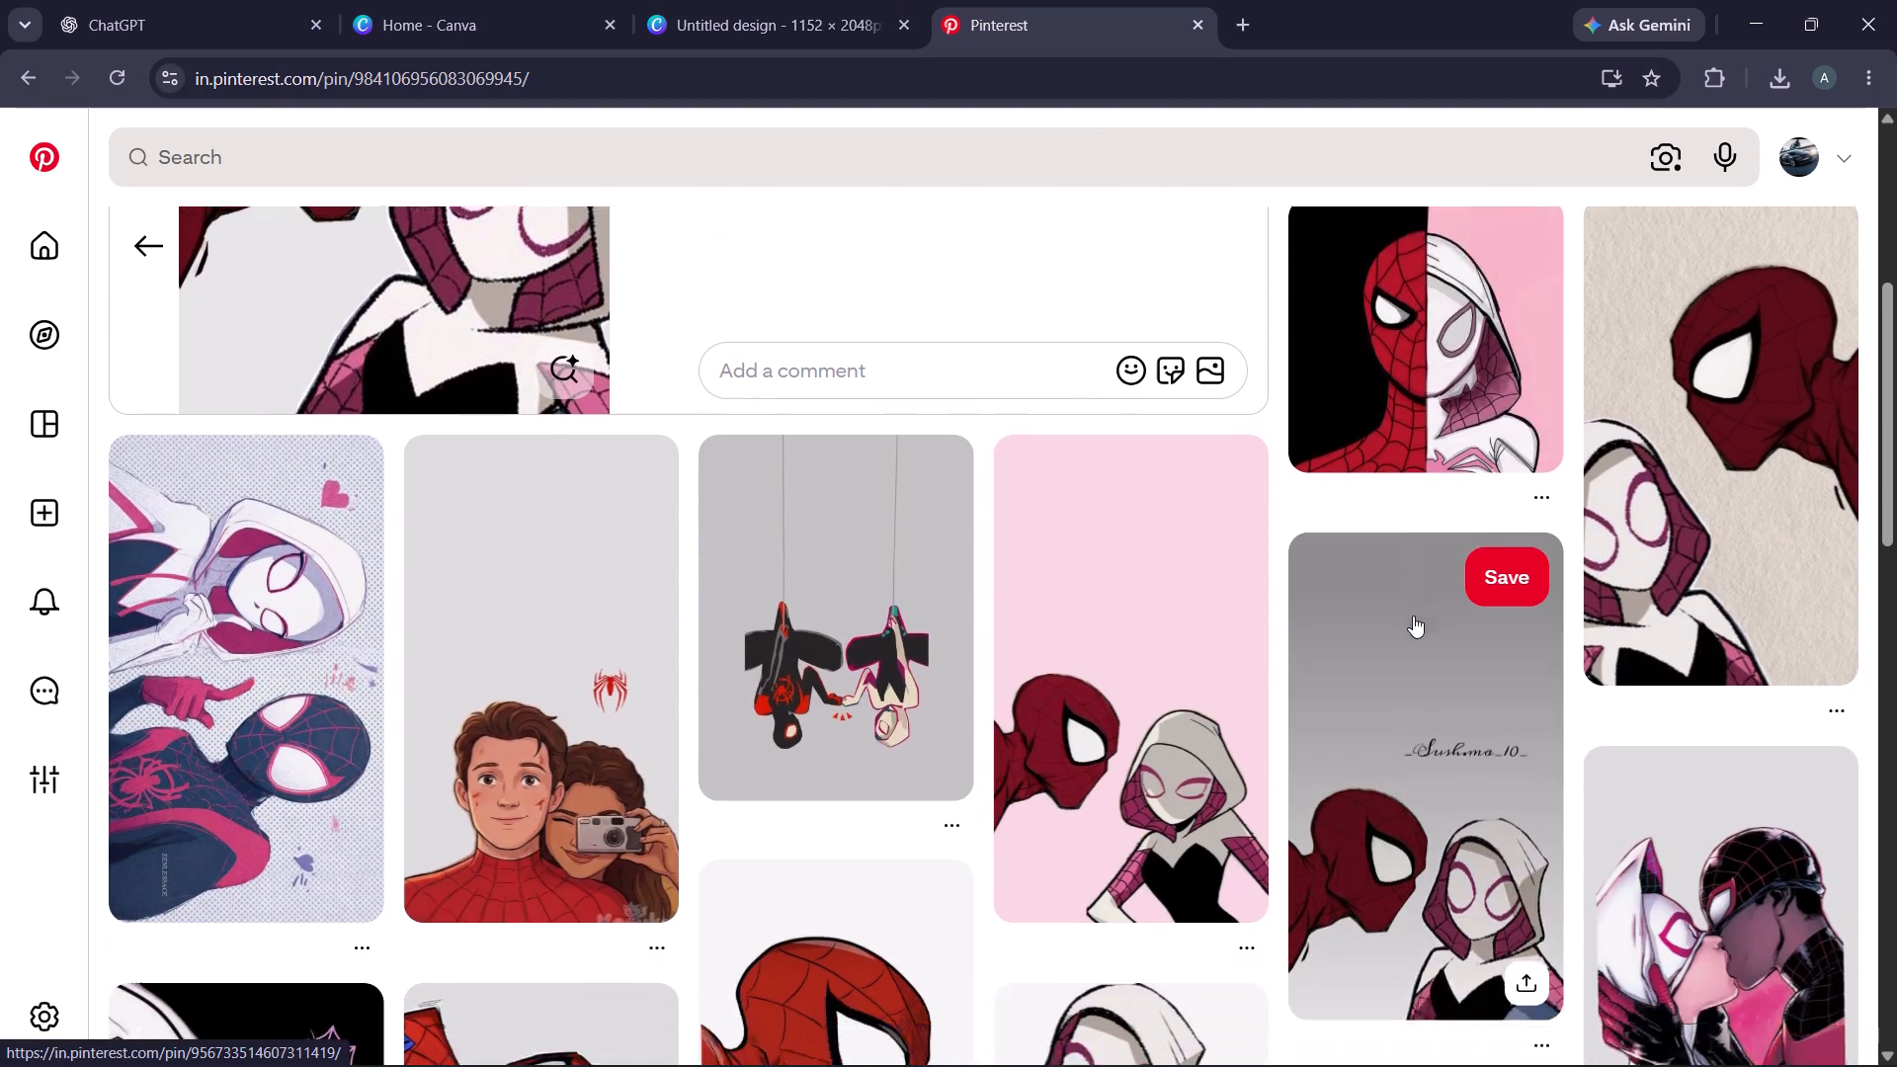
scroll(1417, 616, "down", 2)
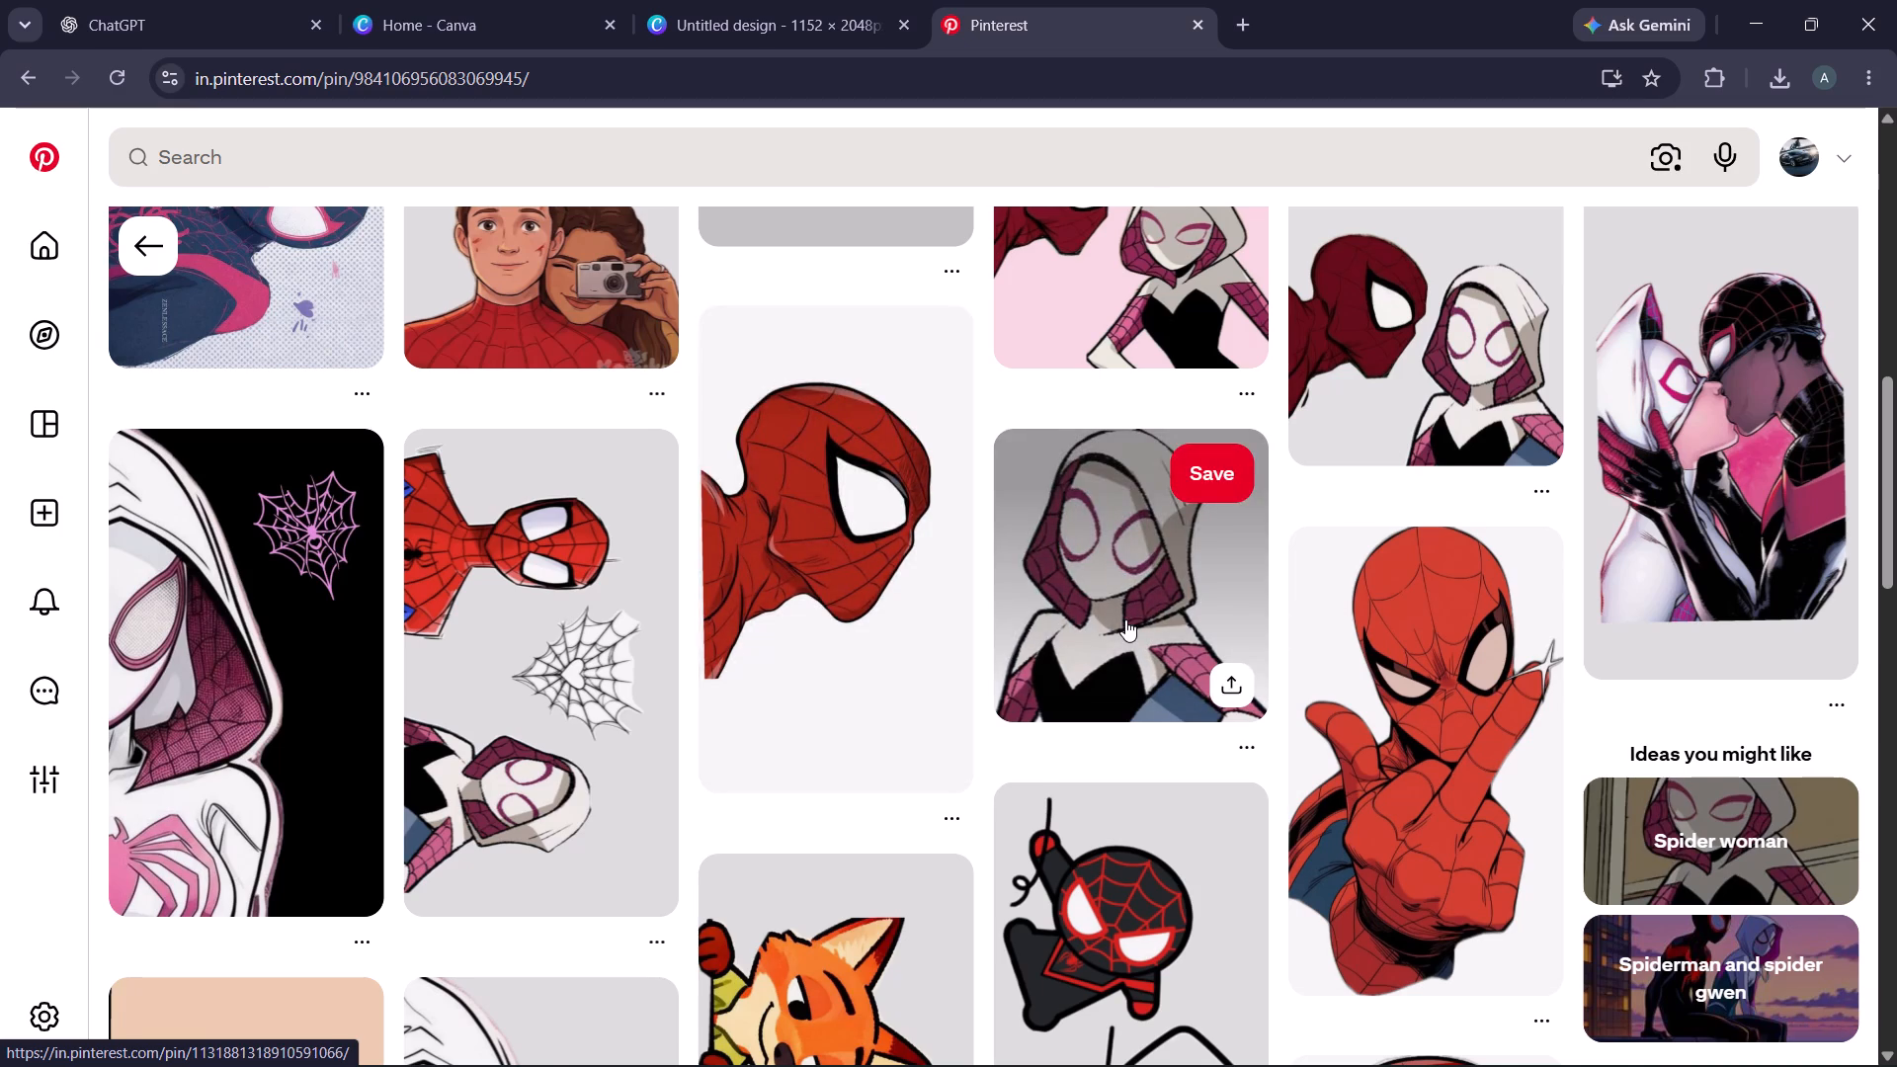
scroll(1125, 624, "down", 1)
scroll(1522, 823, "up", 1)
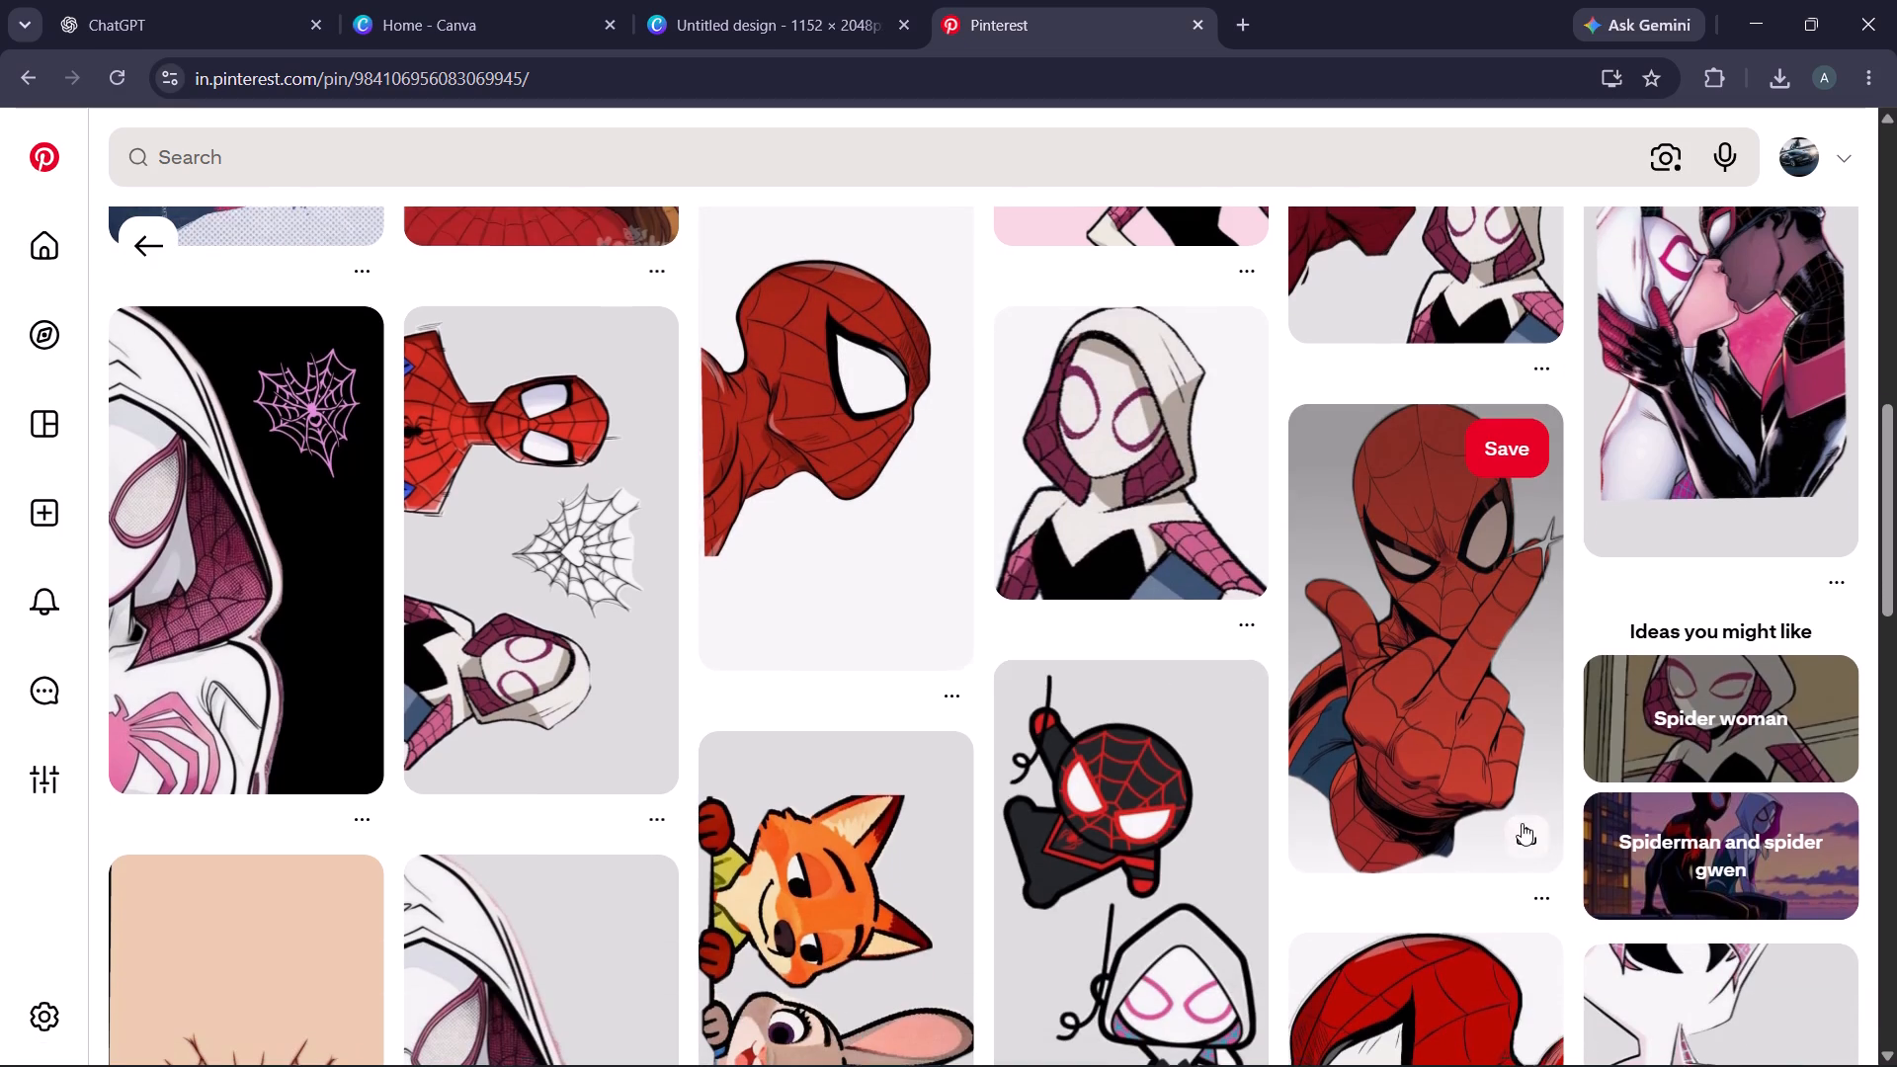
scroll(1522, 823, "up", 4)
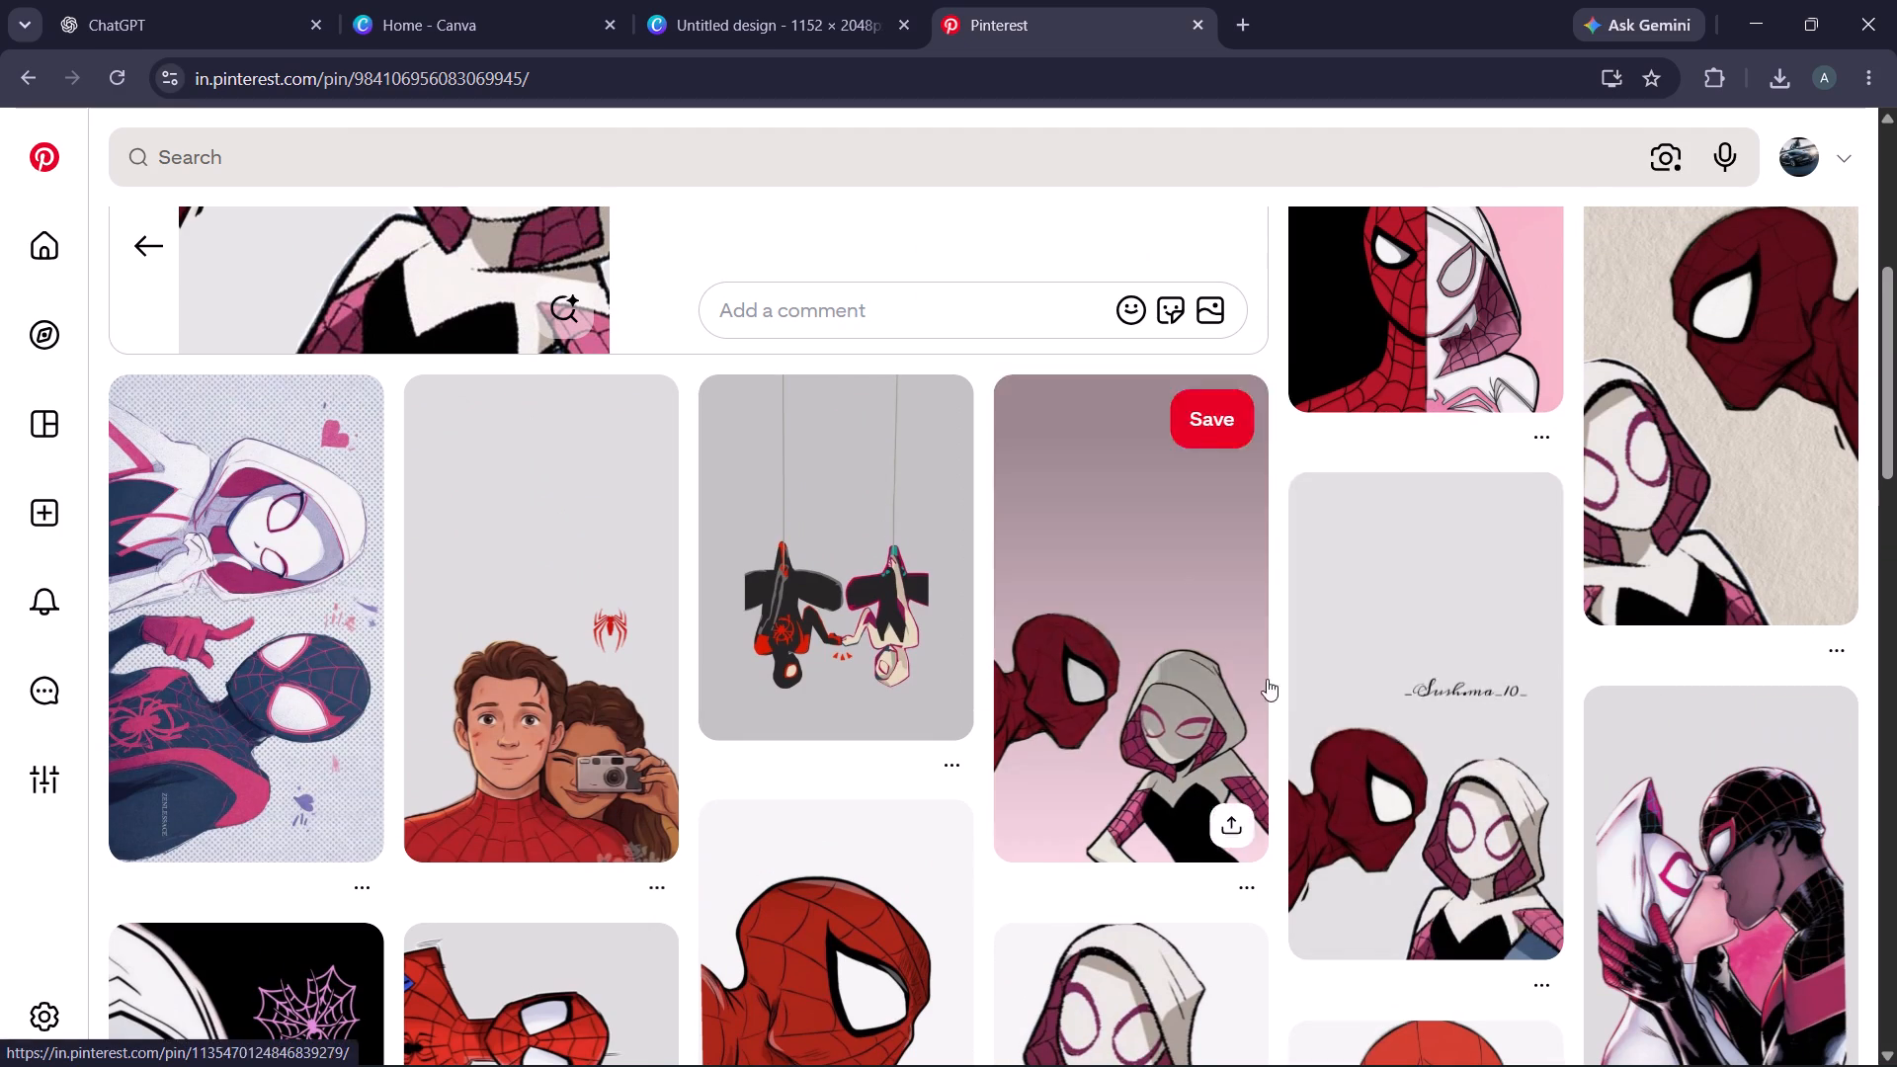
scroll(1320, 726, "down", 3)
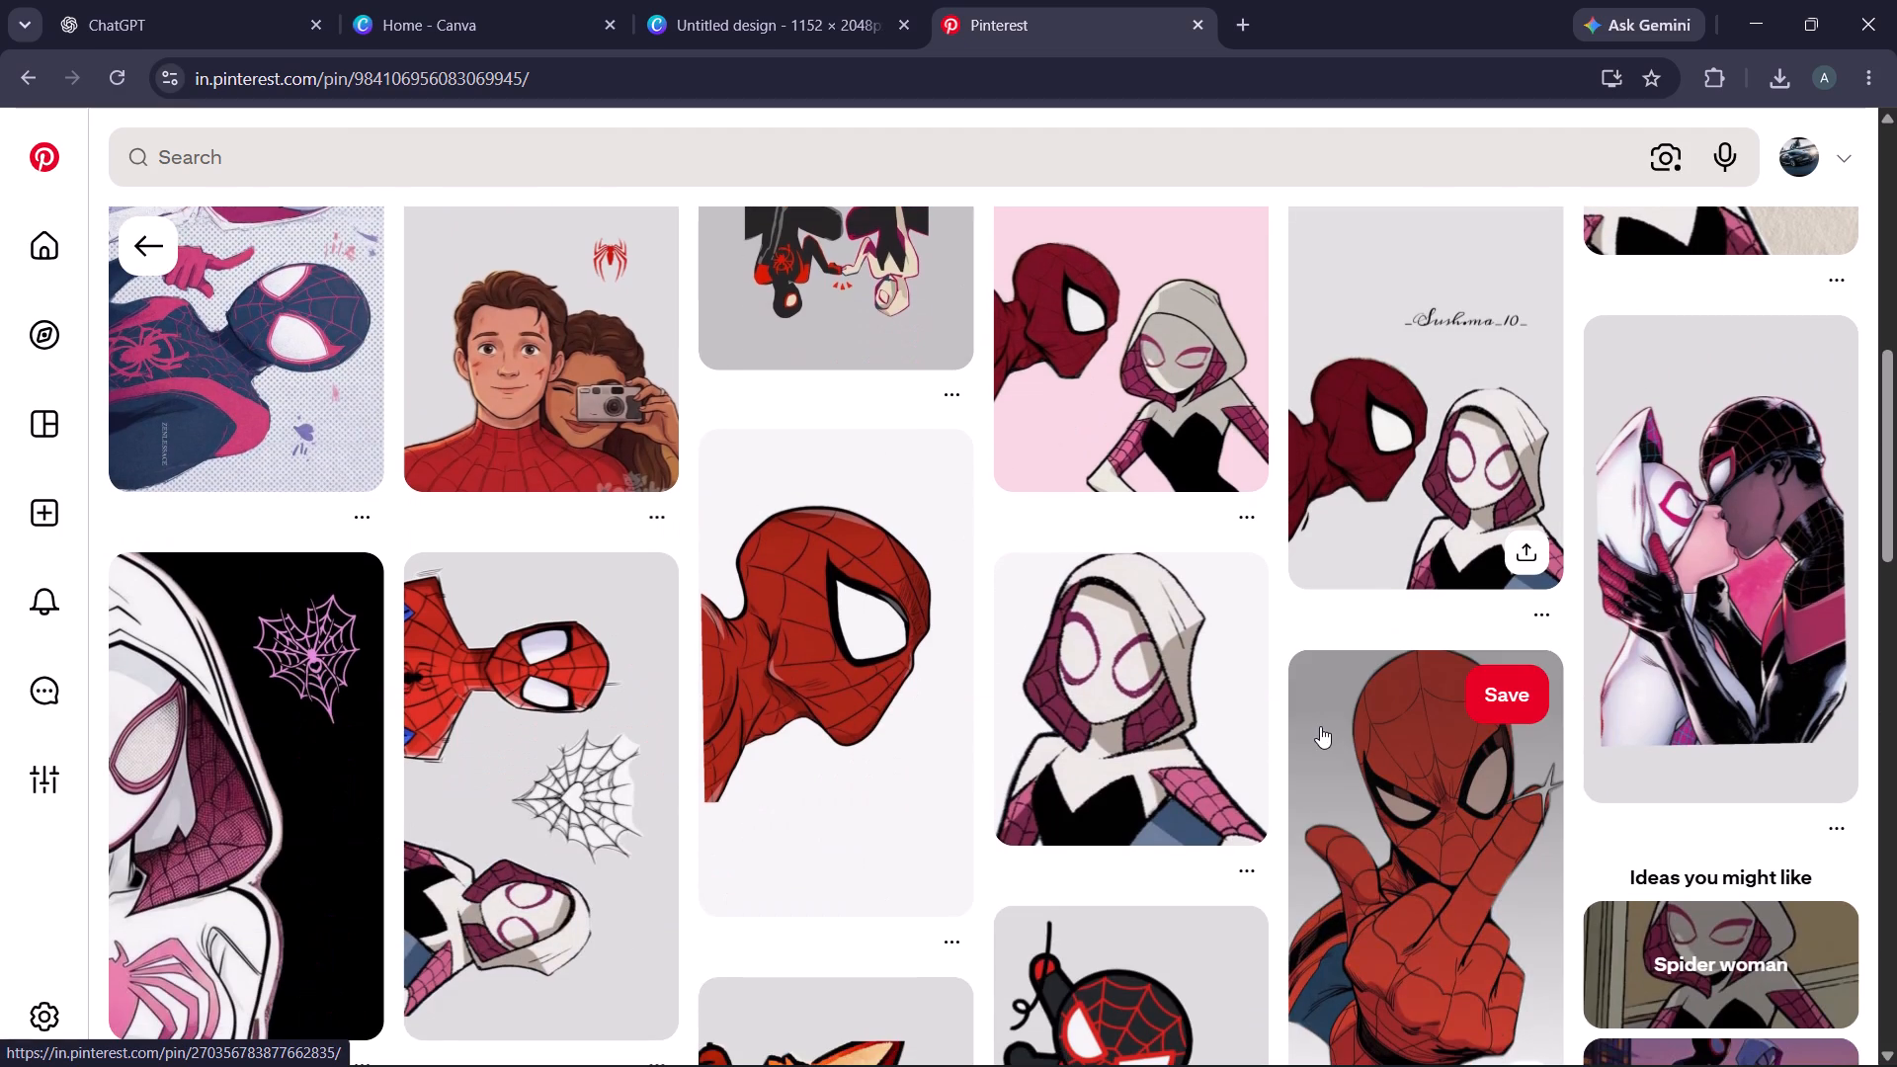
scroll(1582, 692, "down", 2)
scroll(1725, 751, "down", 4)
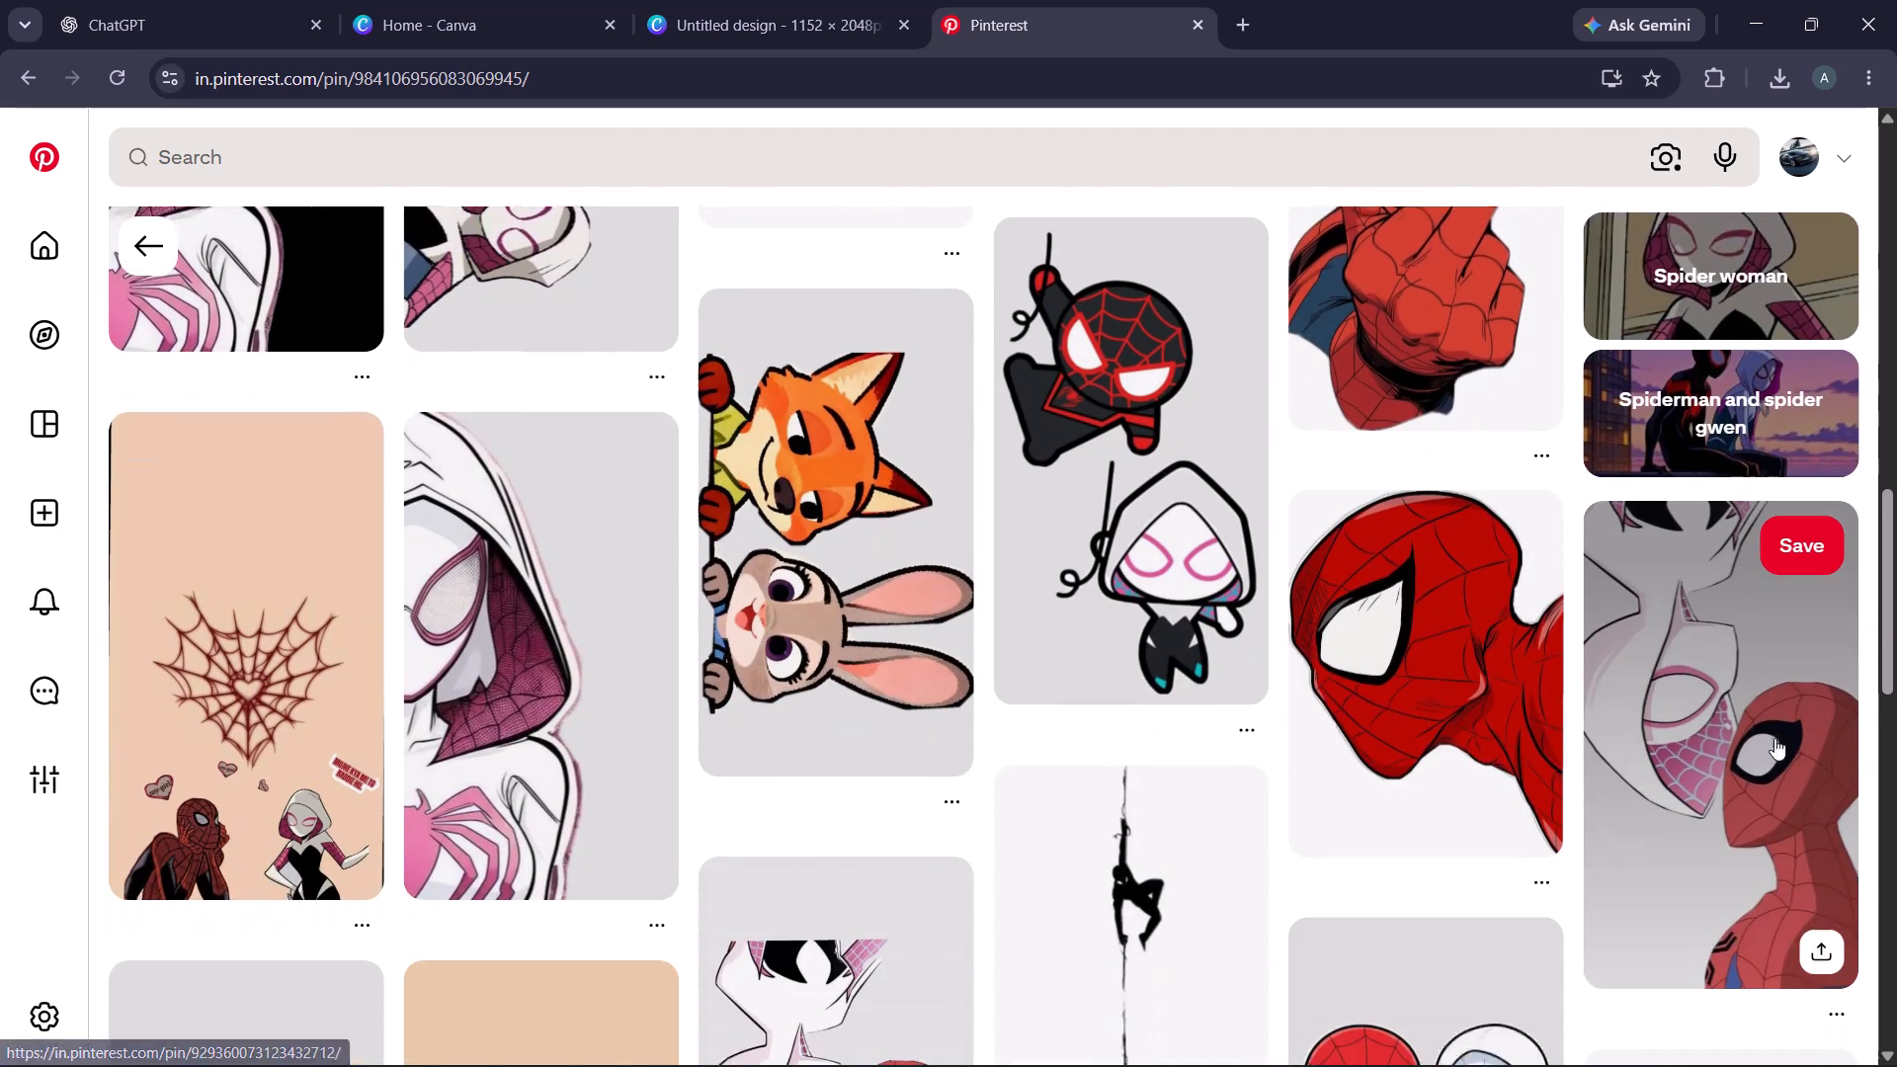
left_click_drag(1895, 645, 1895, 759)
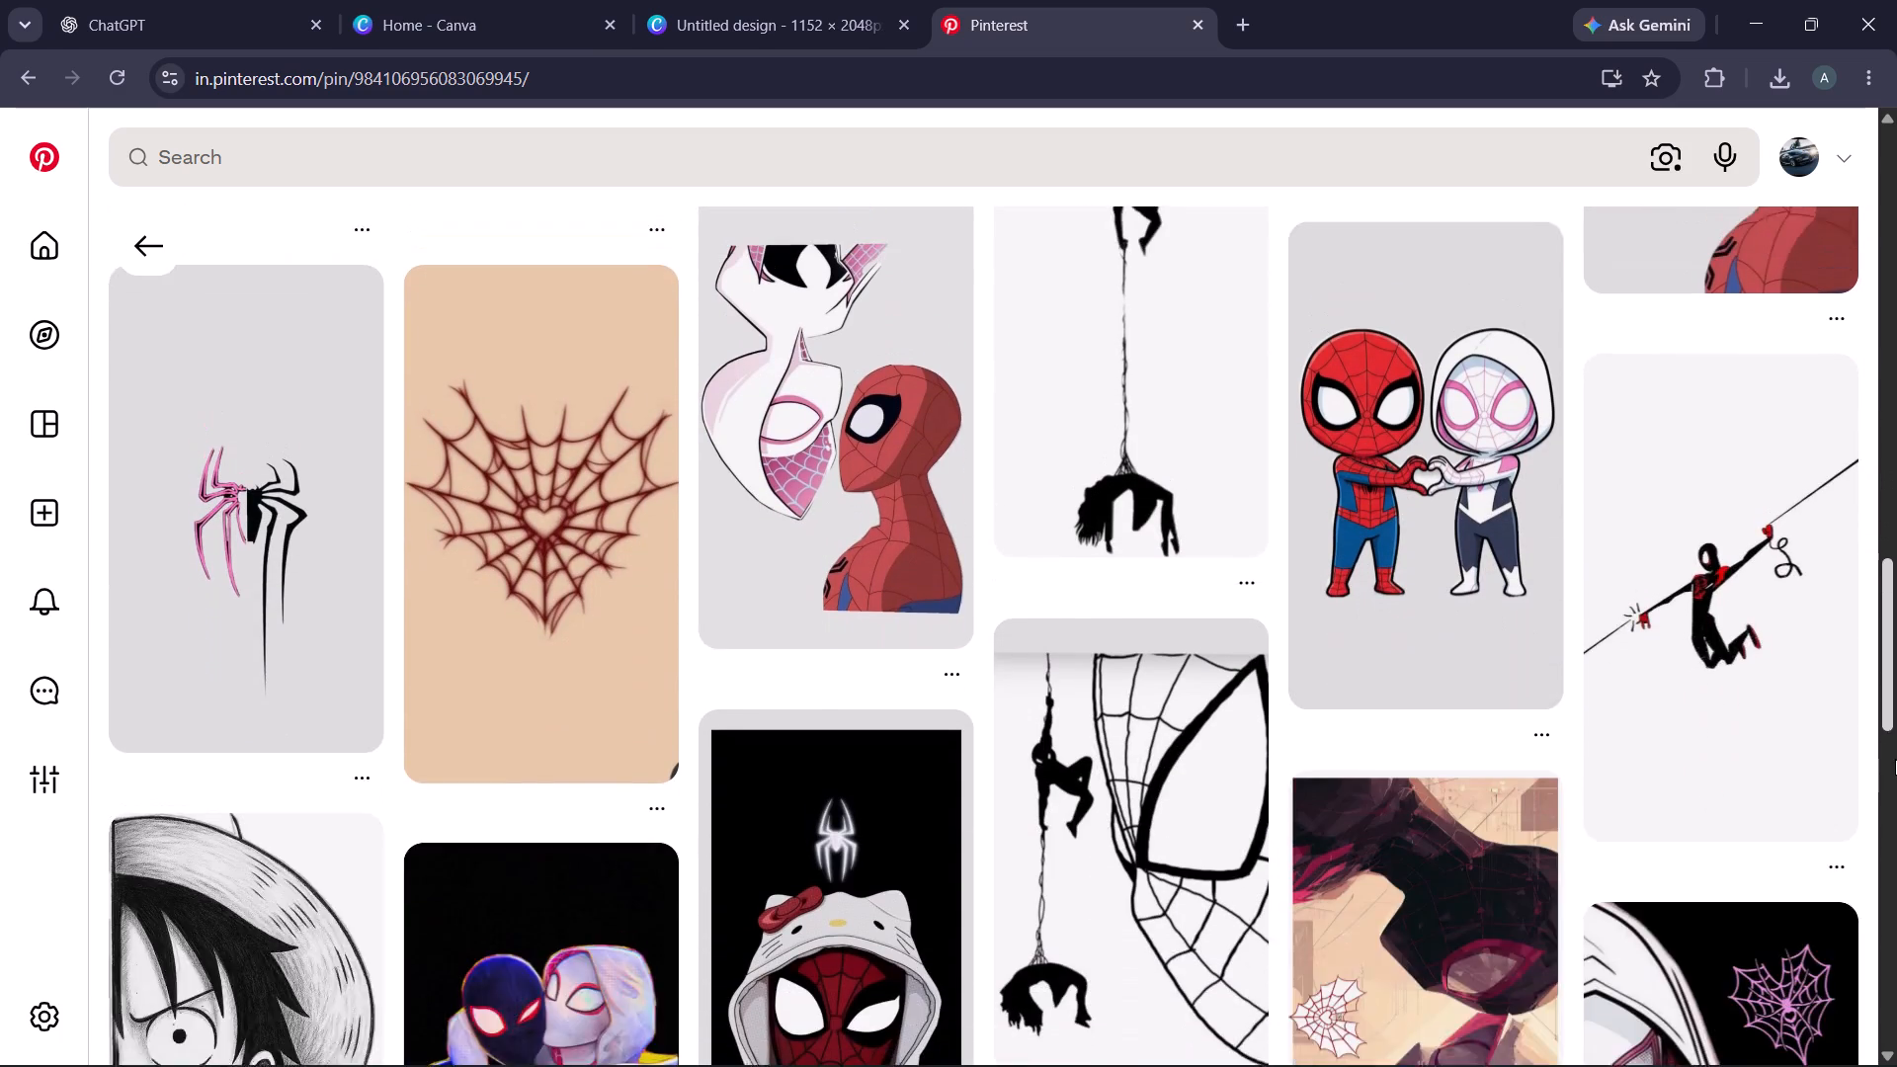
left_click_drag(1895, 759, 1896, 744)
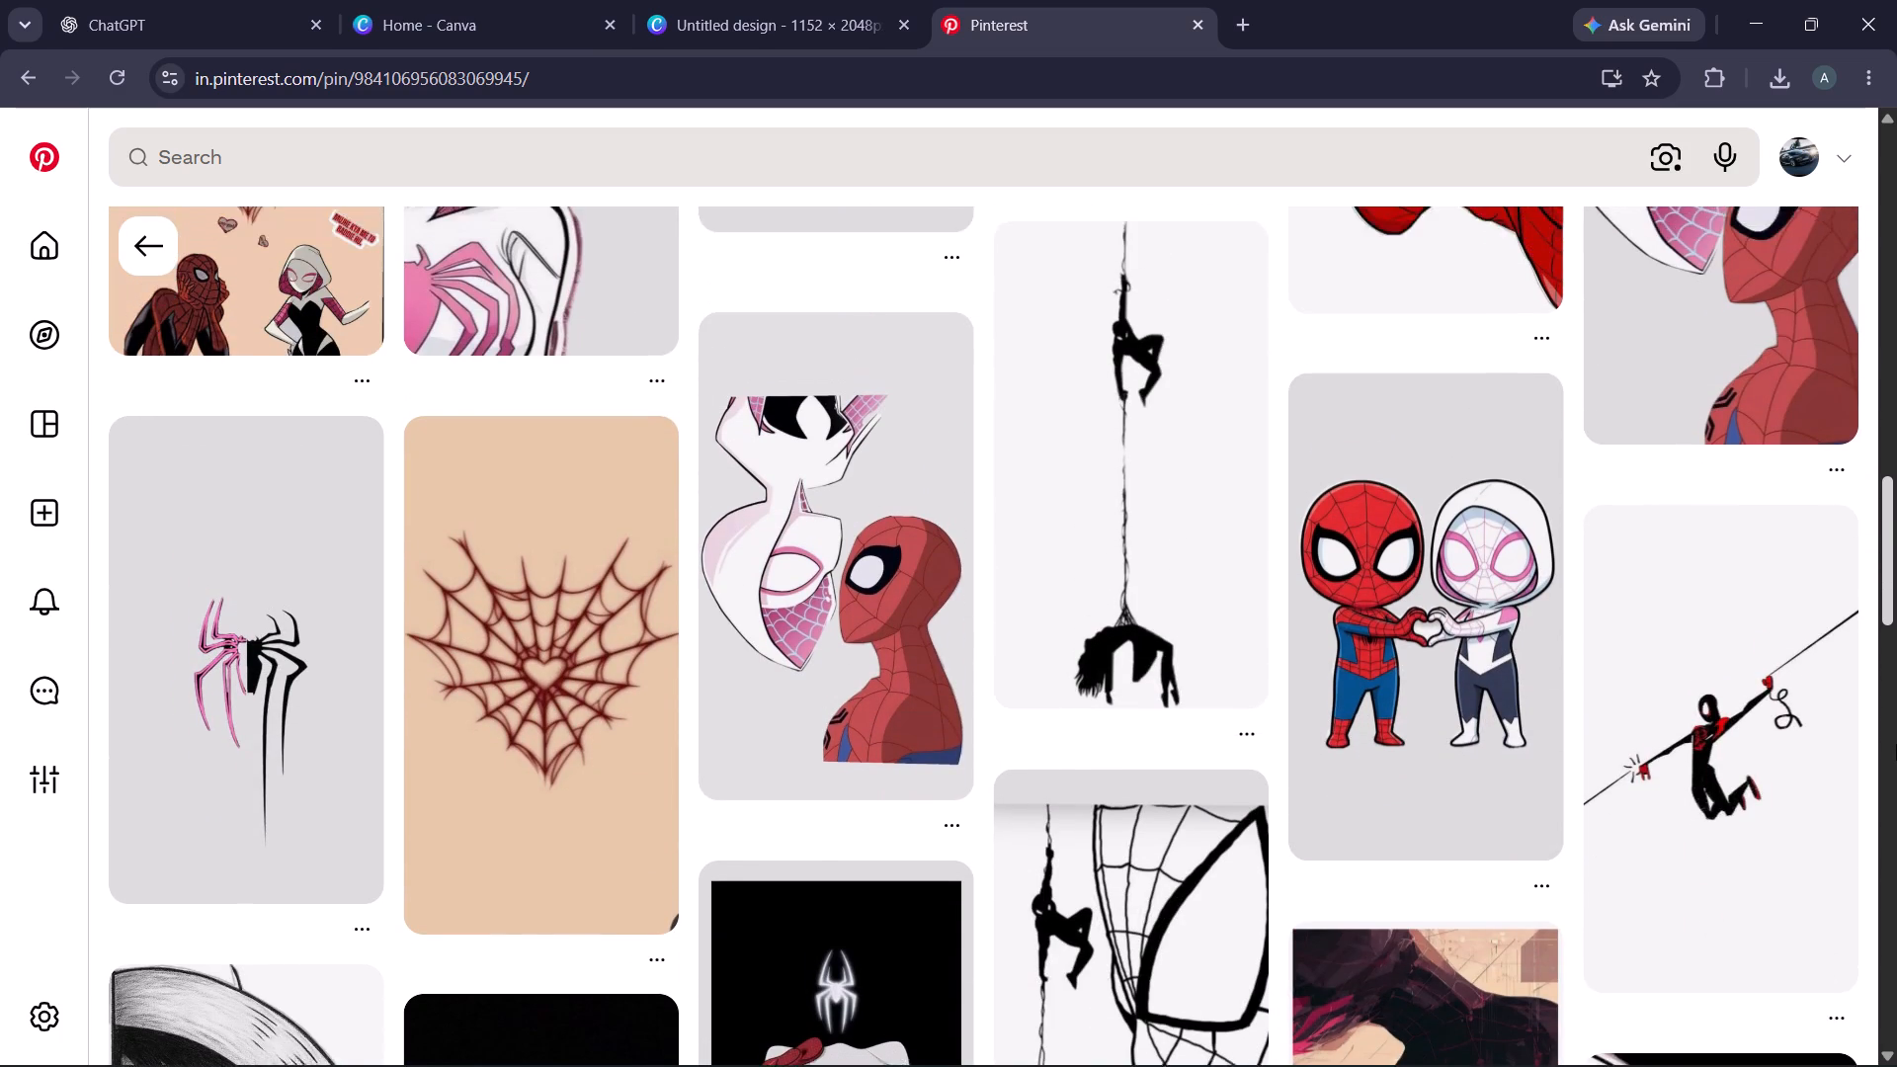
left_click_drag(1896, 744, 1896, 549)
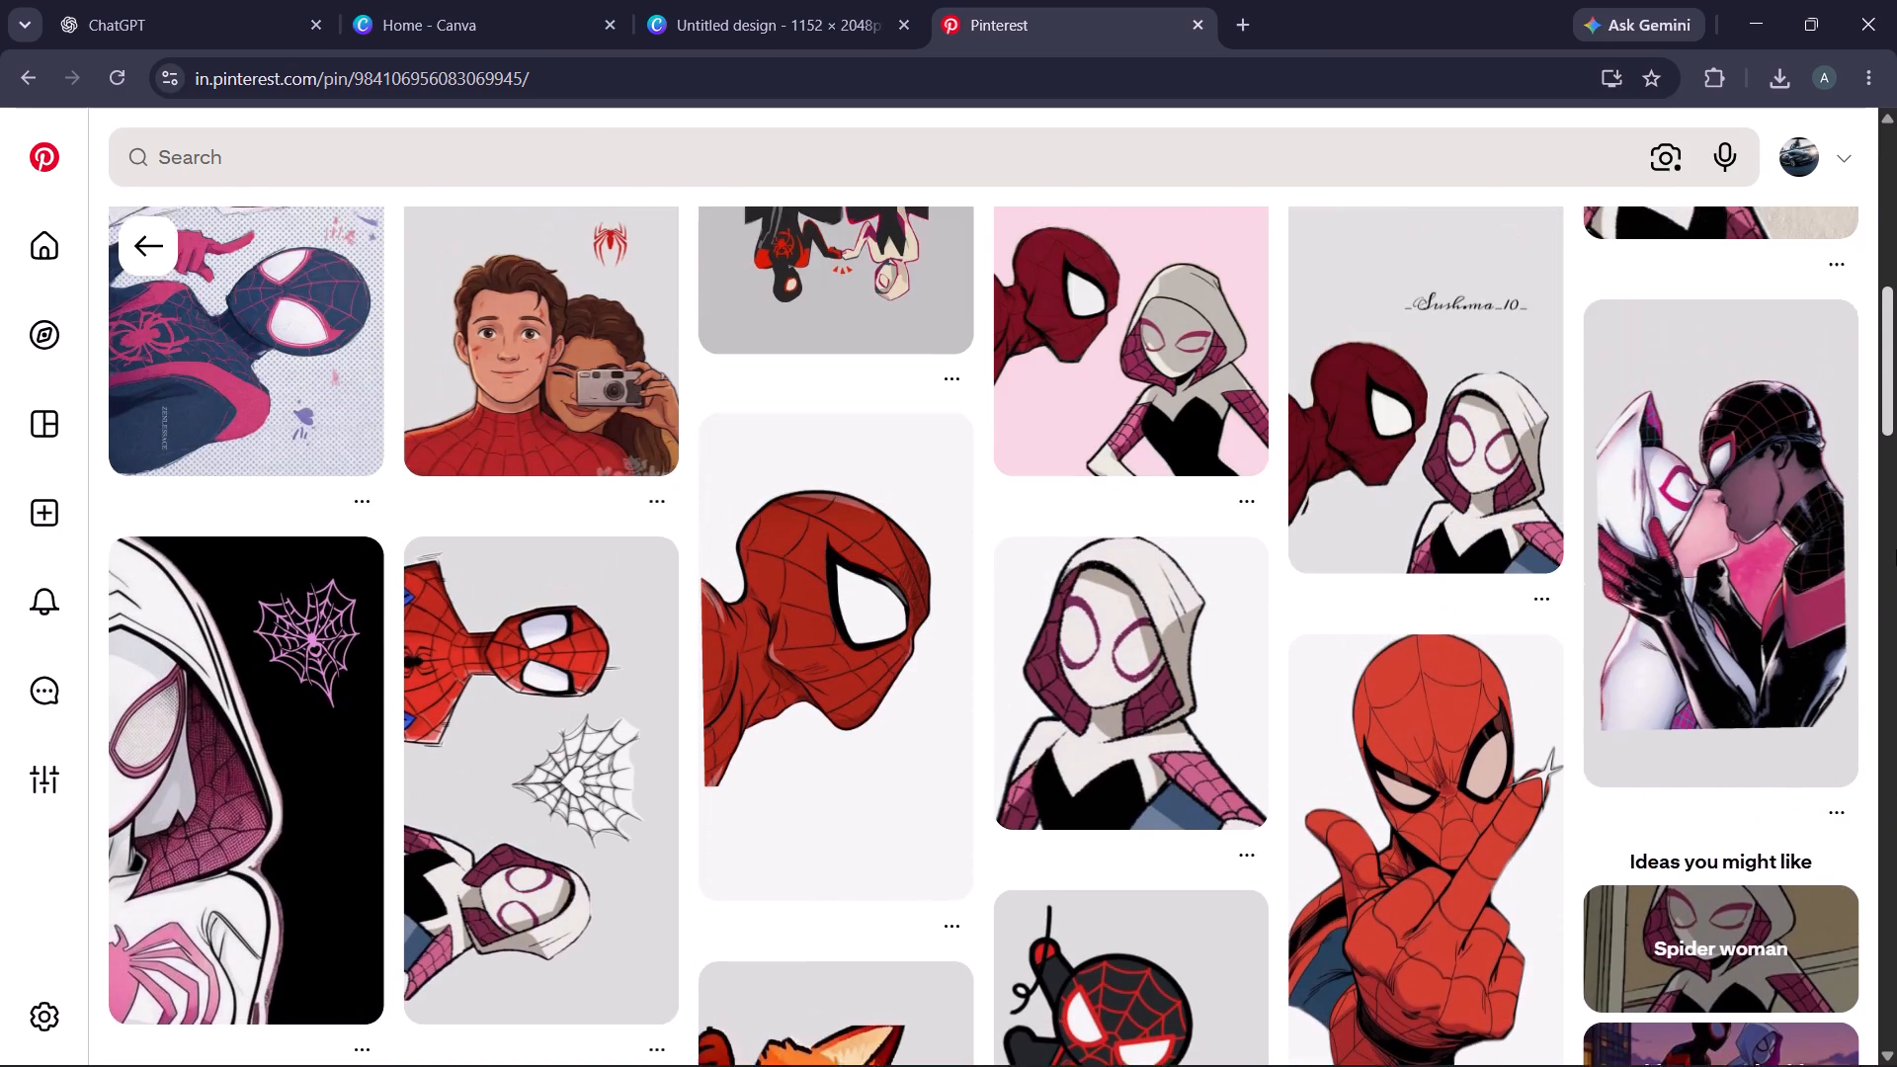
left_click_drag(1896, 549, 1896, 527)
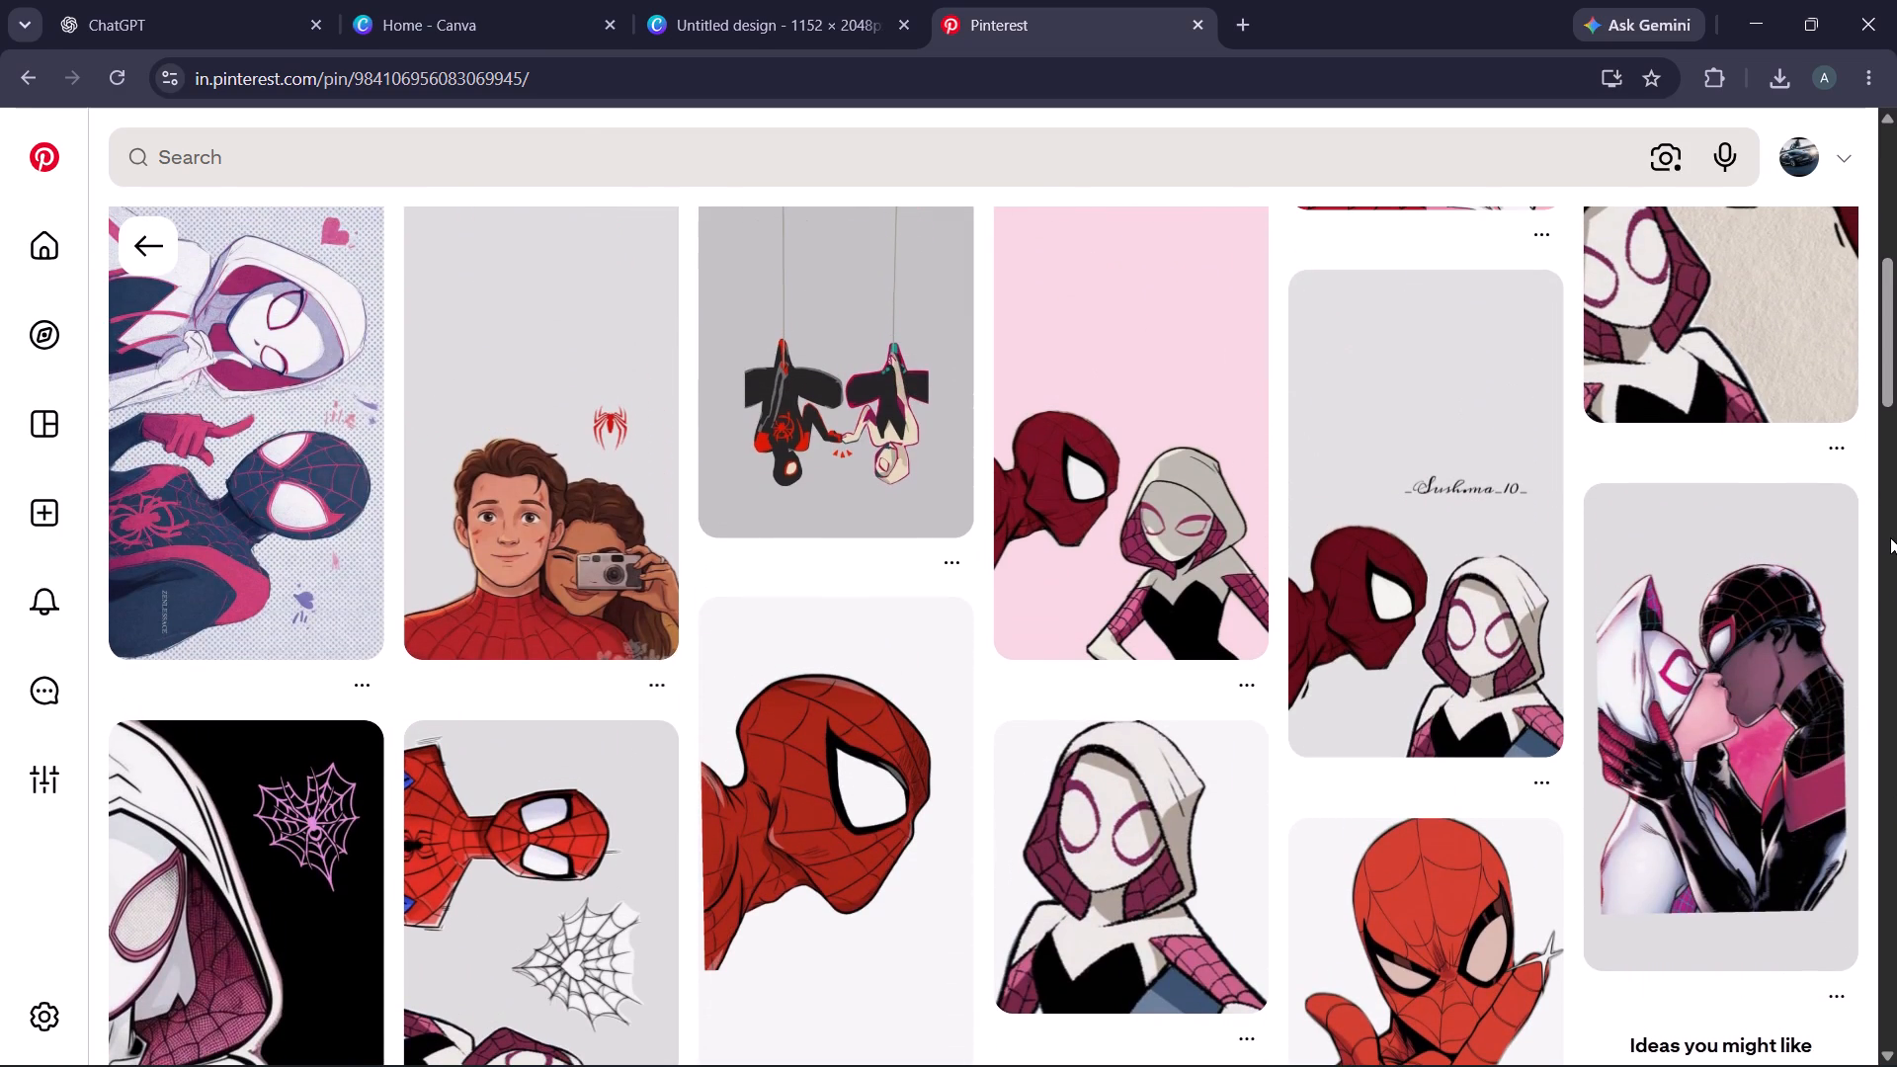
scroll(1887, 541, "down", 2)
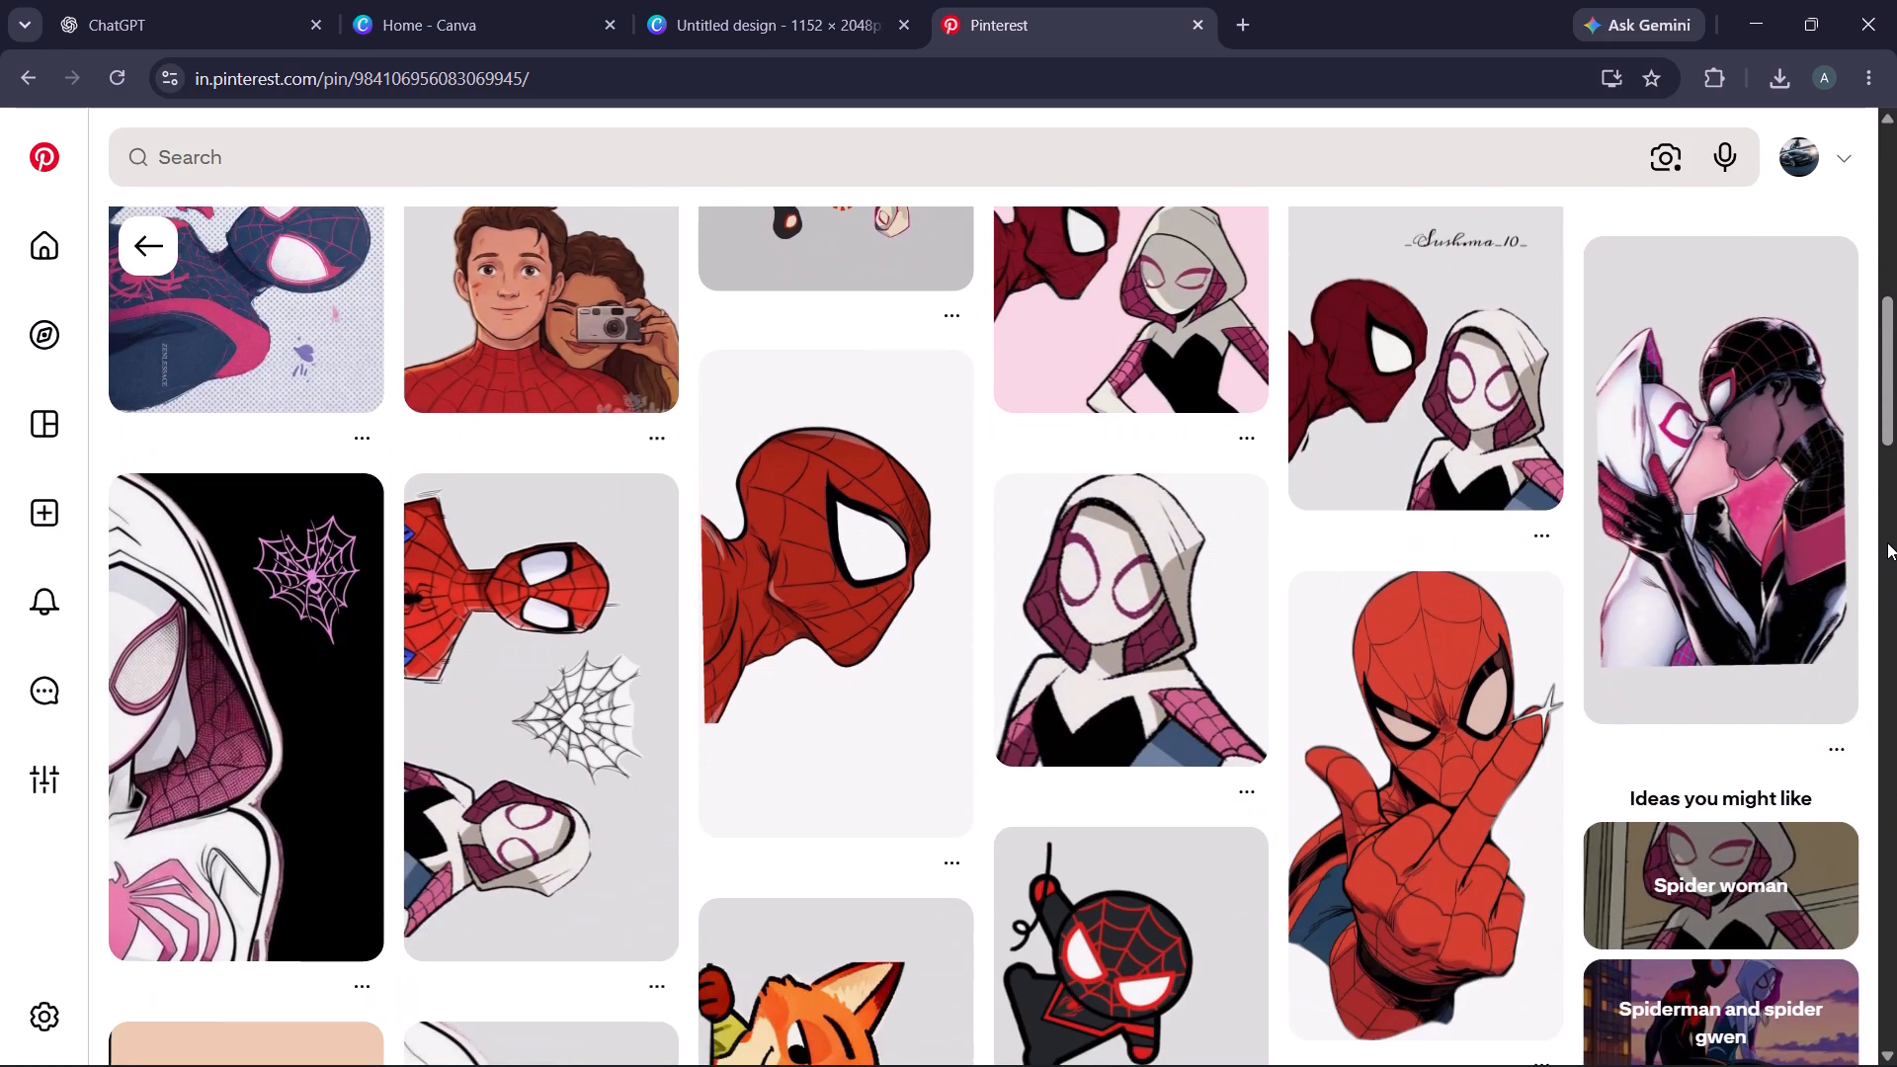
scroll(1887, 545, "down", 3)
scroll(1887, 563, "up", 2)
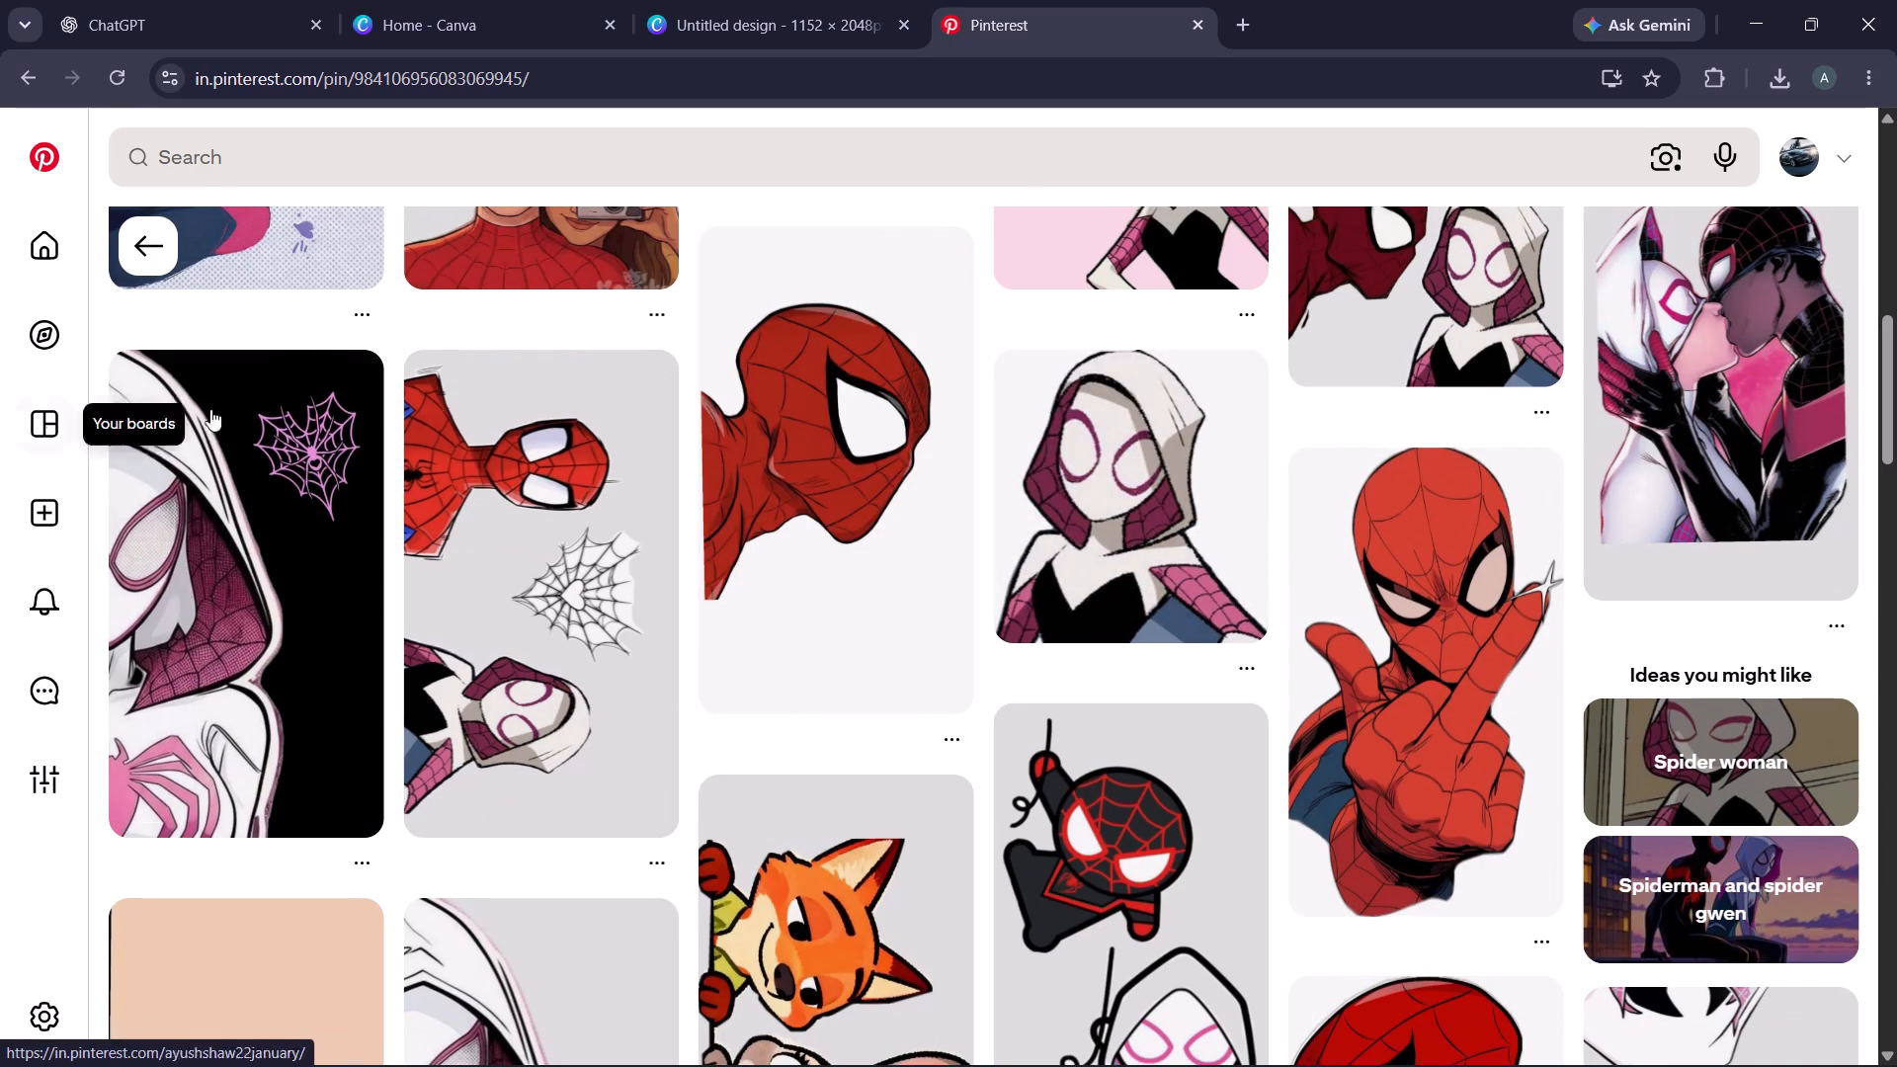
Open the red Spider-Man head profile pin and start saving its image into the doodle design folder within T shirts on drive E.
left_click(722, 429)
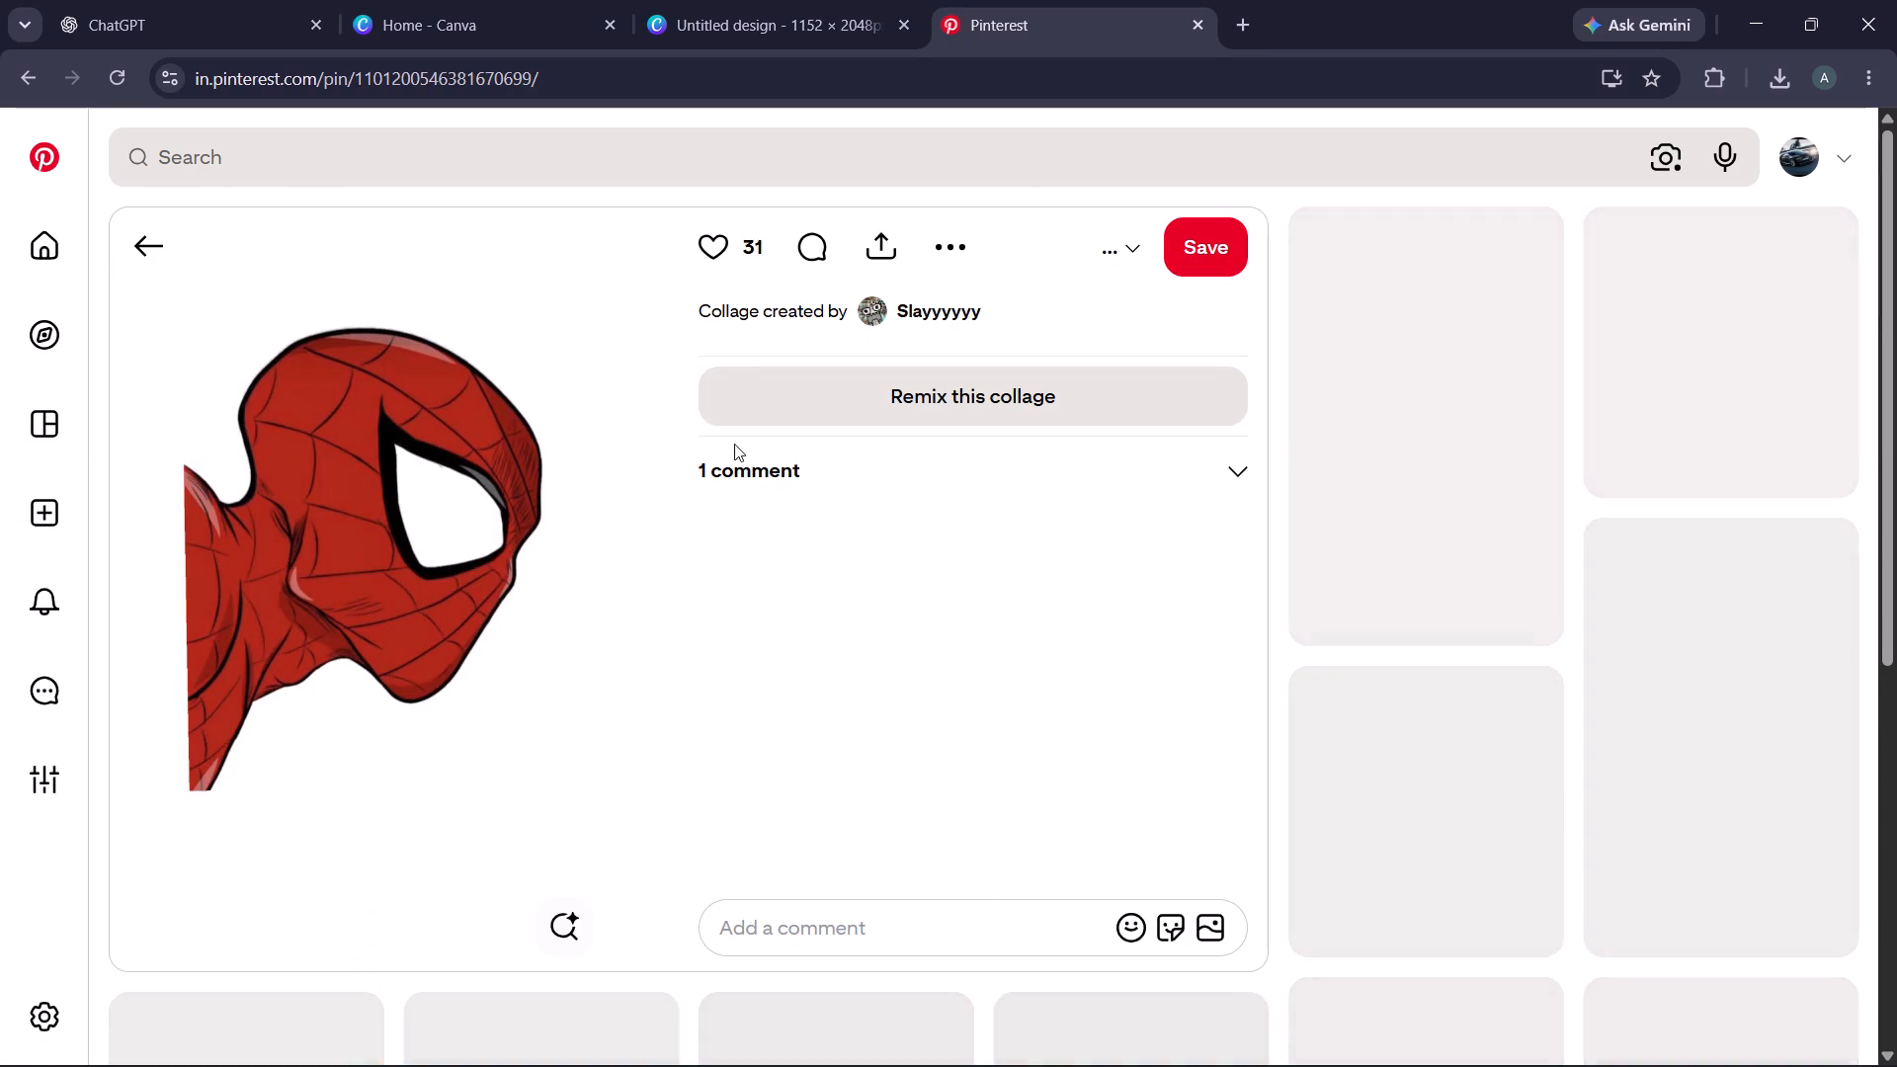
right_click(379, 534)
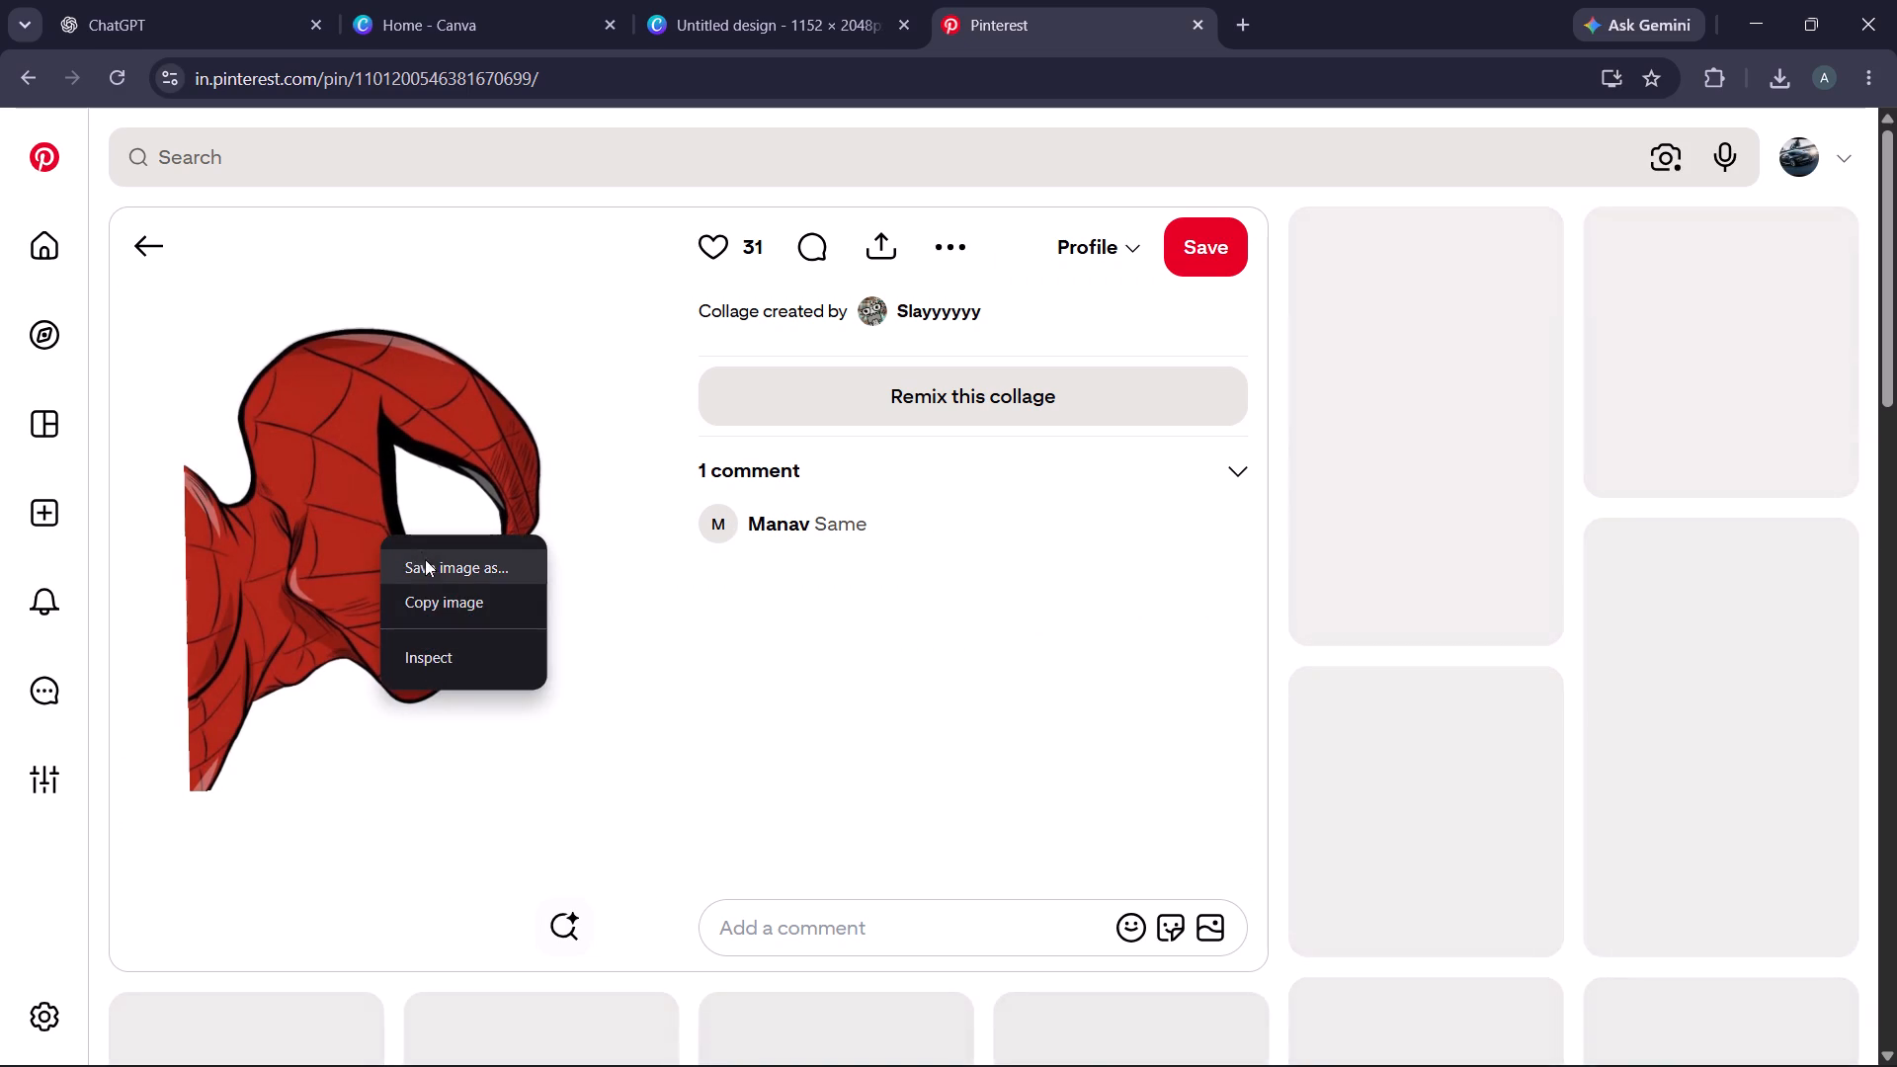
left_click(441, 573)
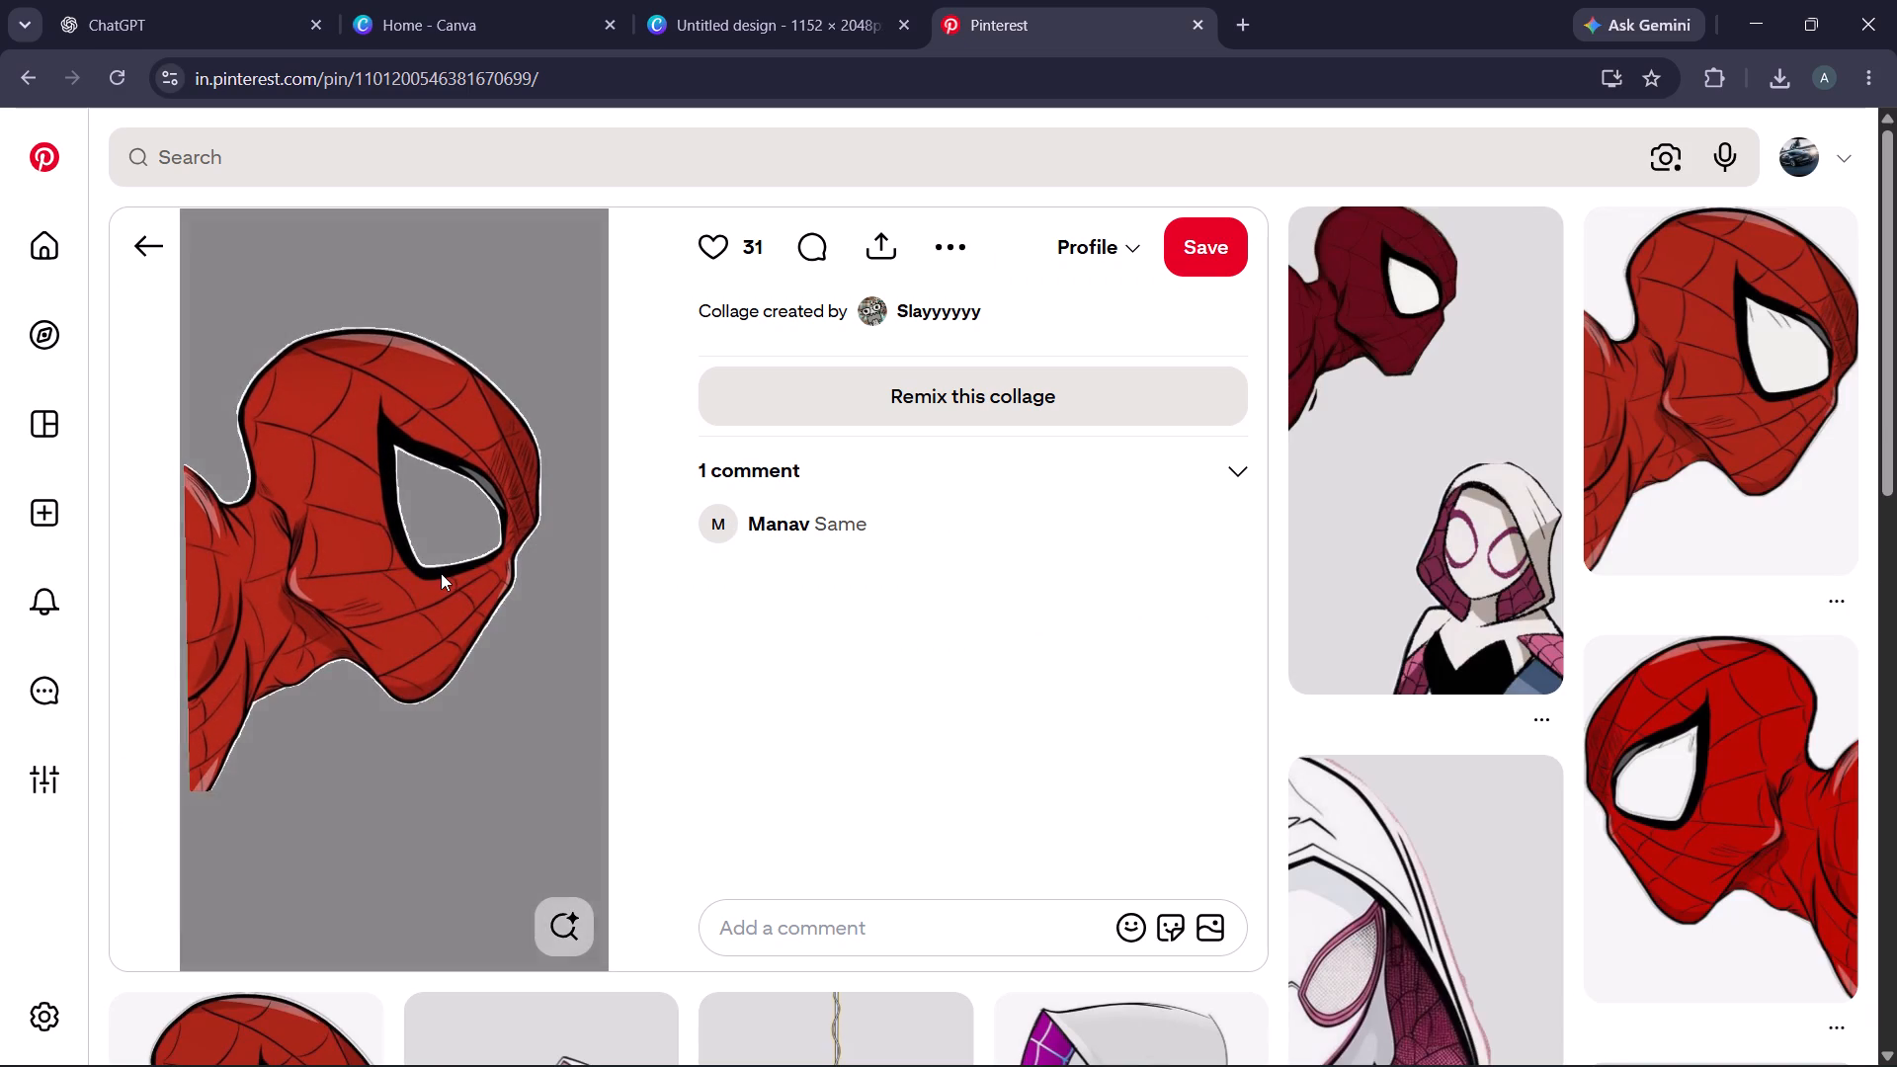
scroll(73, 257, "down", 7)
left_click(123, 267)
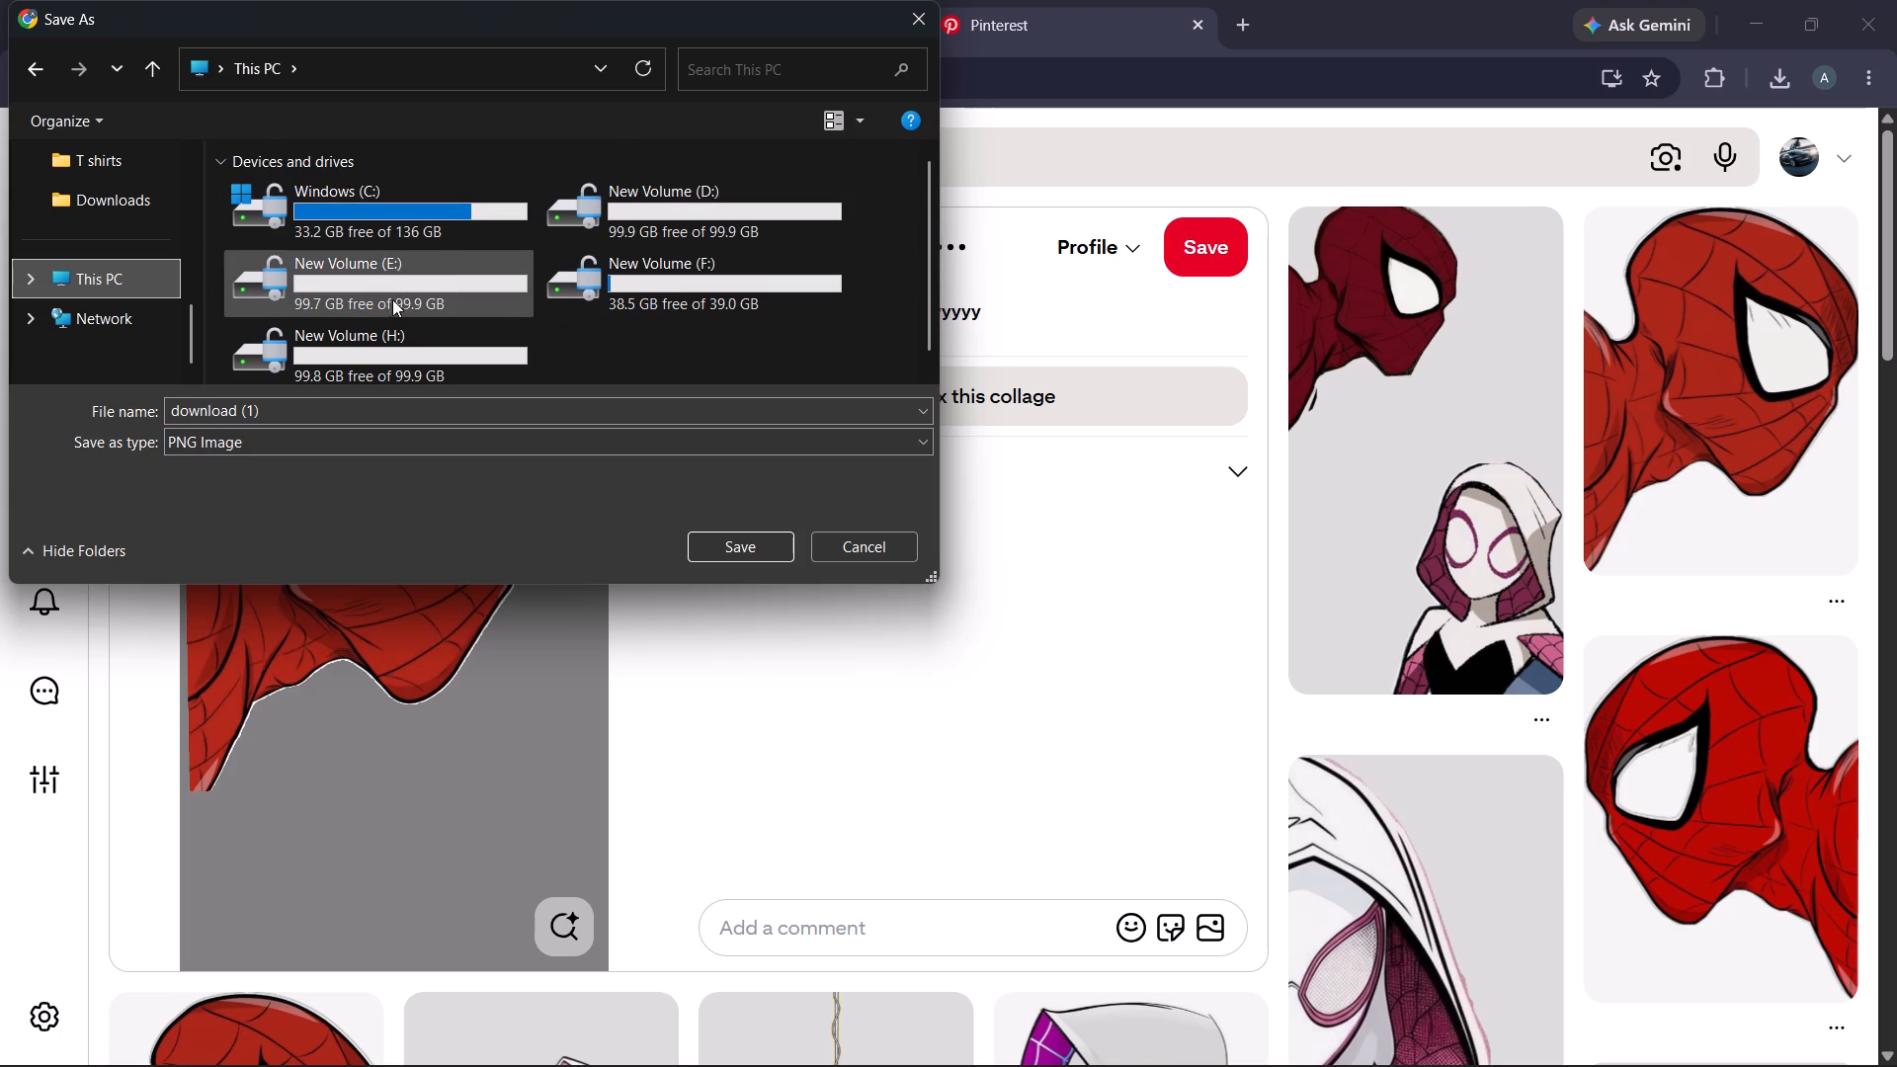
double_click(454, 294)
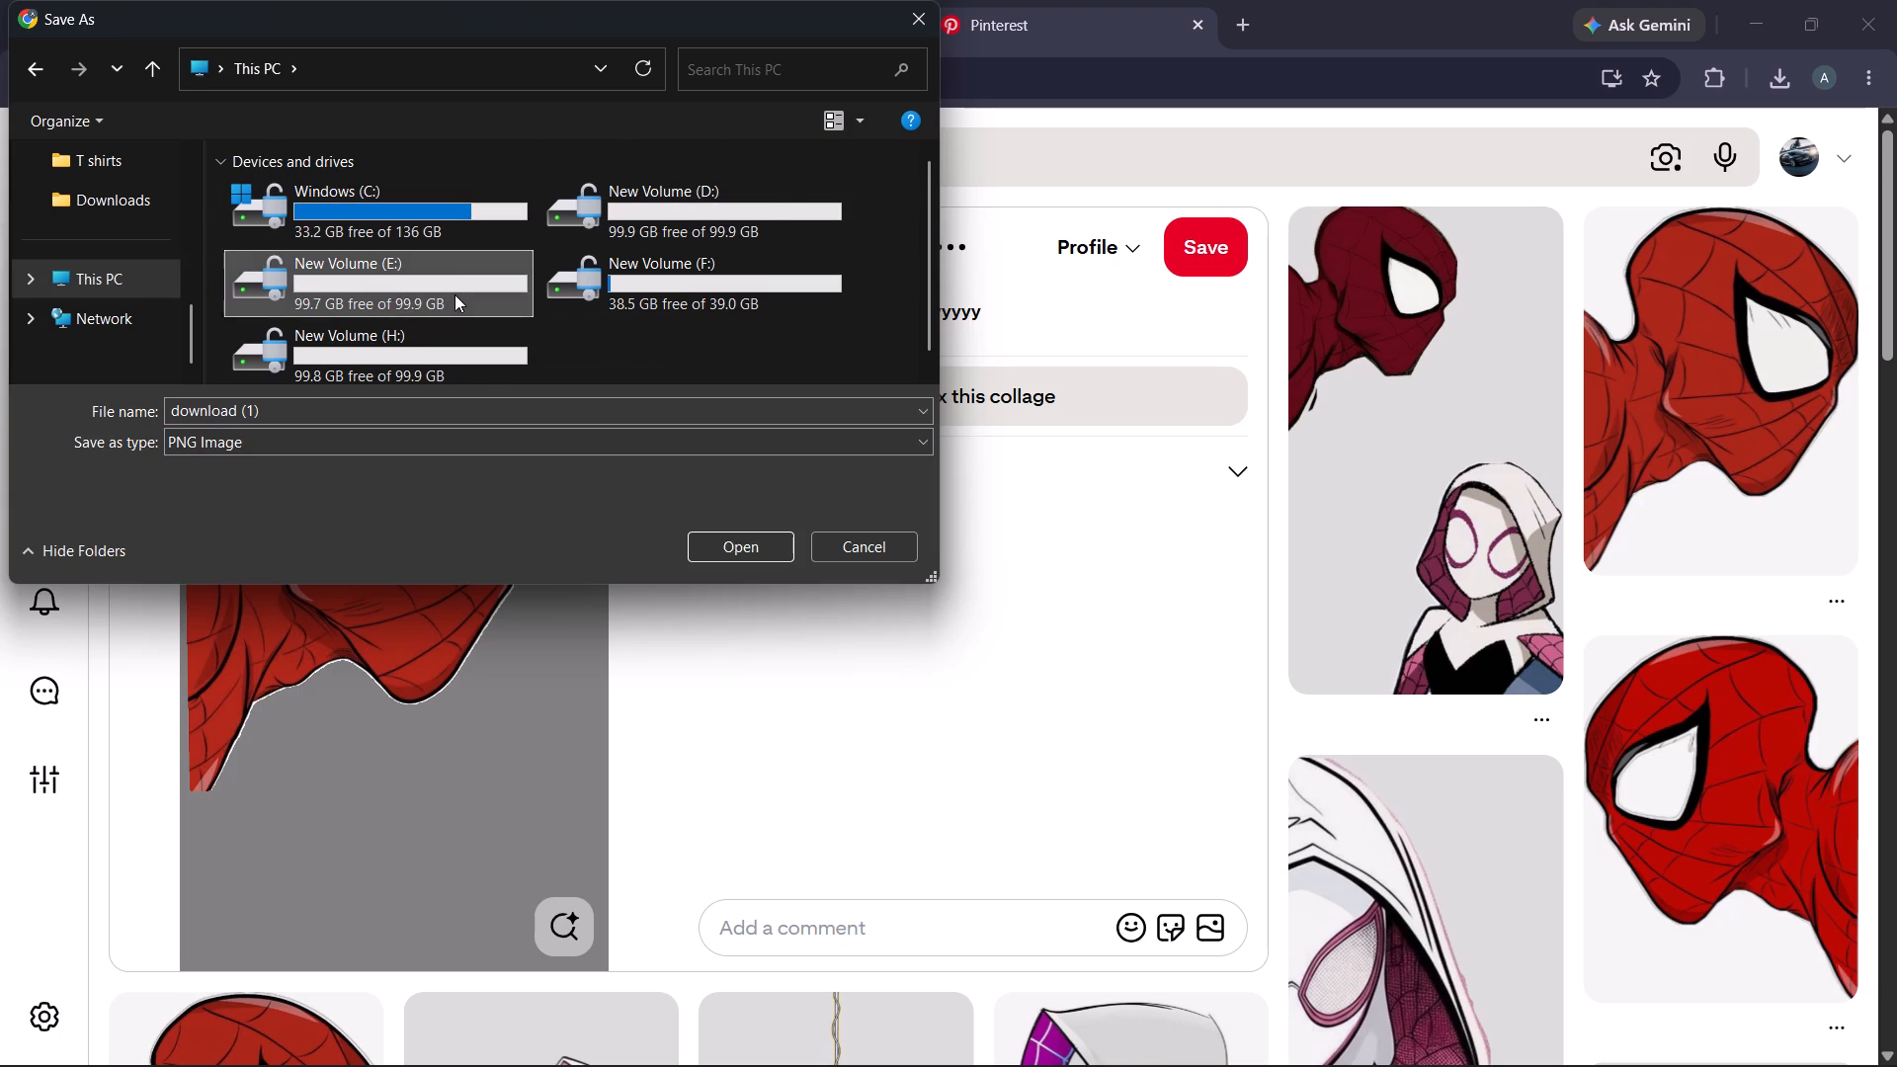
scroll(660, 313, "down", 2)
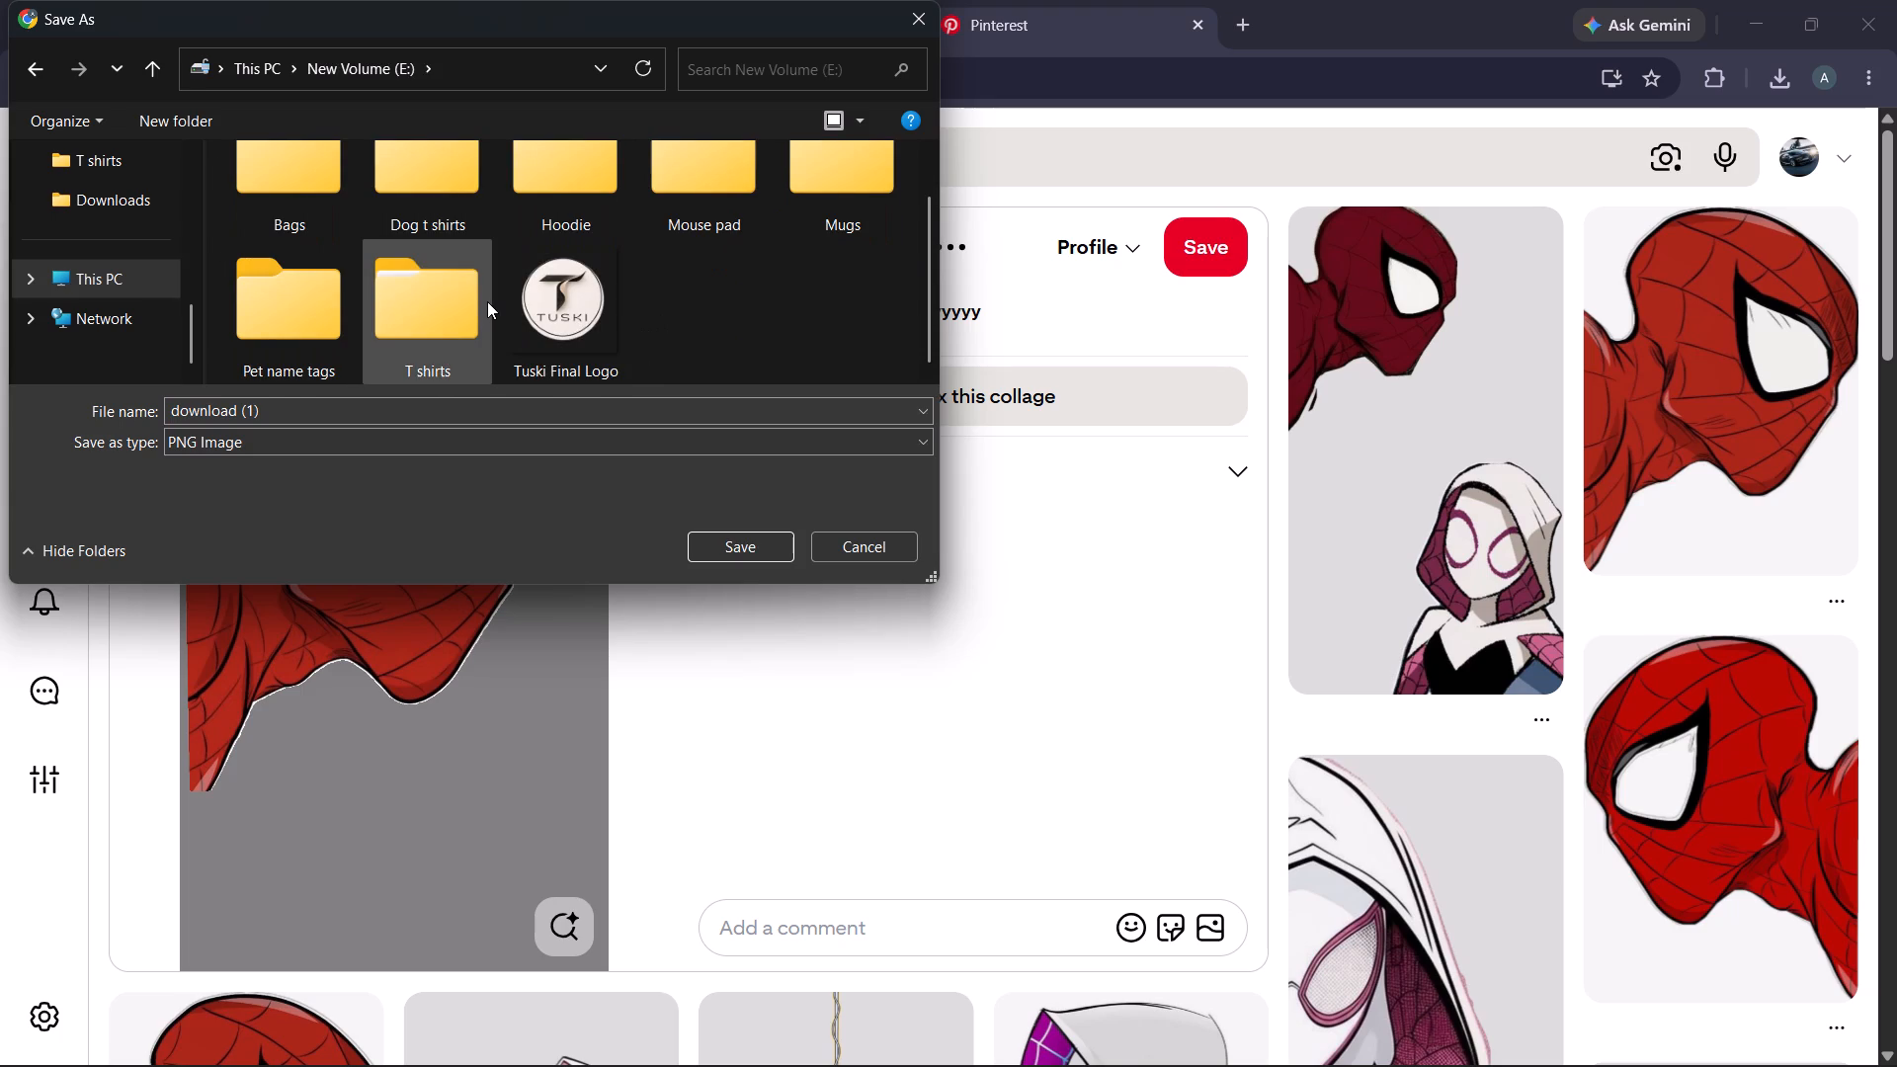
scroll(487, 301, "up", 2)
scroll(737, 285, "down", 2)
scroll(584, 314, "up", 2)
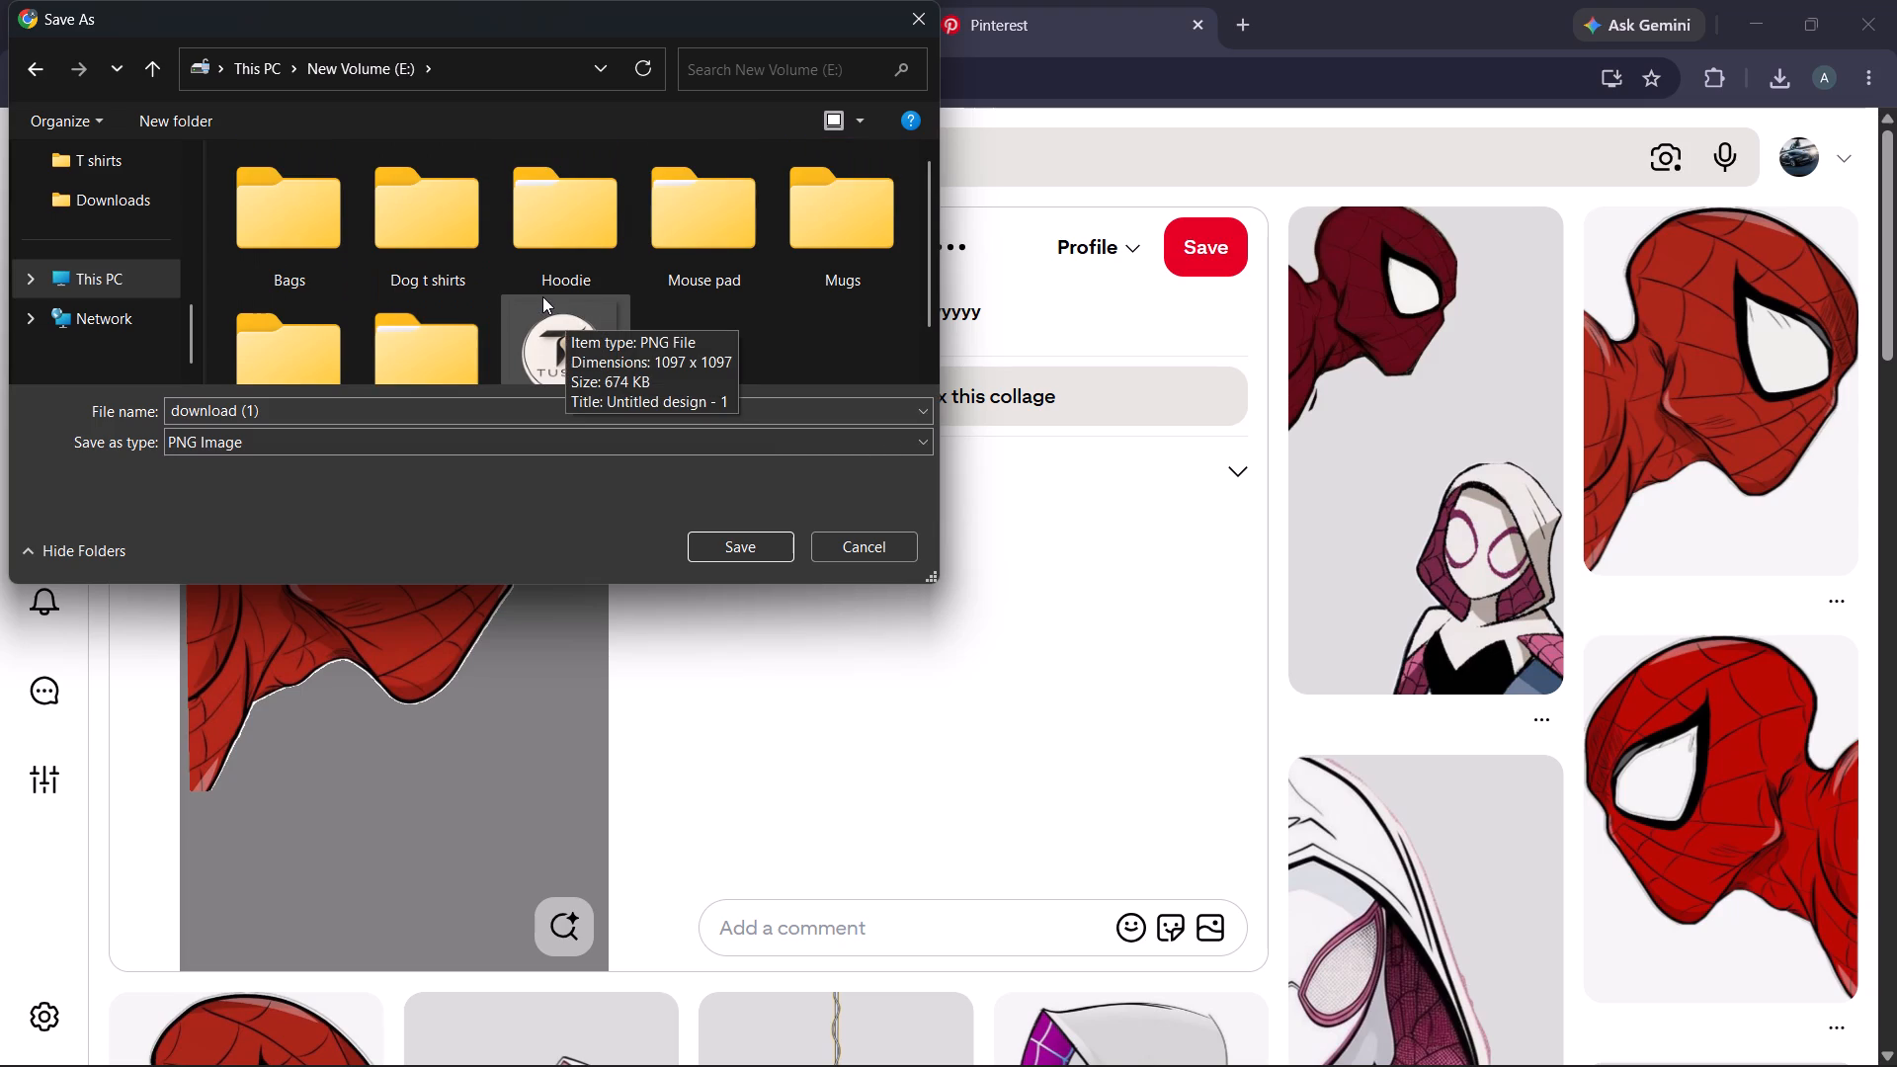
scroll(429, 352, "down", 1)
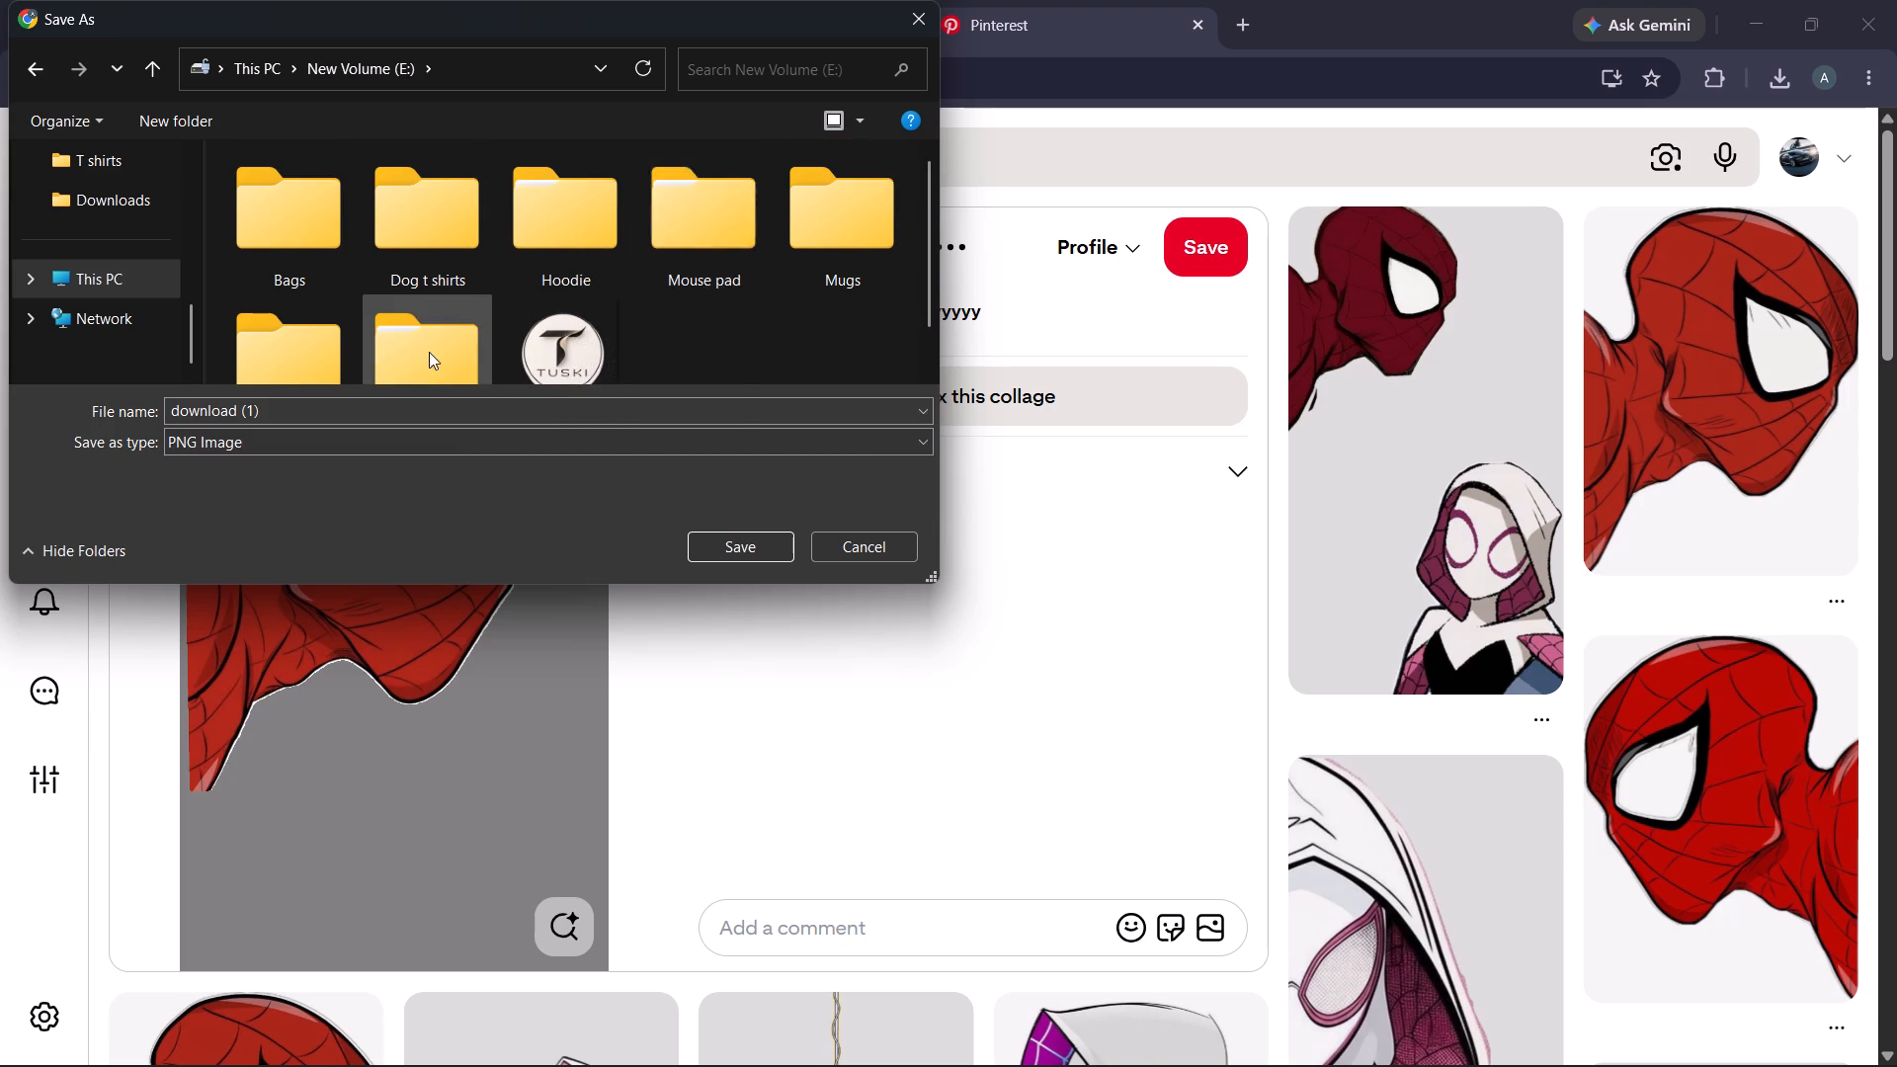
scroll(429, 352, "down", 1)
double_click(420, 322)
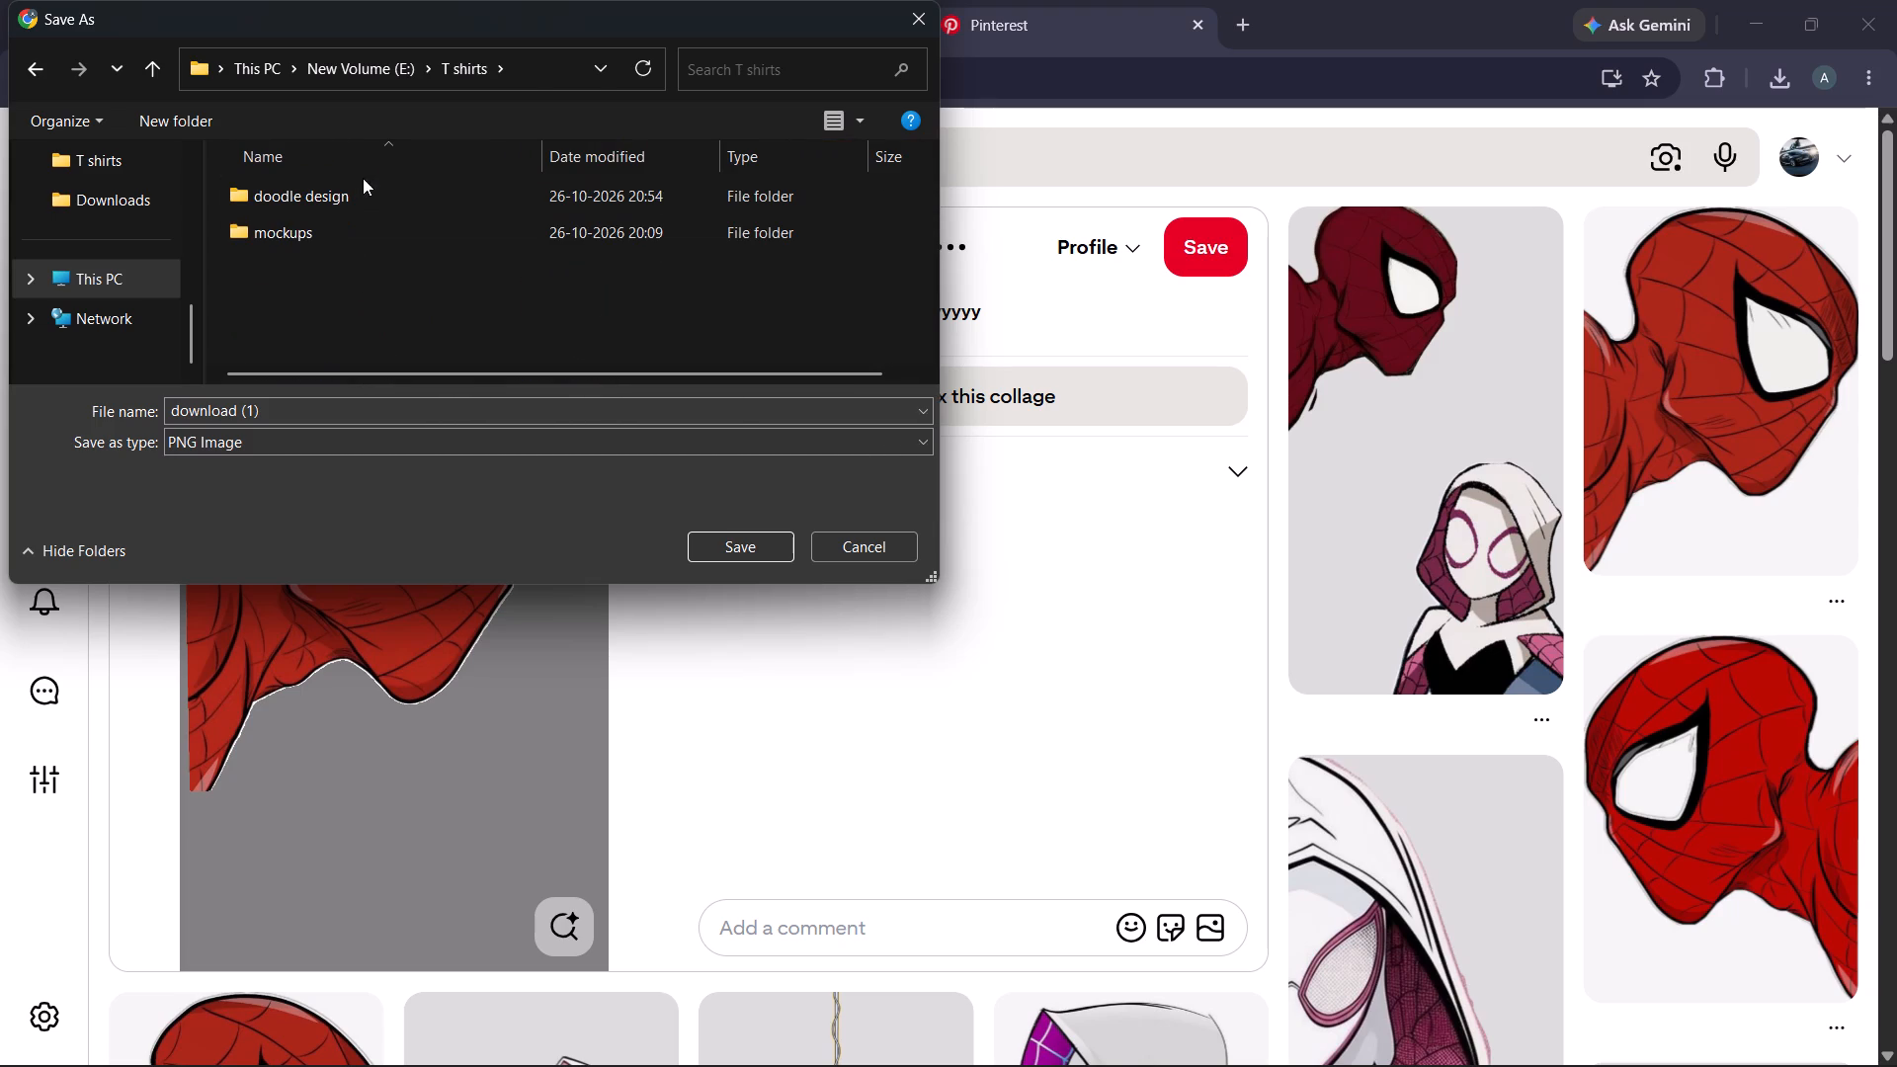
left_click(363, 178)
double_click(354, 204)
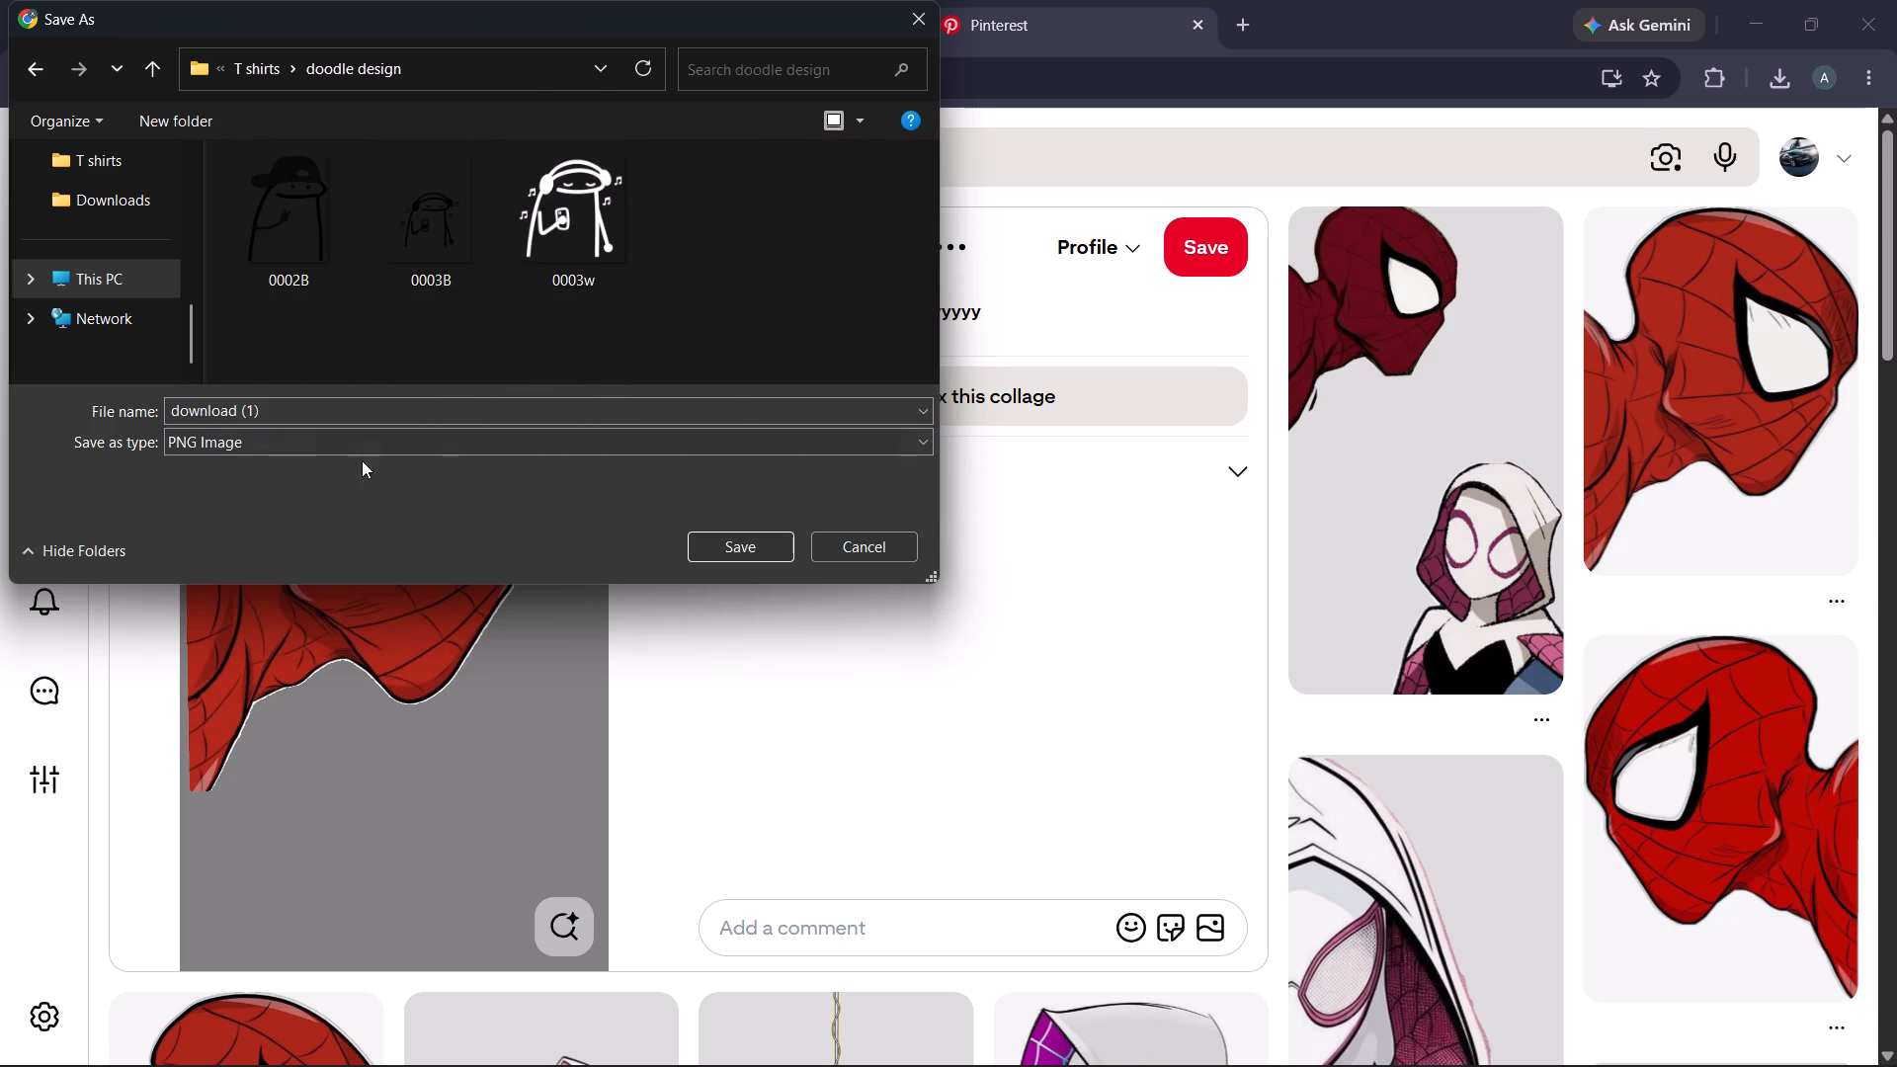
Name the image Spider Man and save it as a PNG in the doodle design folder.
double_click(226, 410)
left_click(228, 408)
triple_click(229, 408)
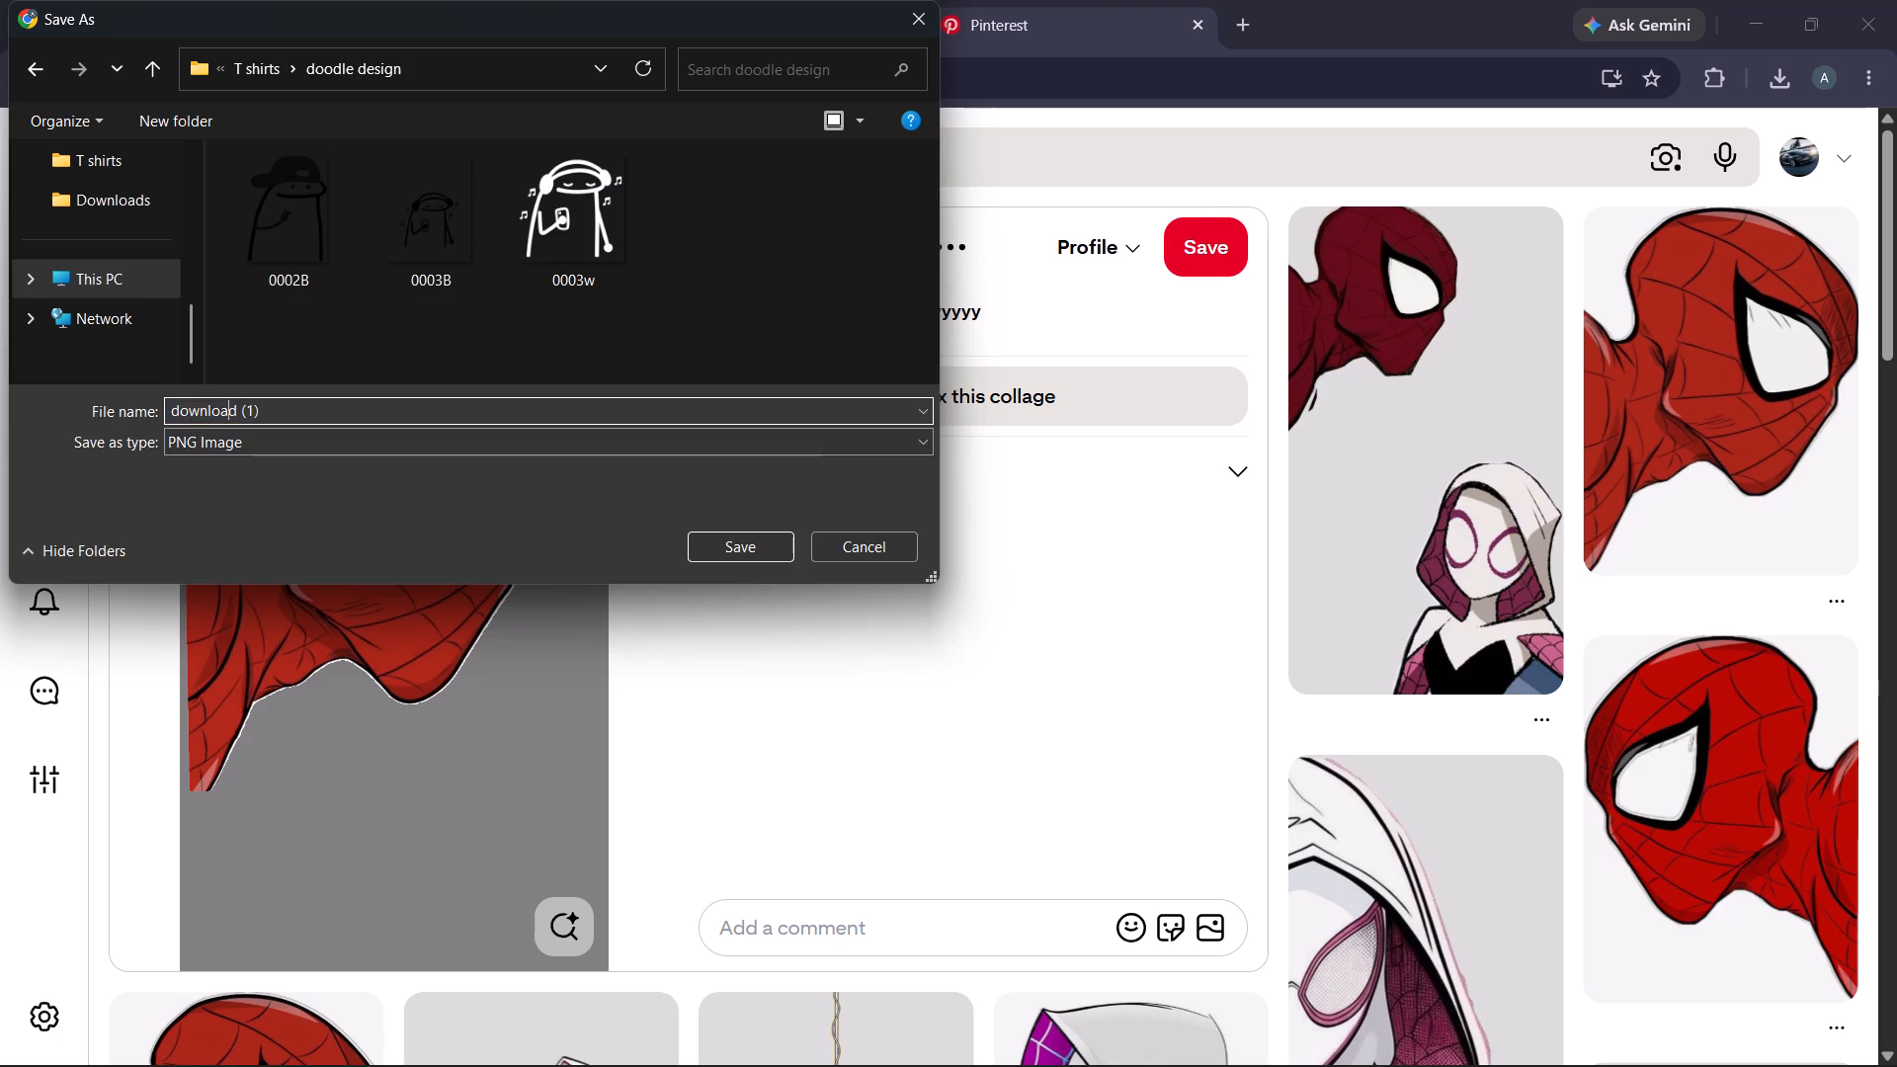
left_click(279, 408)
left_click_drag(276, 408, 164, 415)
type("Spider")
key("space")
type("MAn")
key("space")
key("BackSpace")
key("BackSpace")
key("BackSpace")
type("am")
key("BackSpace")
key("n")
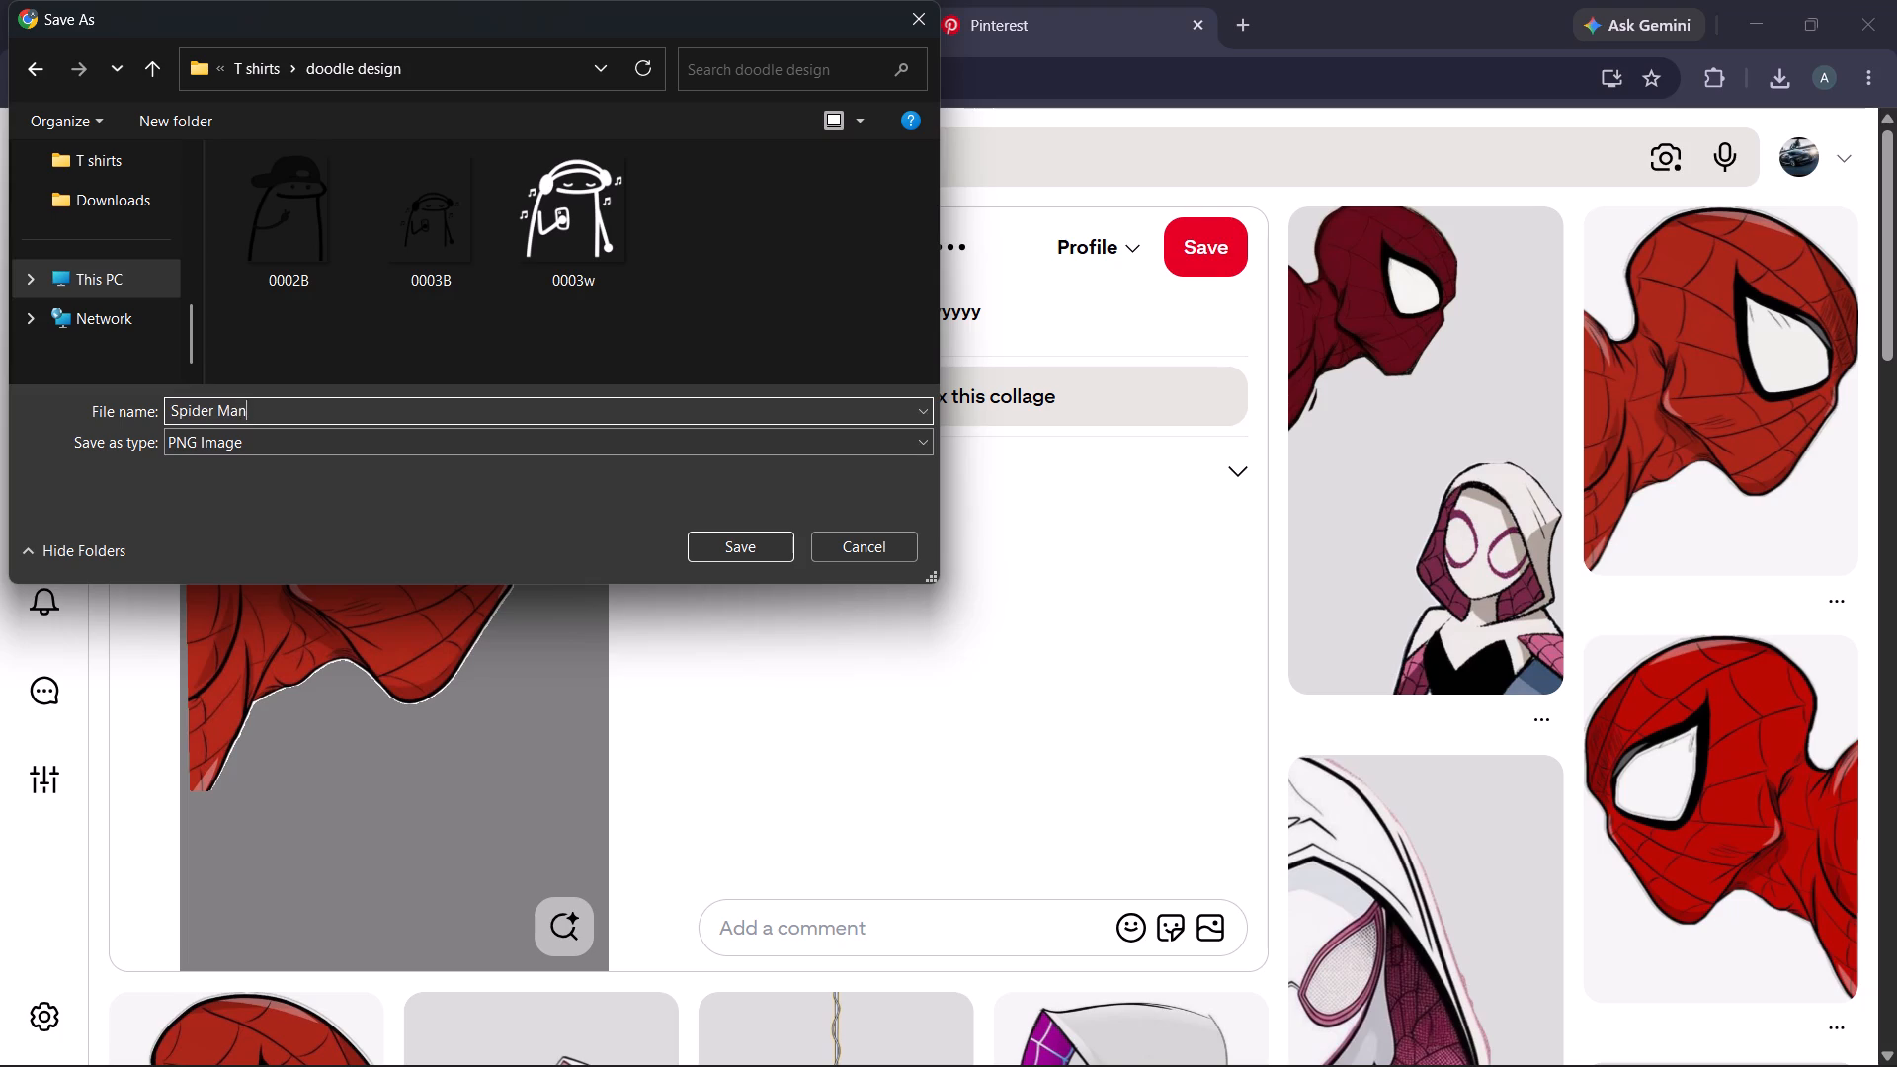
key("Return")
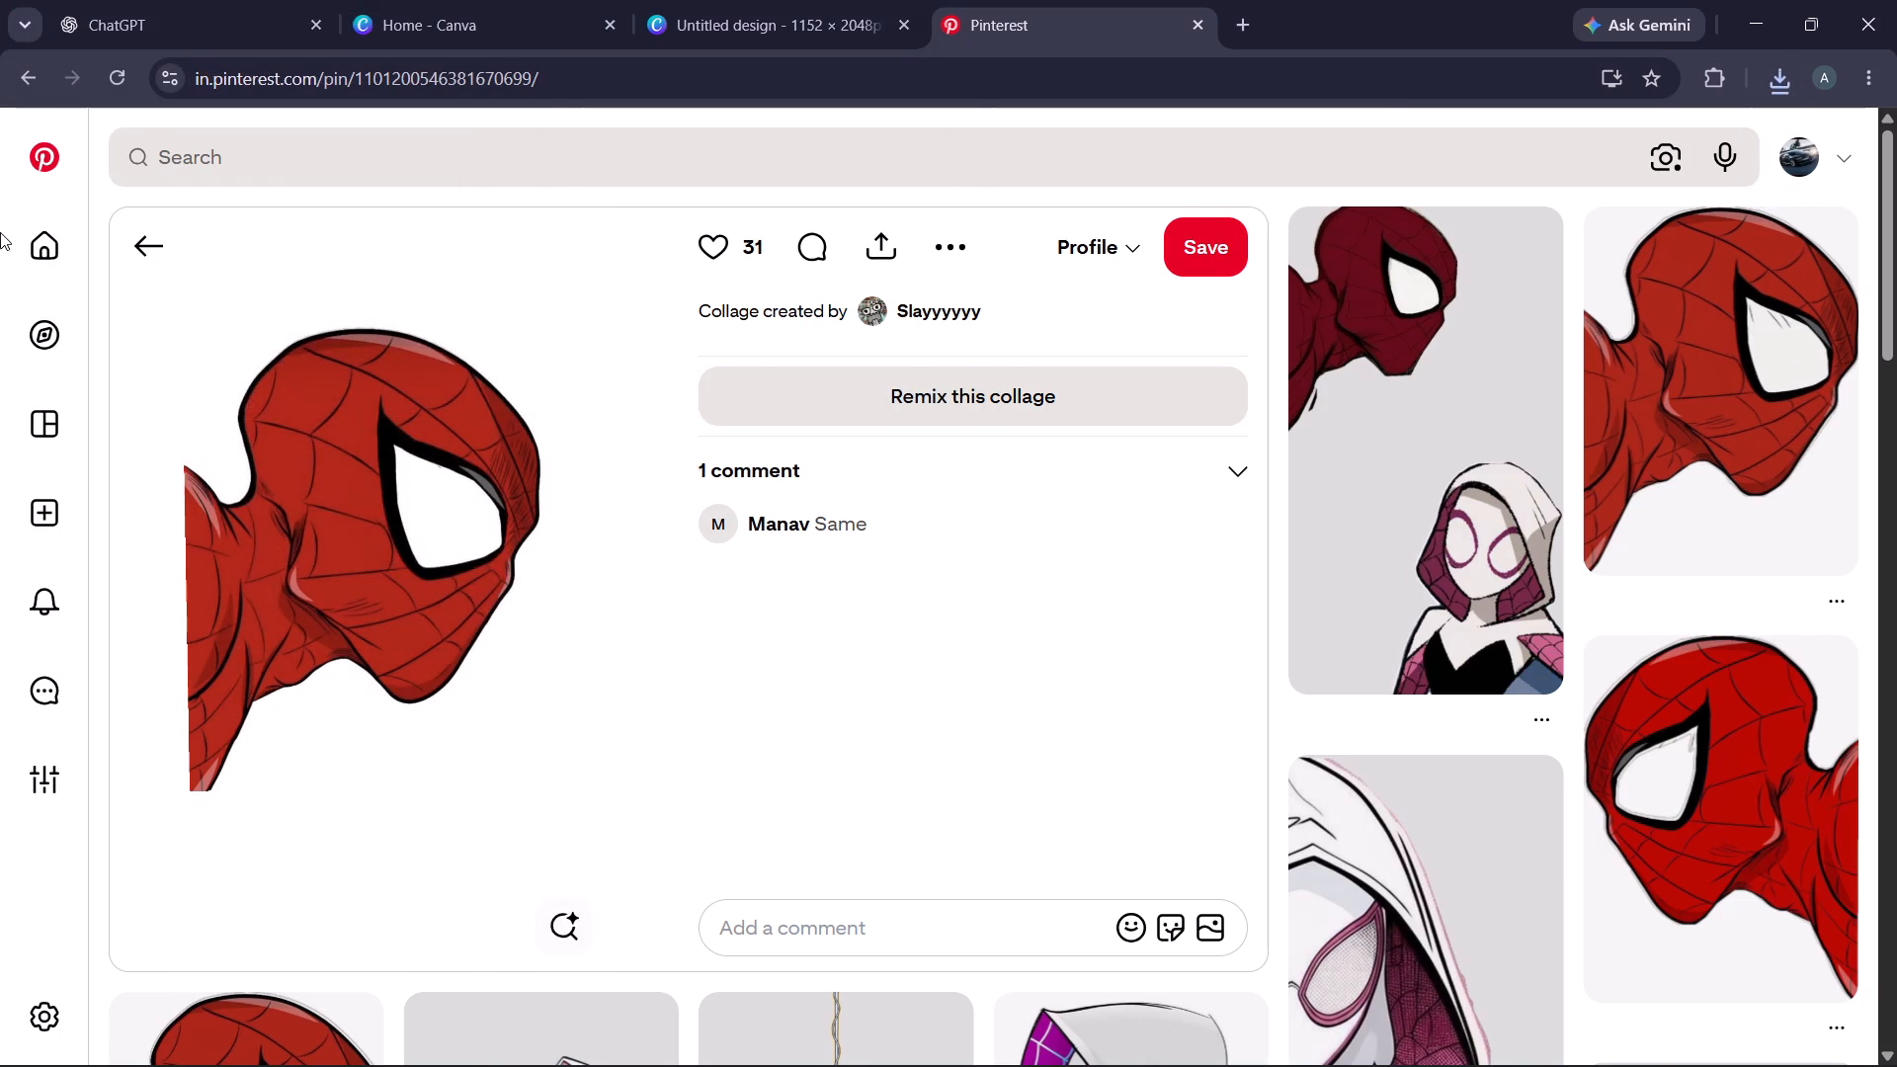
Go back to the related pins, open the hooded Spider-Gwen portrait, and start saving its image into E: > T shirts > doodle design.
left_click(137, 233)
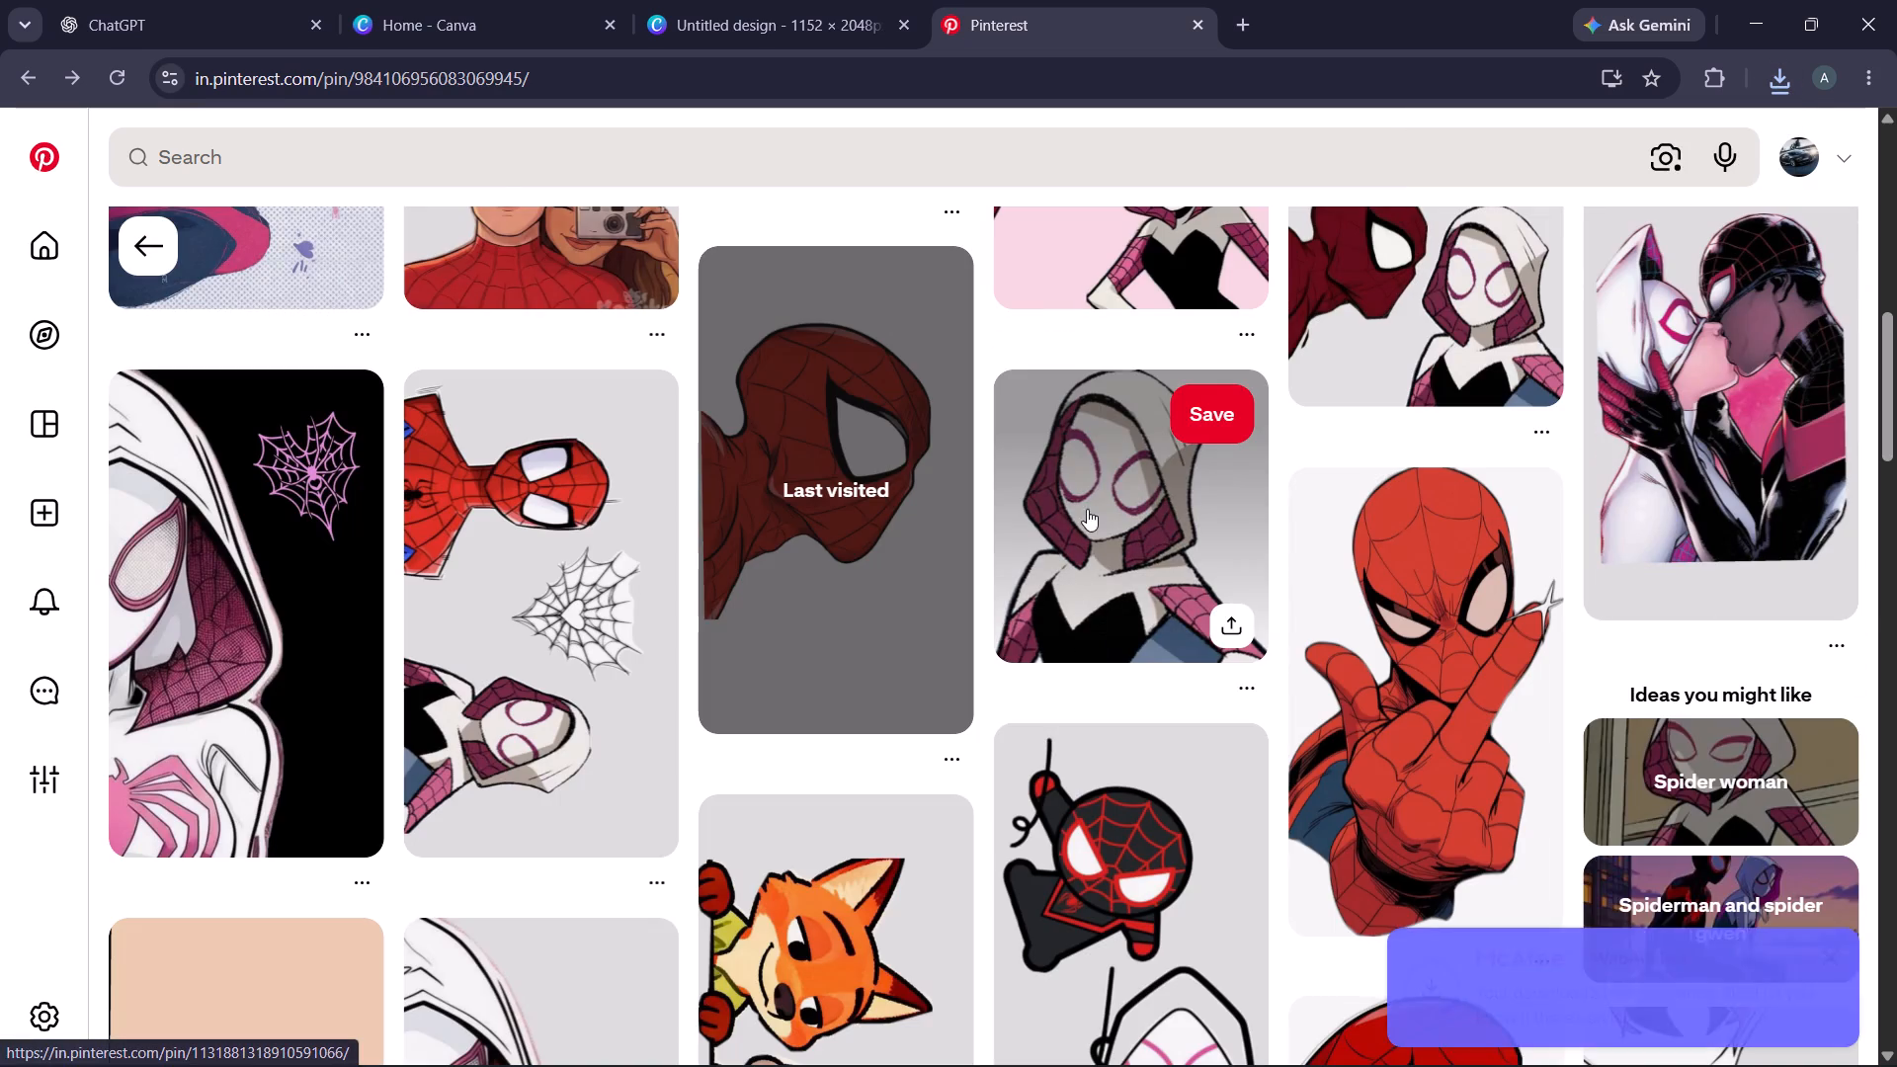
left_click(1110, 477)
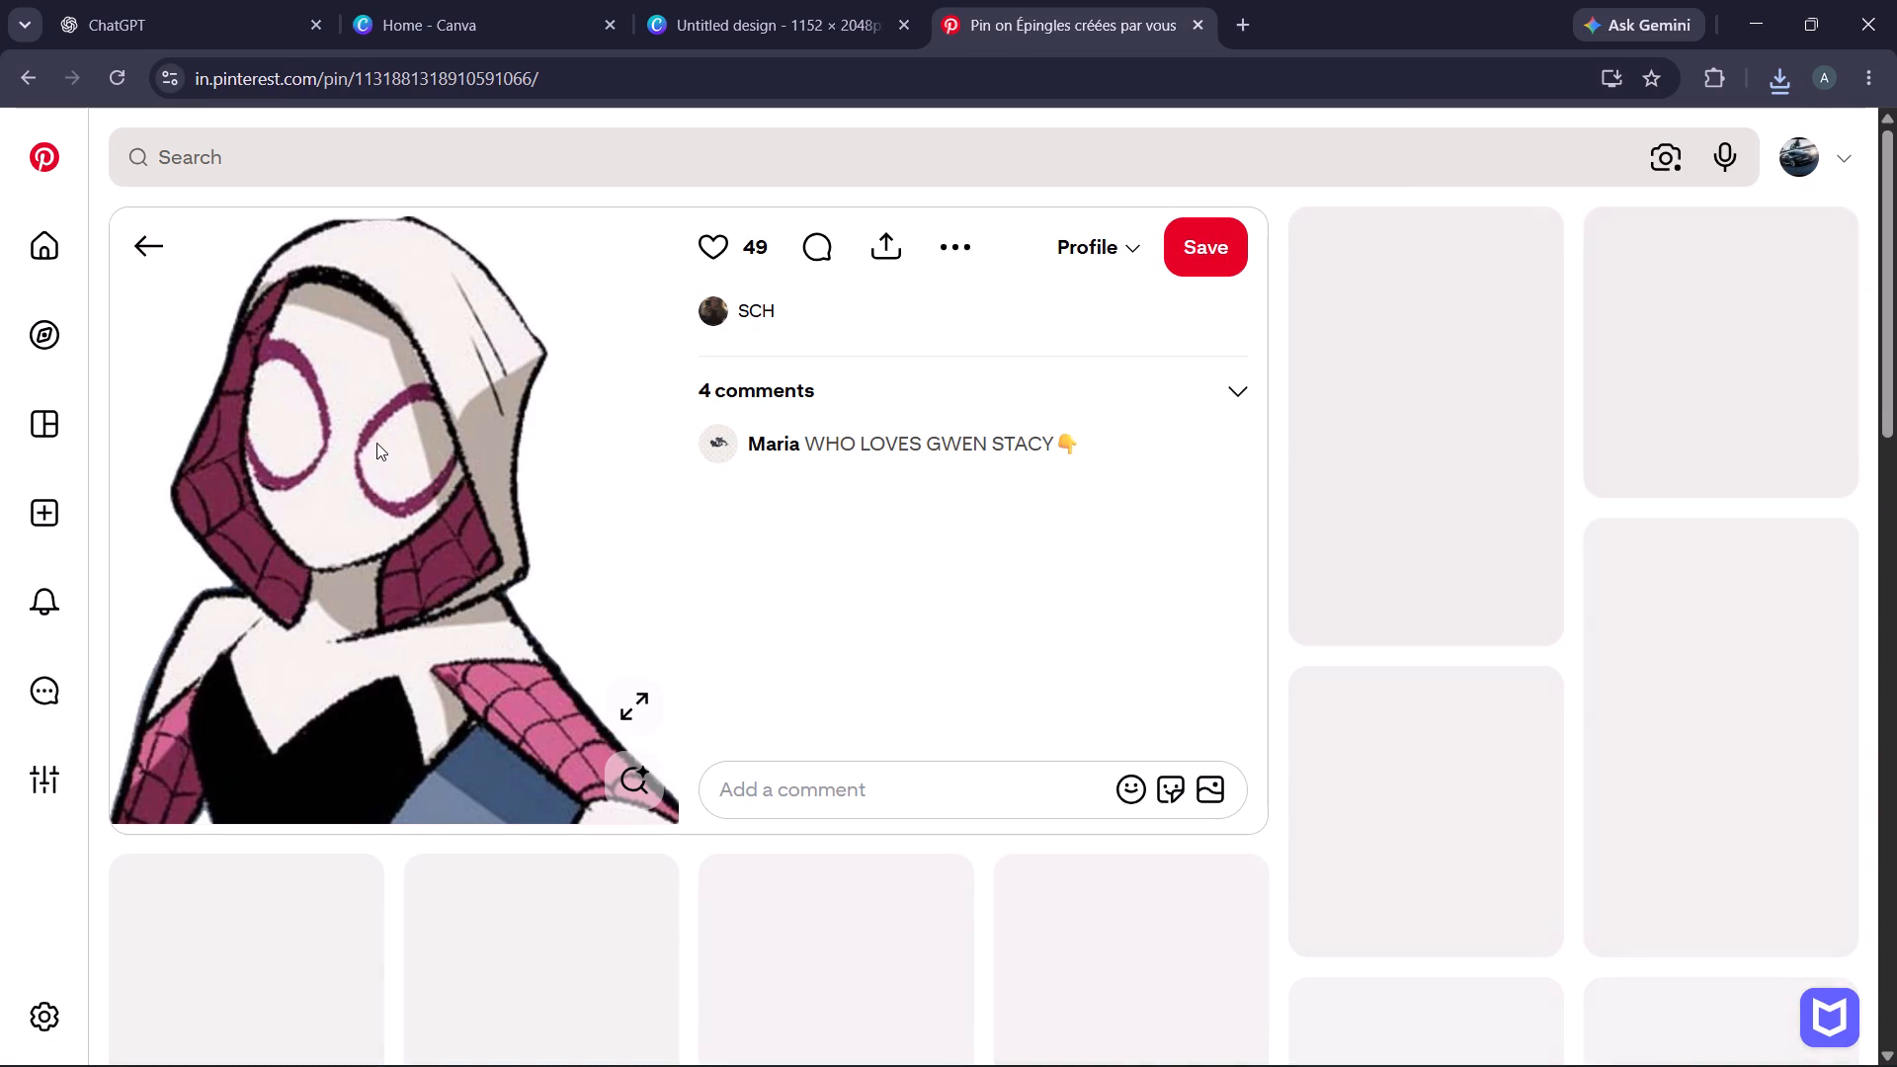
right_click(376, 443)
left_click(454, 518)
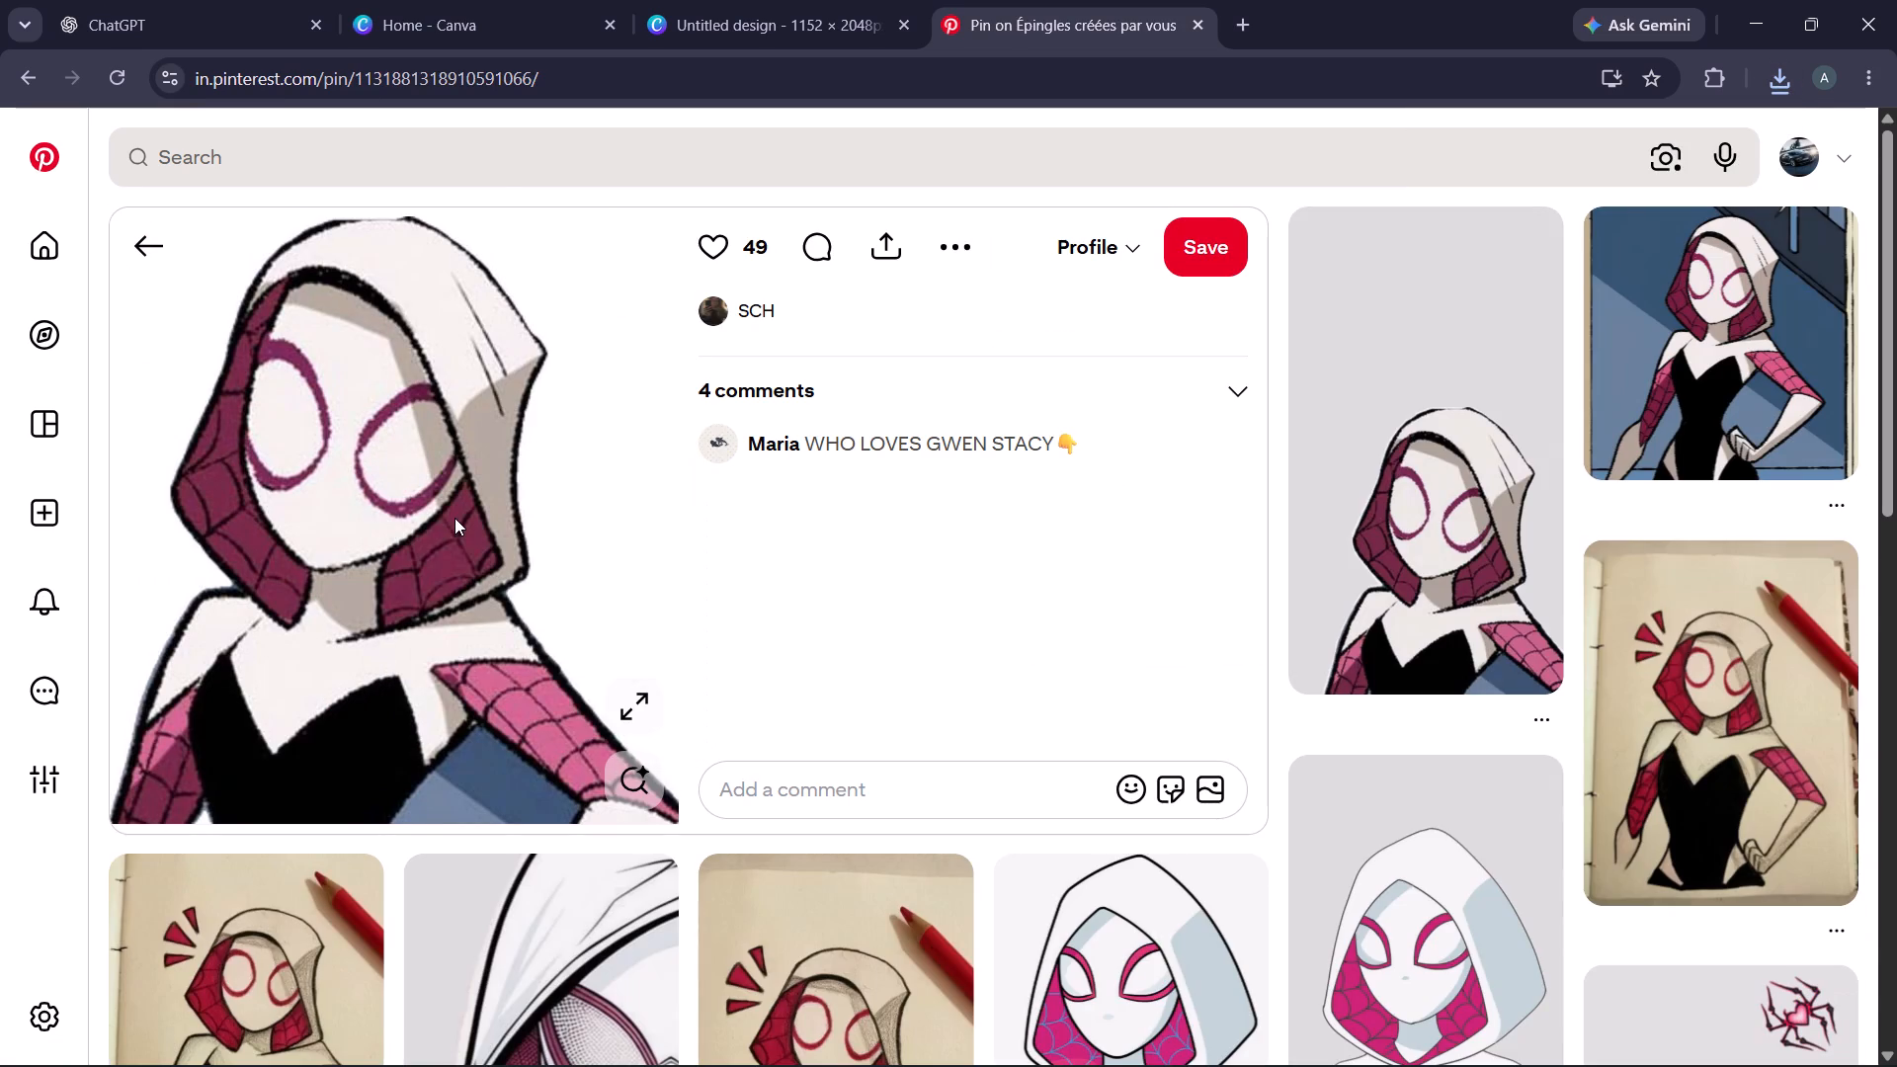
scroll(146, 335, "down", 3)
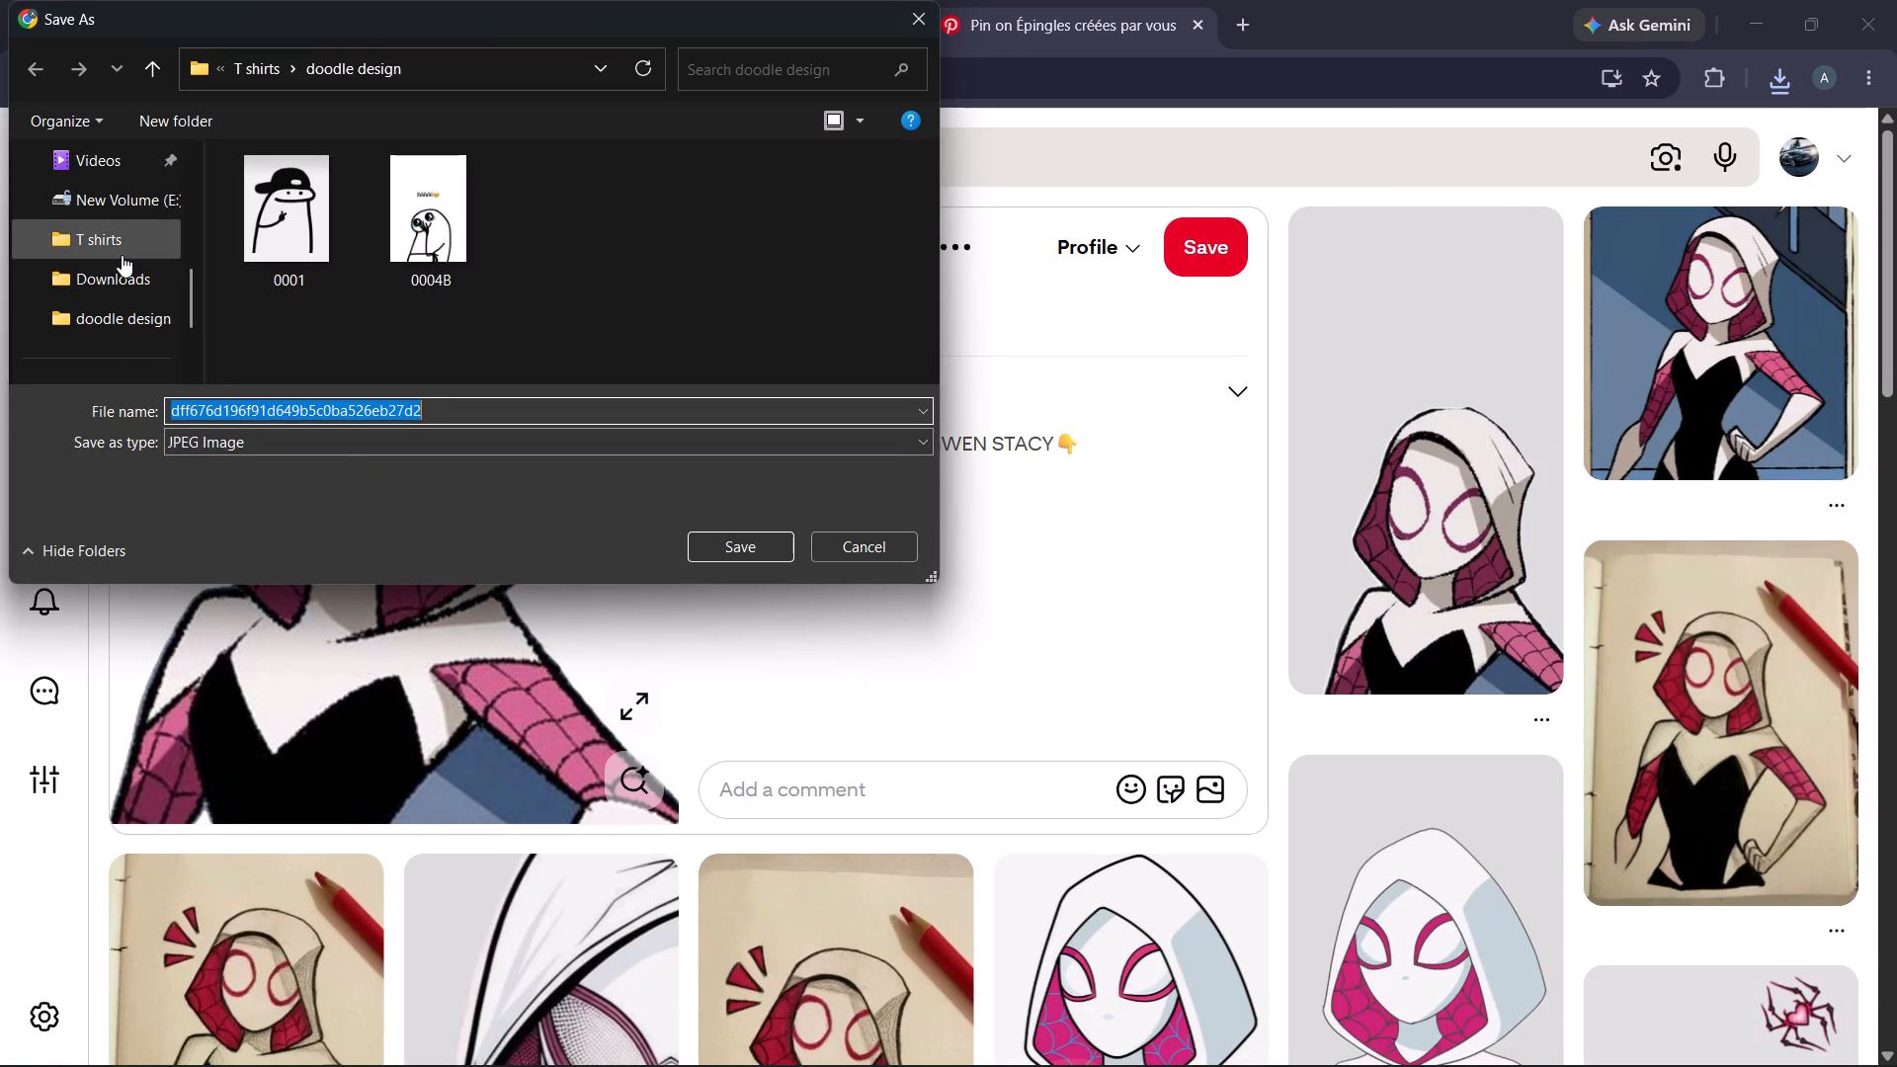
scroll(138, 261, "down", 4)
left_click(105, 273)
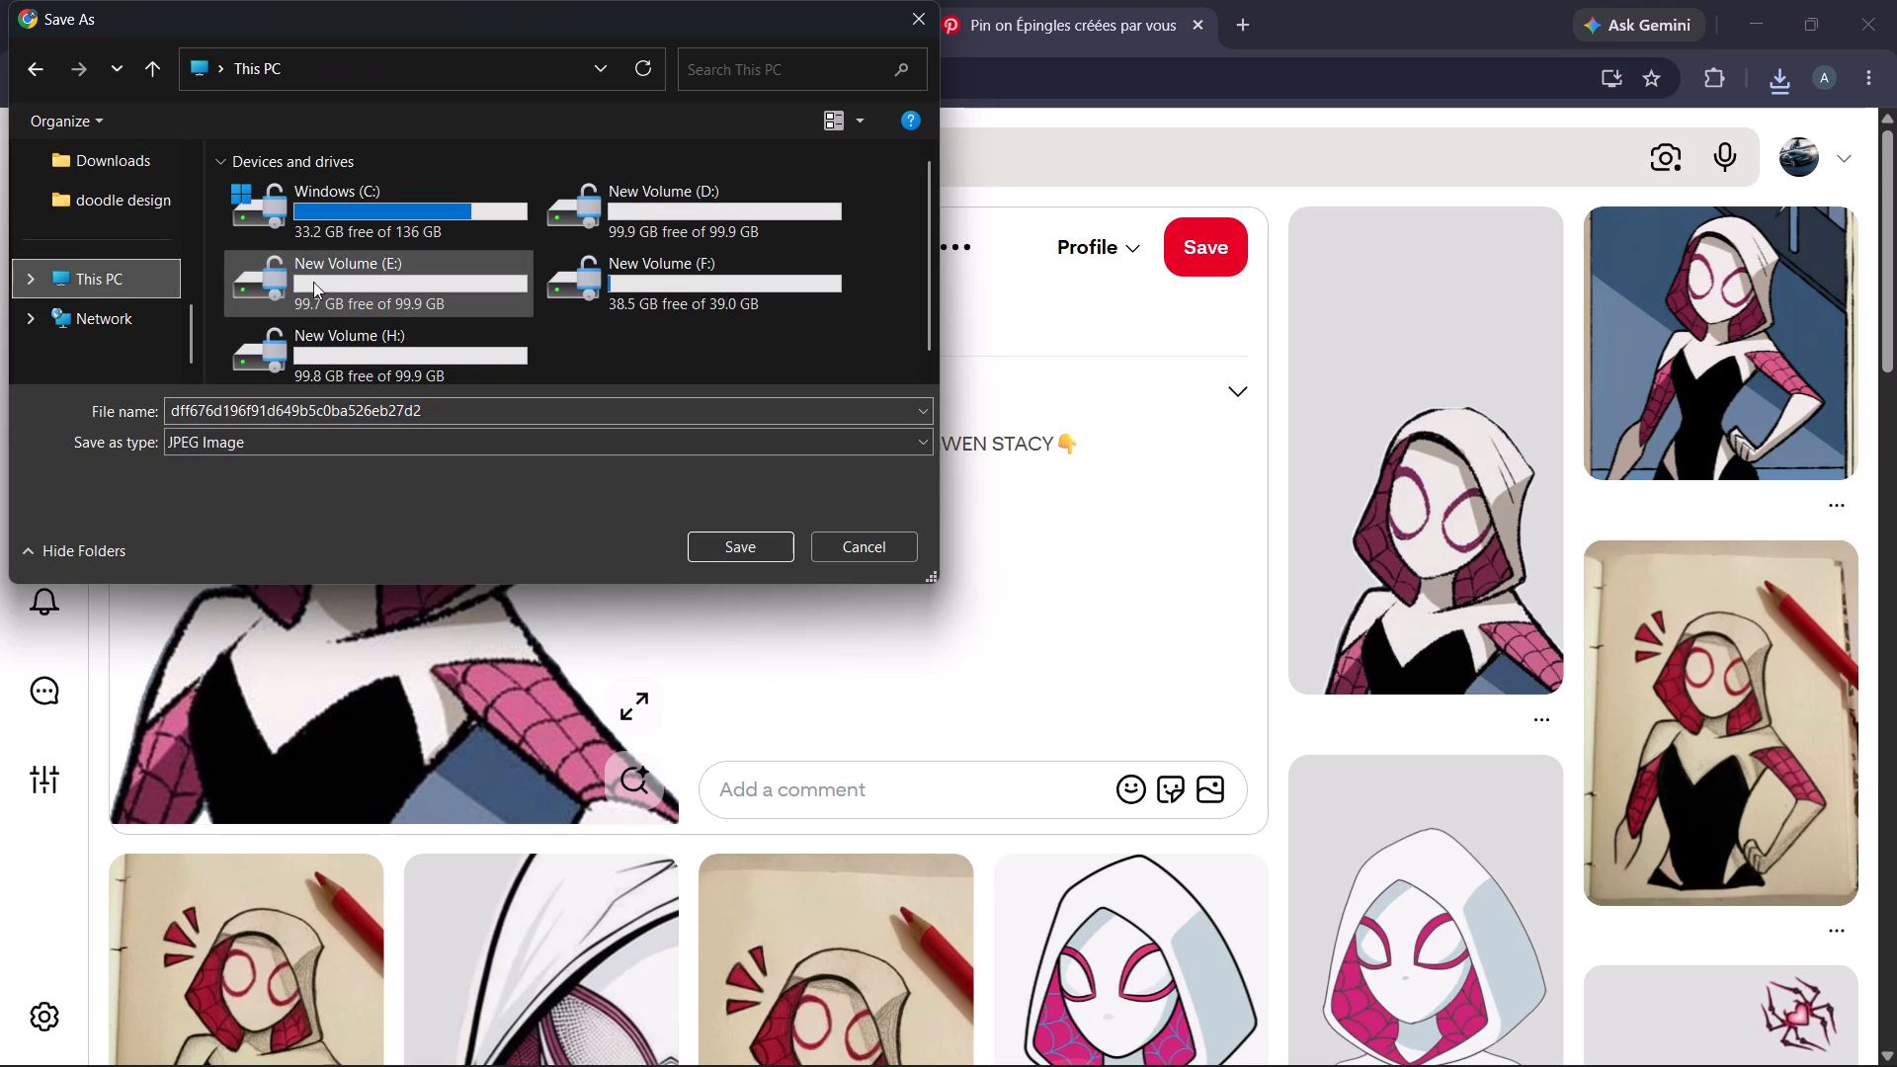
double_click(415, 288)
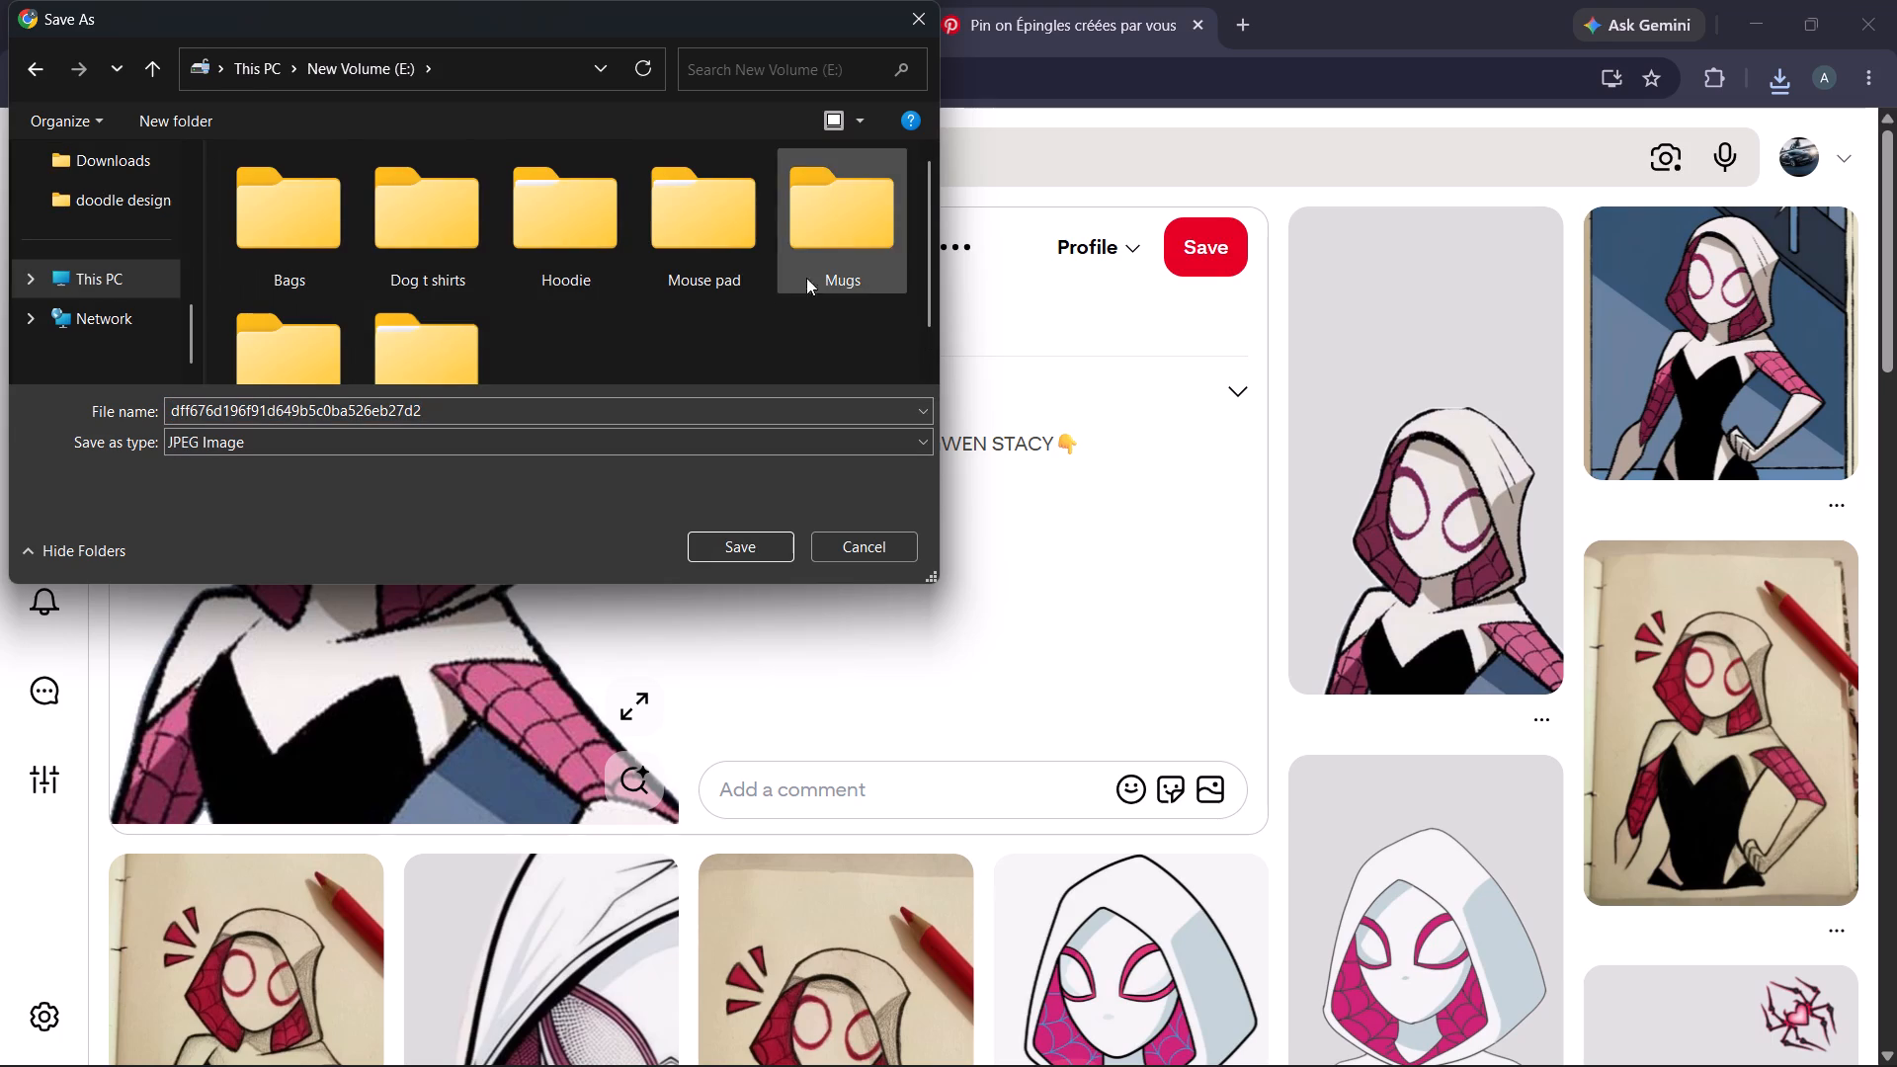
scroll(775, 293, "down", 2)
double_click(444, 309)
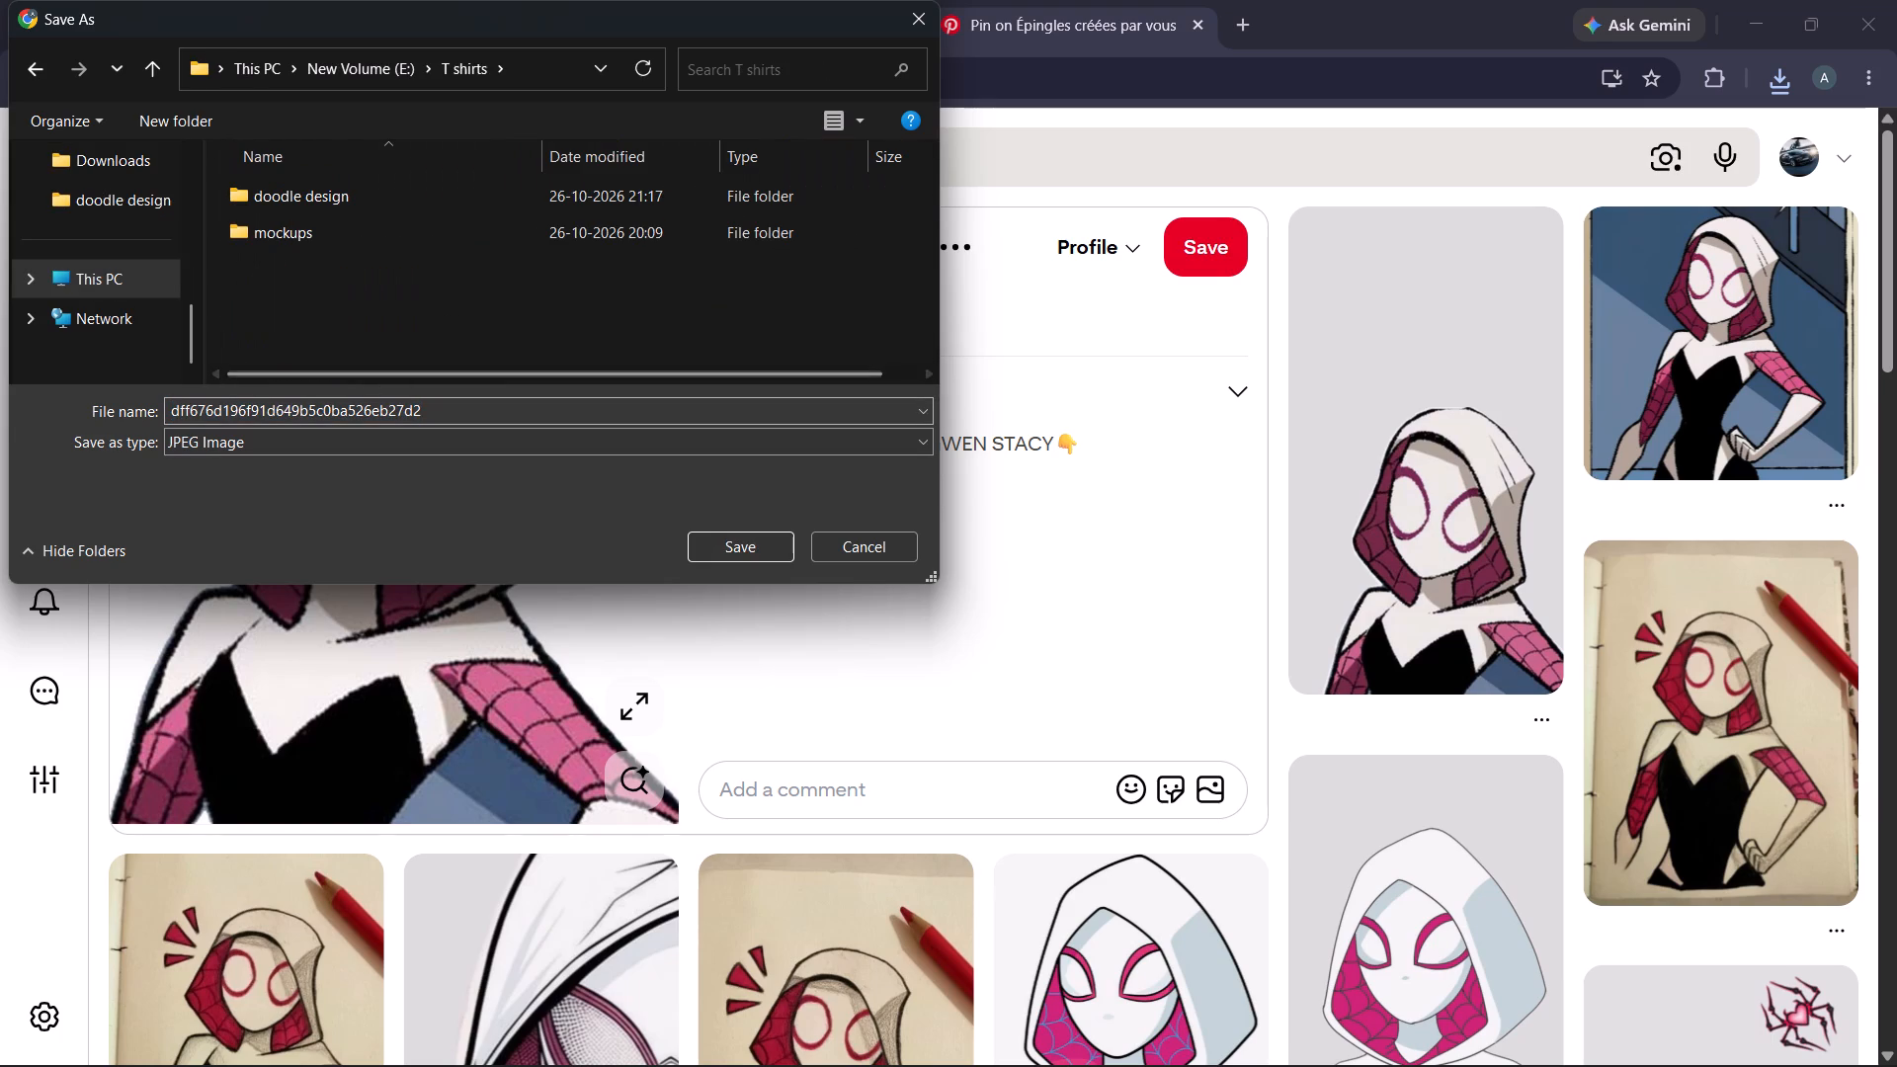
double_click(331, 195)
Name the image Spider Women and save it as a JPEG in the doodle design folder.
double_click(314, 407)
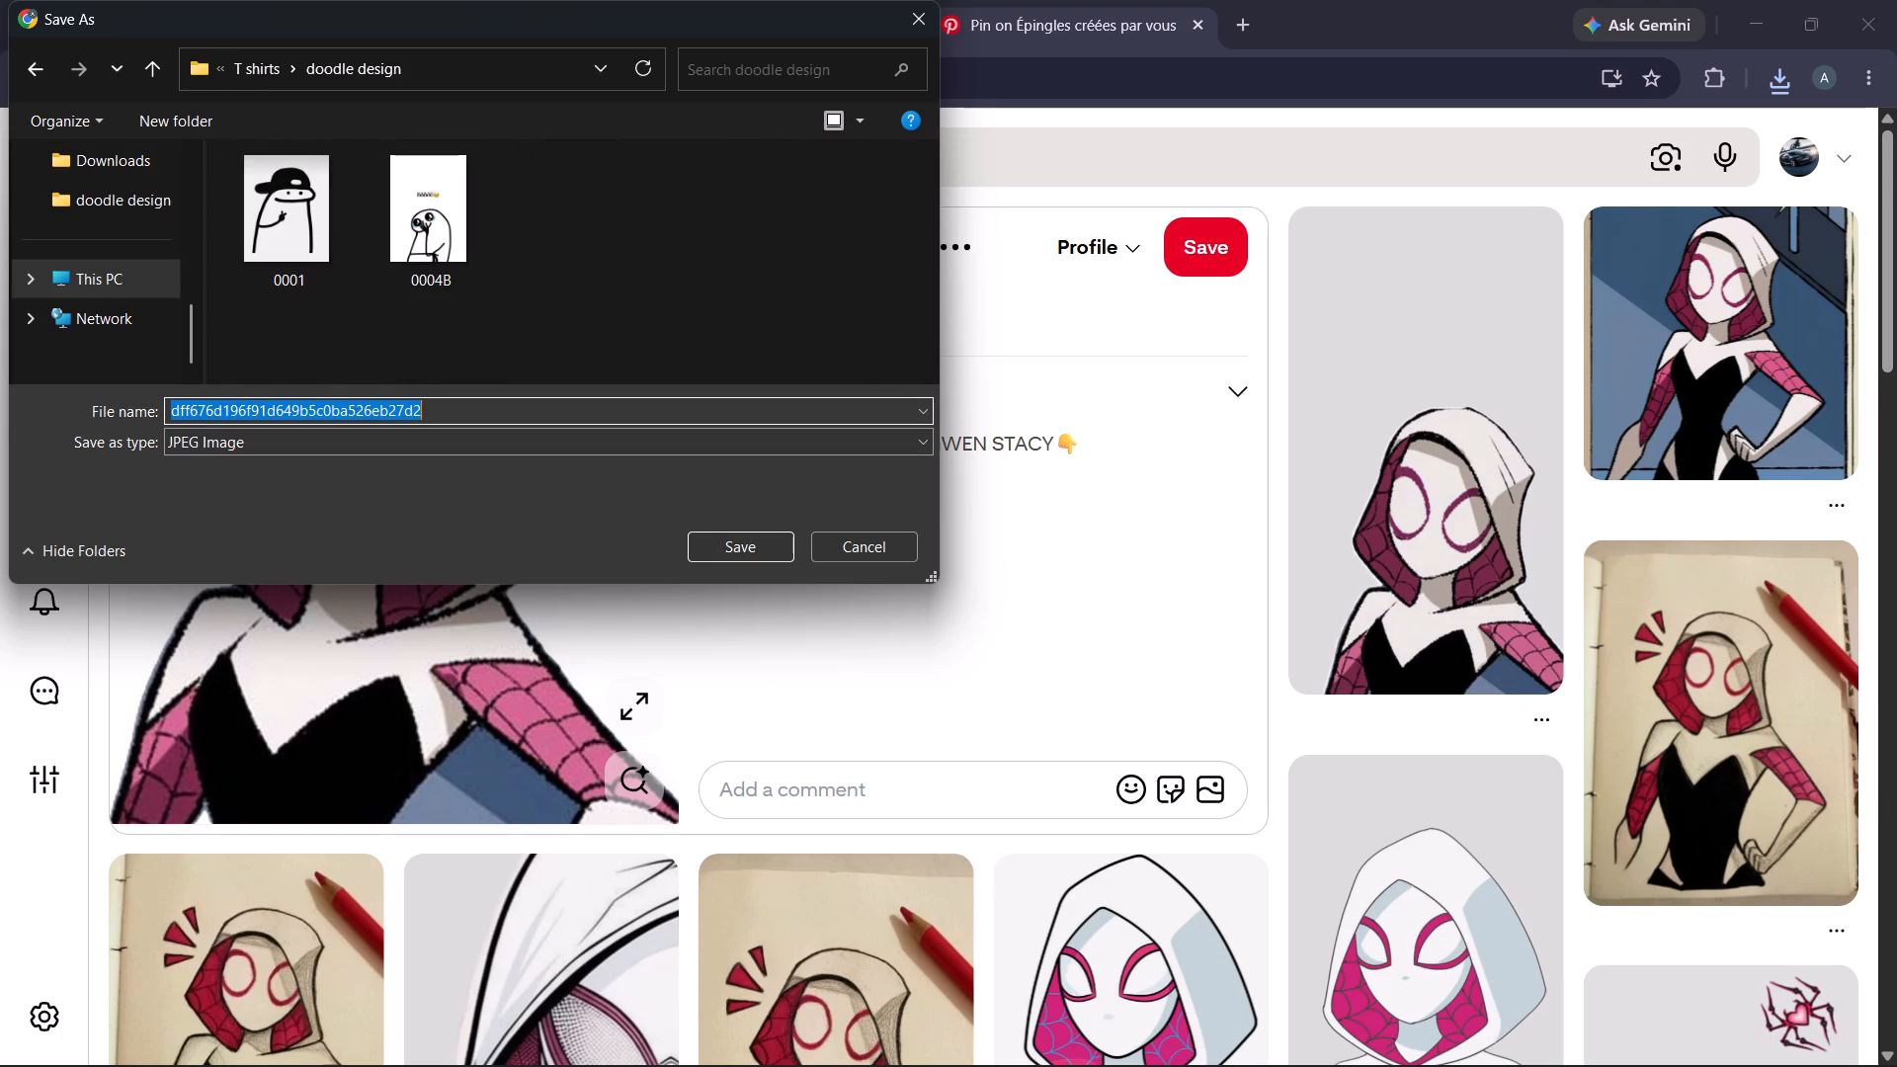
key("shift+s")
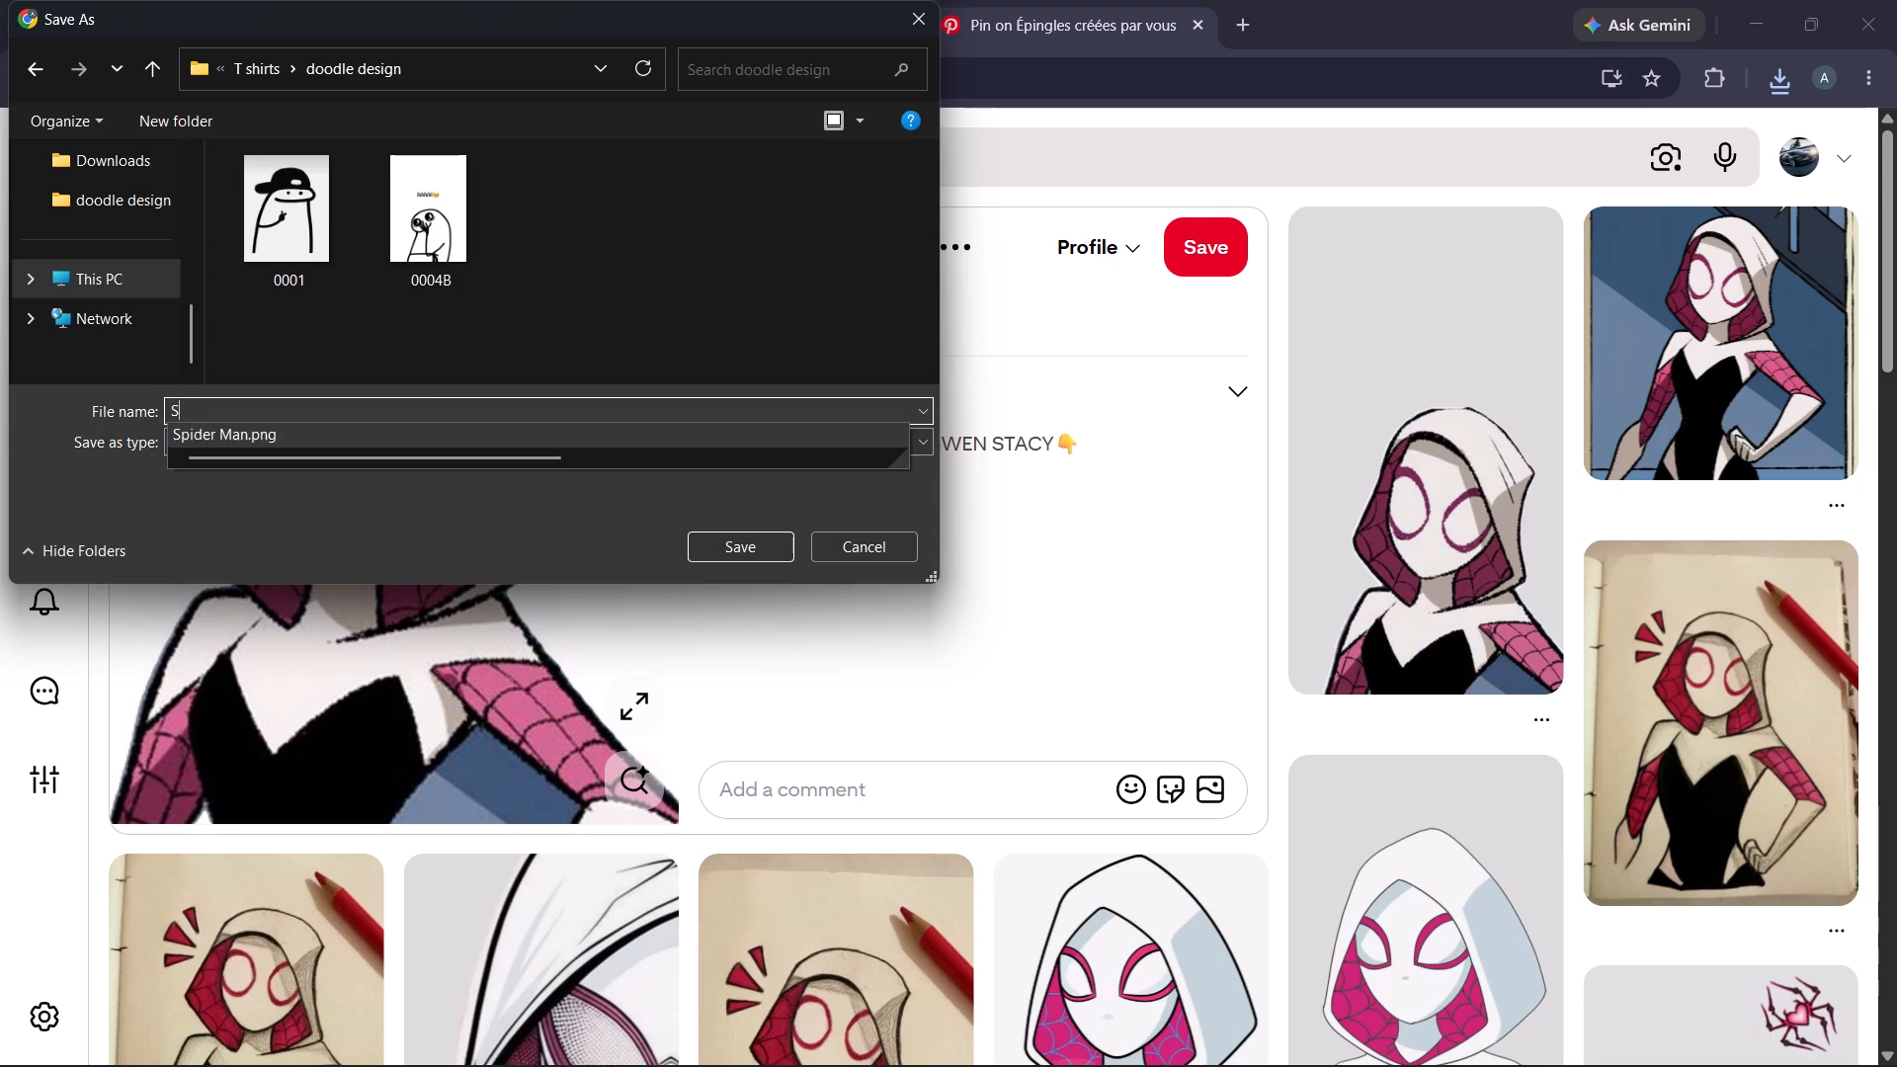
type("pider")
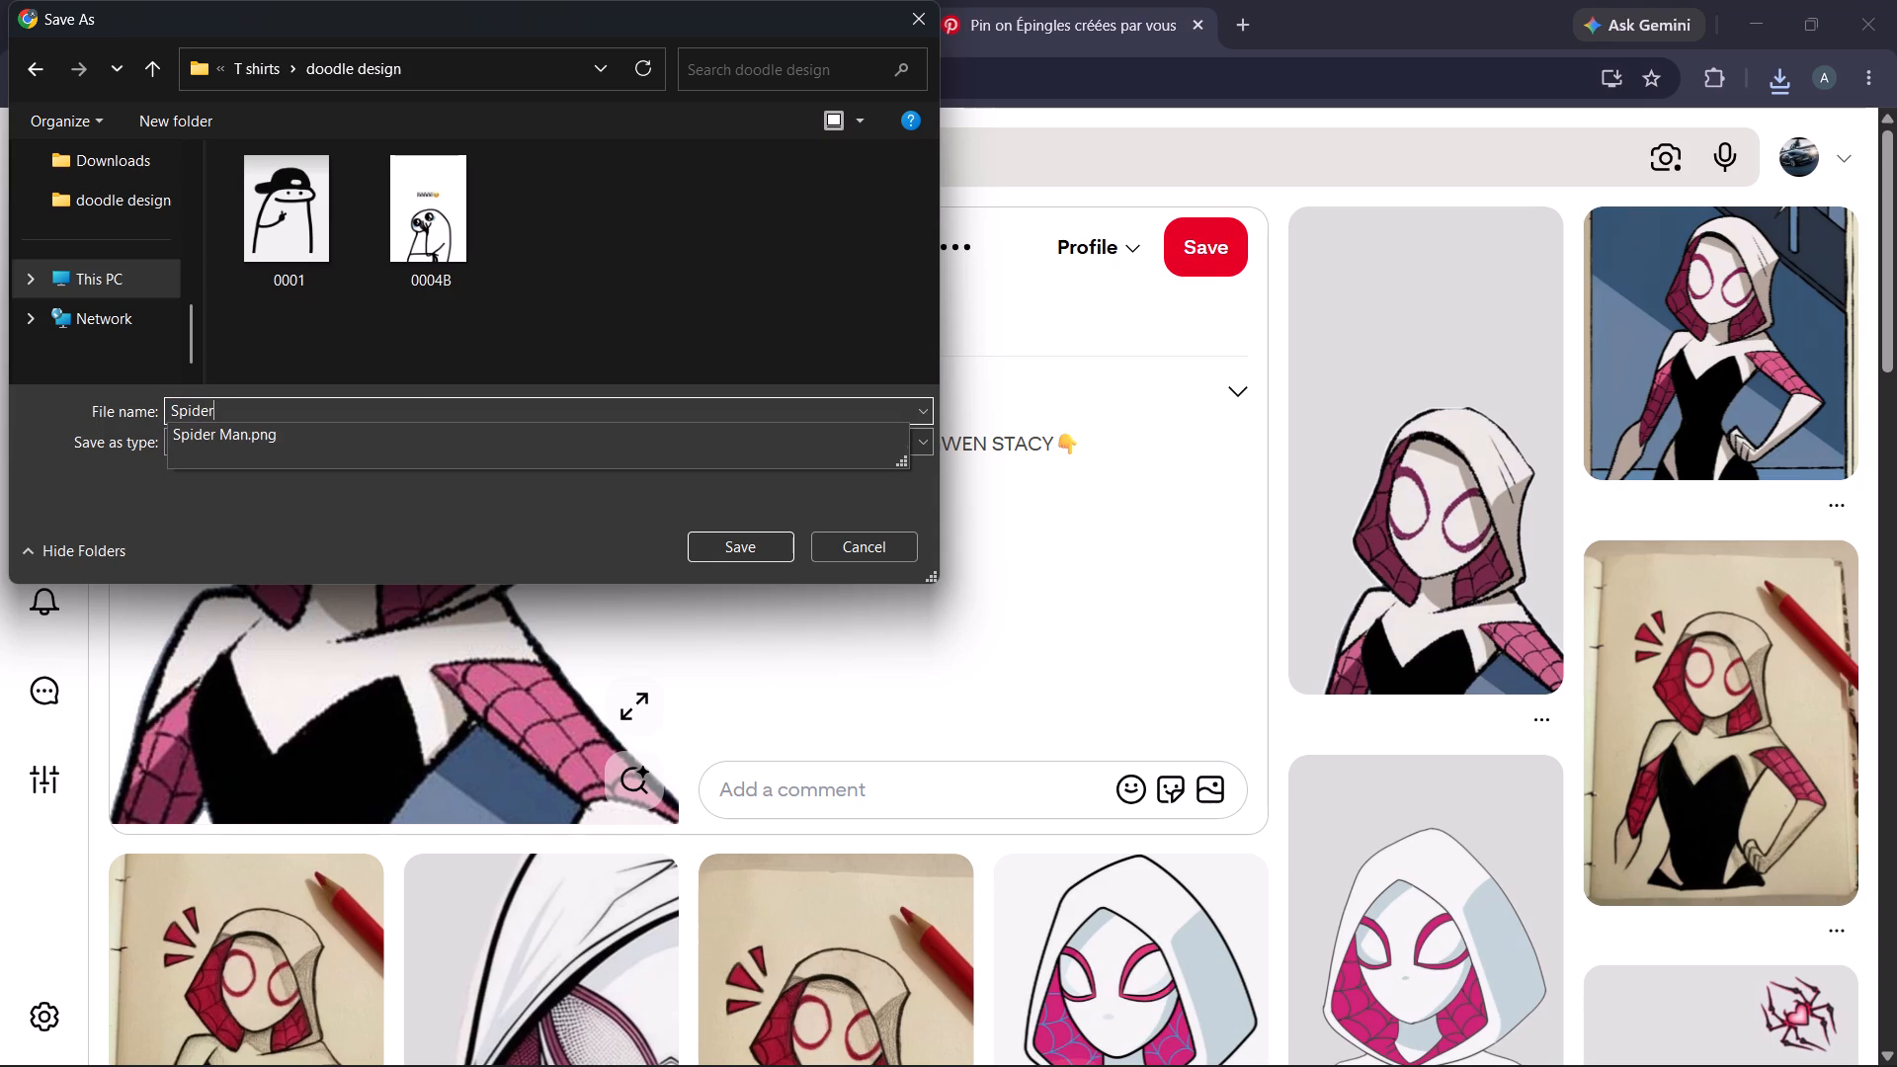
key("space")
type("Women")
key("Return")
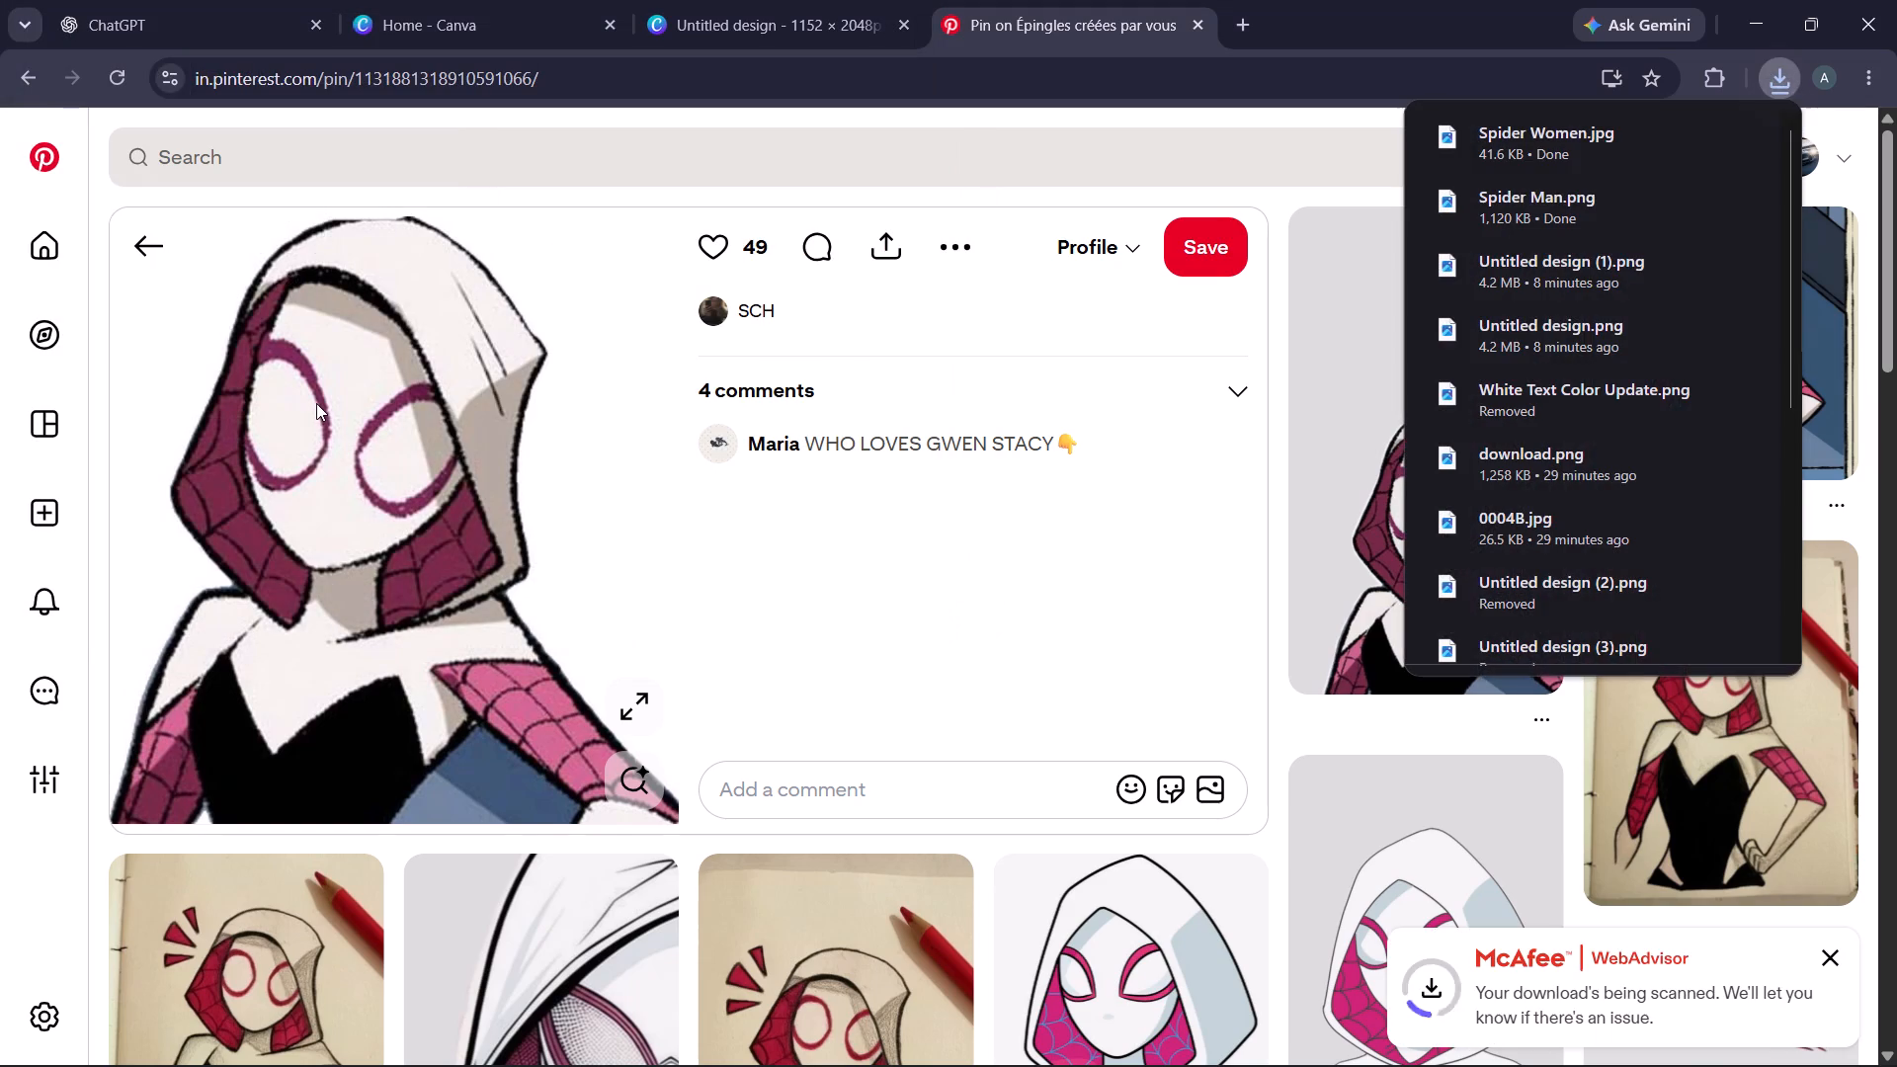
Switch back to the Printrove window and look over all products in the Product Library.
left_click(1758, 26)
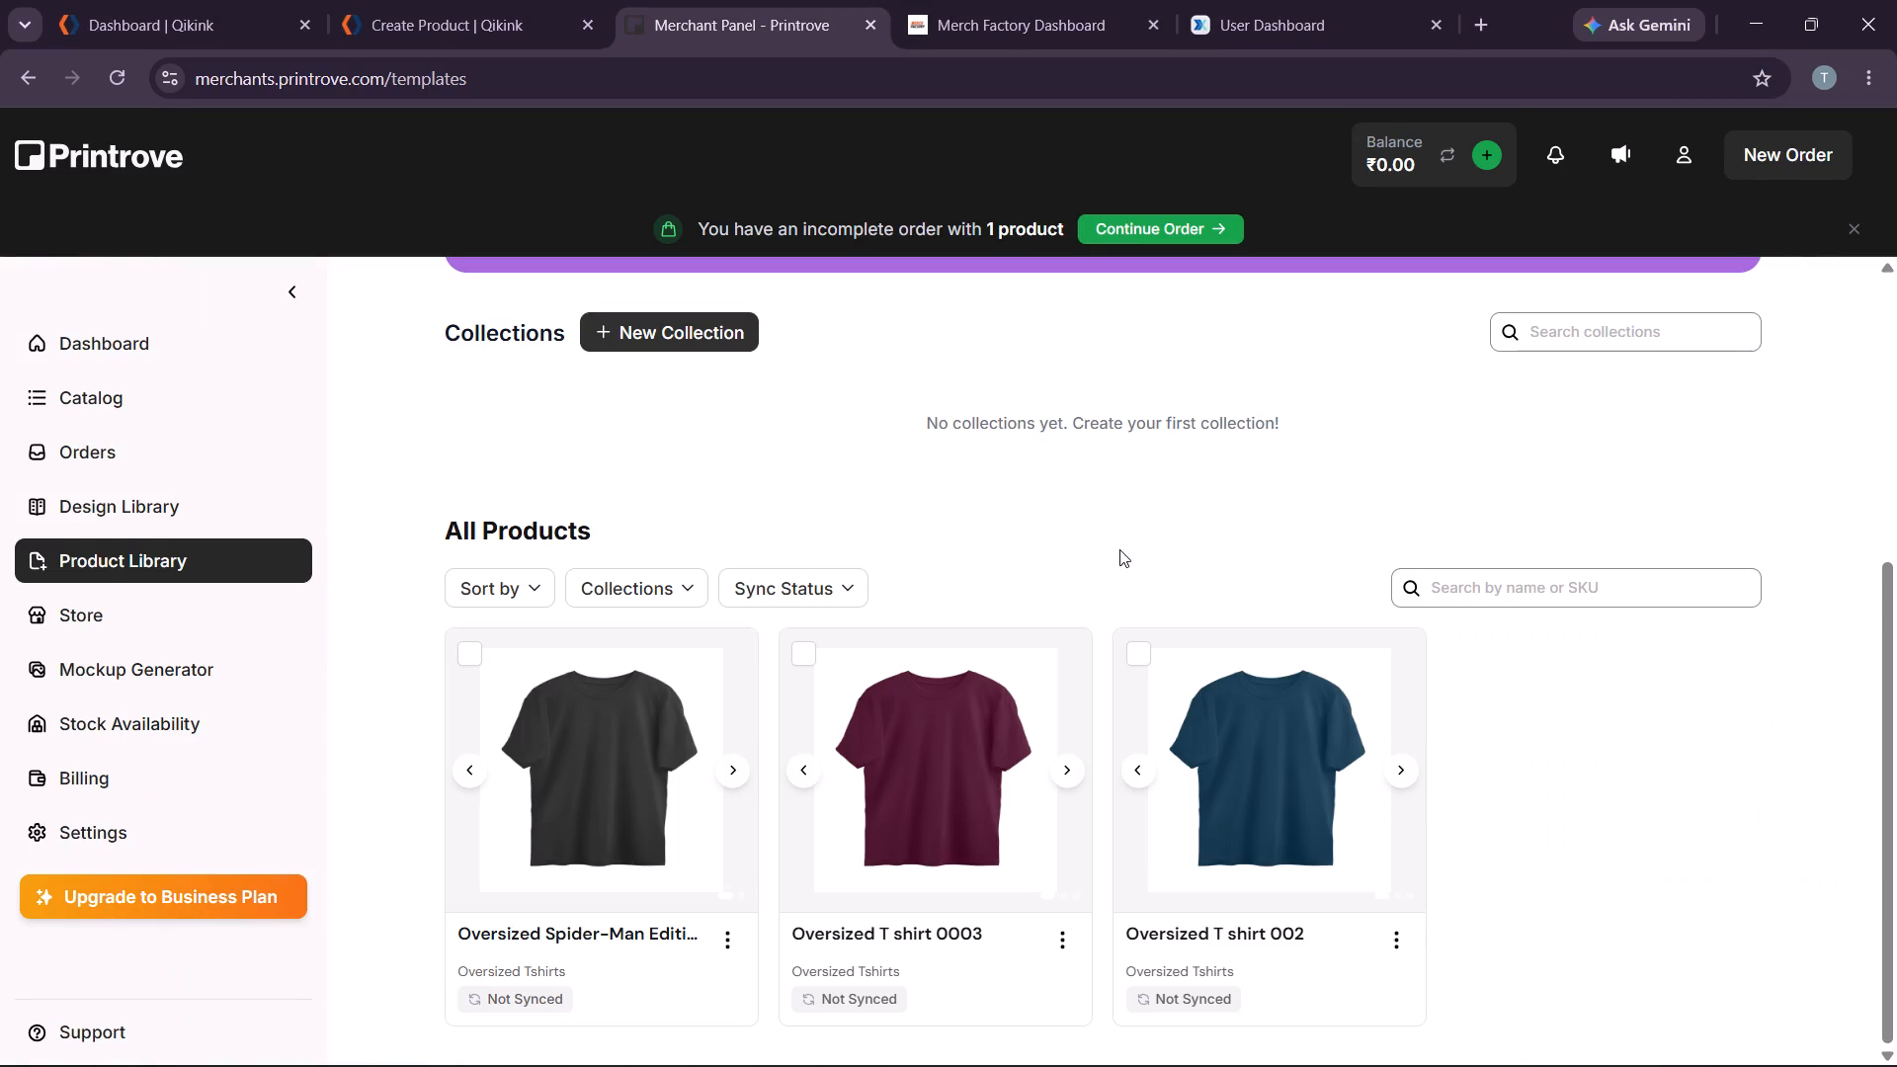
scroll(1107, 580, "down", 2)
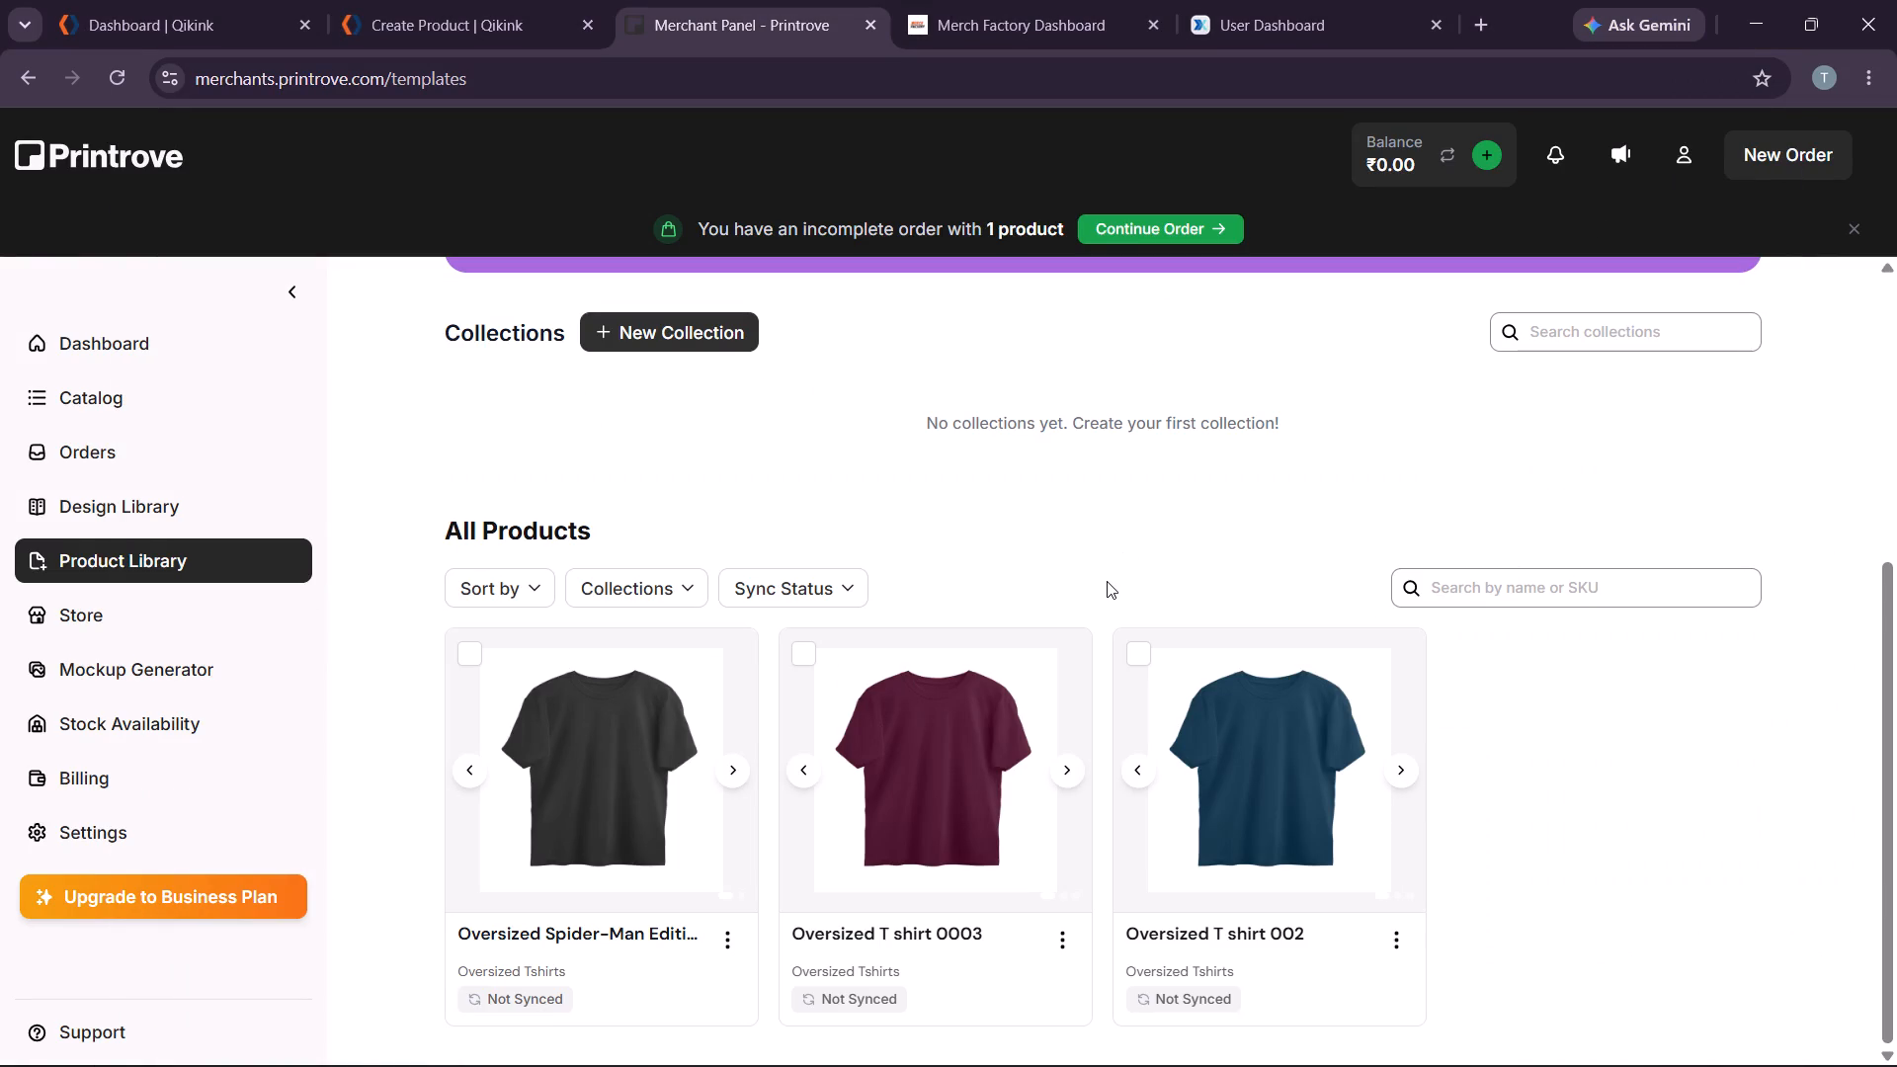